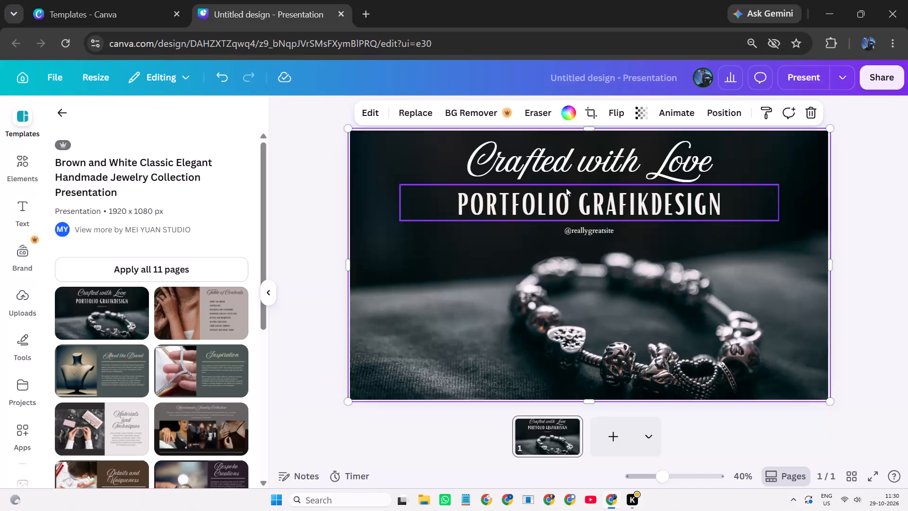
Replace the content of page 1 with the Table of Contents layout from the jewelry collection template.
scroll(623, 229, "down", 2)
scroll(583, 250, "up", 2)
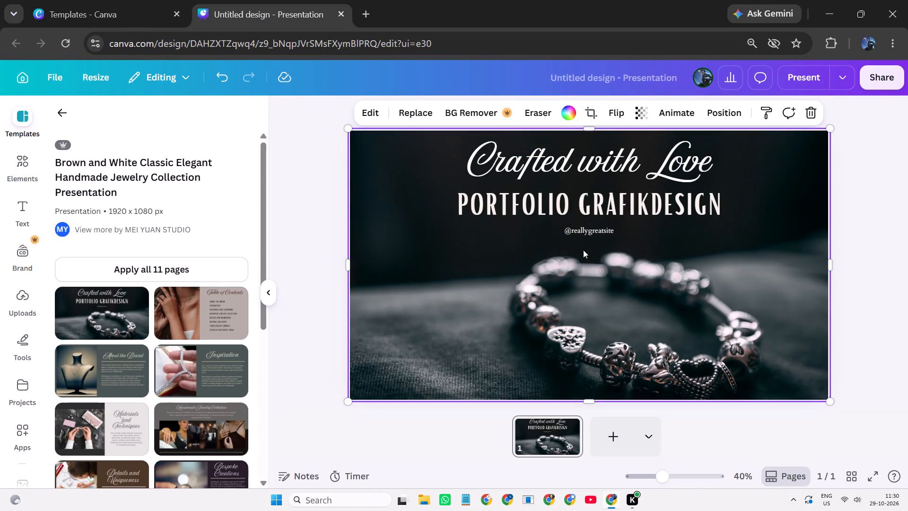
scroll(583, 250, "up", 1)
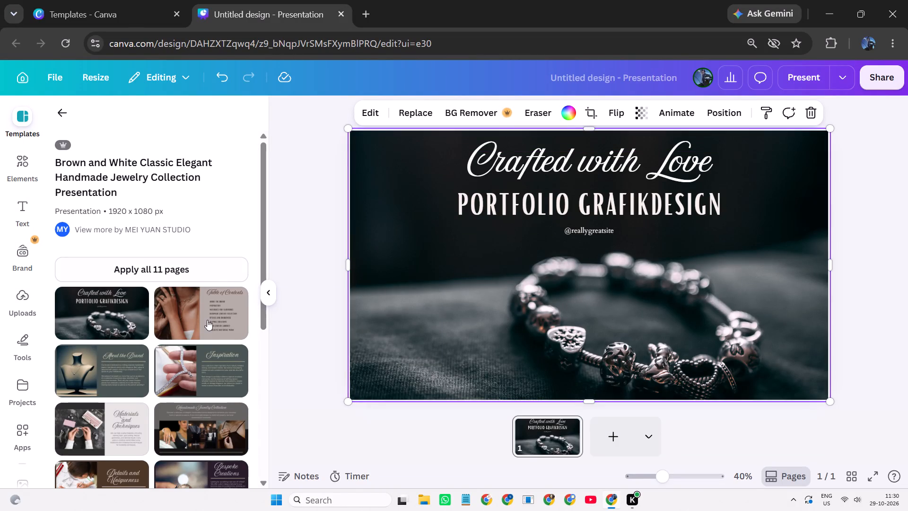
left_click_drag(181, 314, 681, 192)
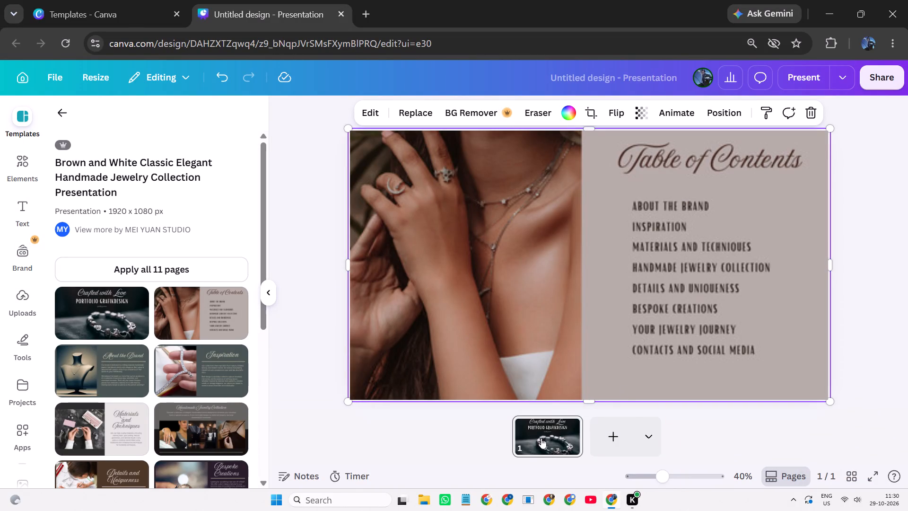
Add a second page and apply the template's "Crafted with Love" cover layout to it.
left_click(604, 431)
left_click_drag(97, 296, 641, 296)
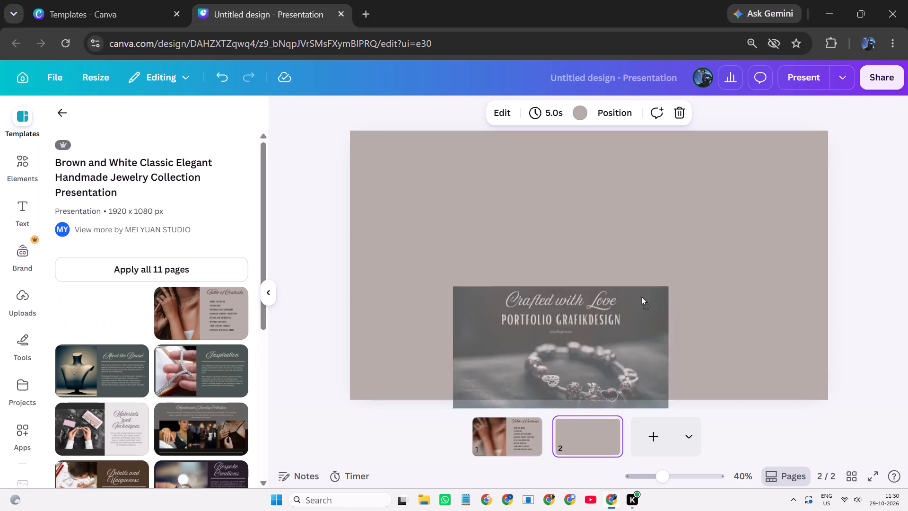
left_click_drag(641, 296, 666, 294)
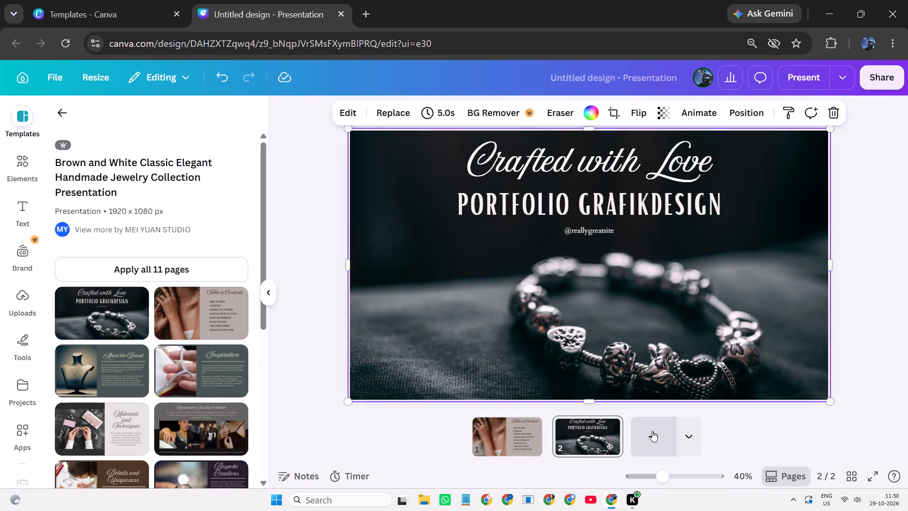
Add a third page and apply the template's "About the Brand" layout to it.
left_click(652, 431)
left_click_drag(90, 354, 567, 302)
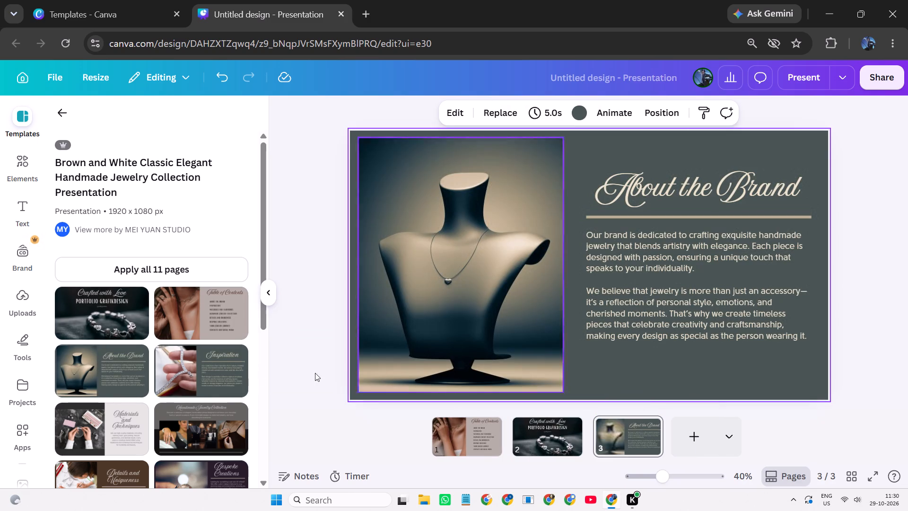
left_click_drag(110, 370, 636, 288)
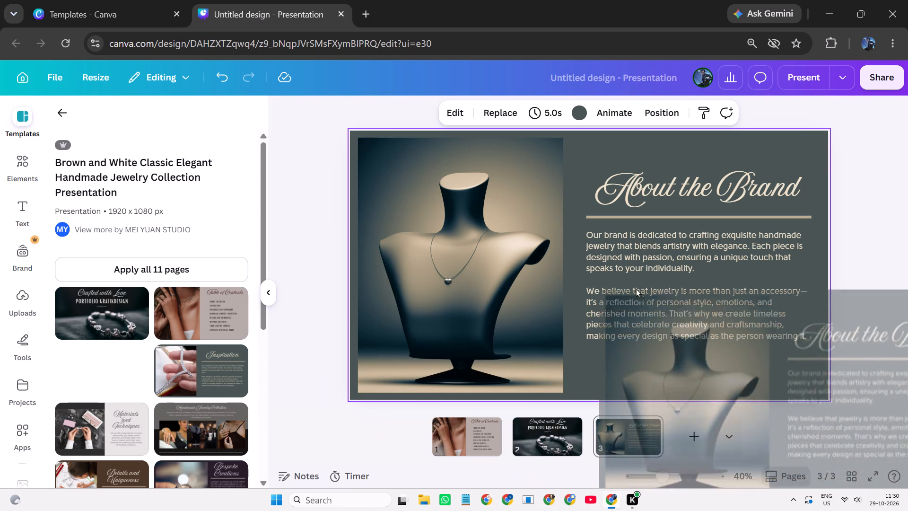
left_click_drag(636, 288, 626, 283)
Add a fourth page and apply the template's "Inspiration" layout to it.
left_click(701, 434)
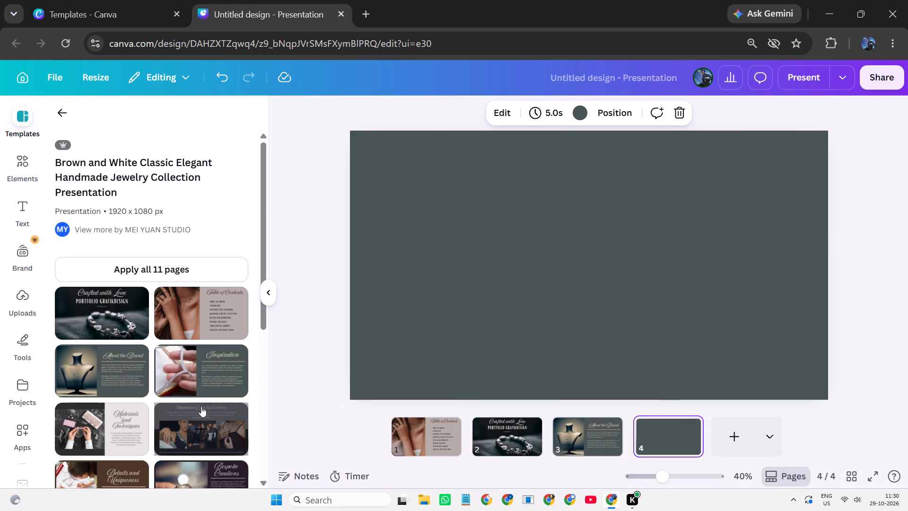
left_click_drag(197, 392, 578, 252)
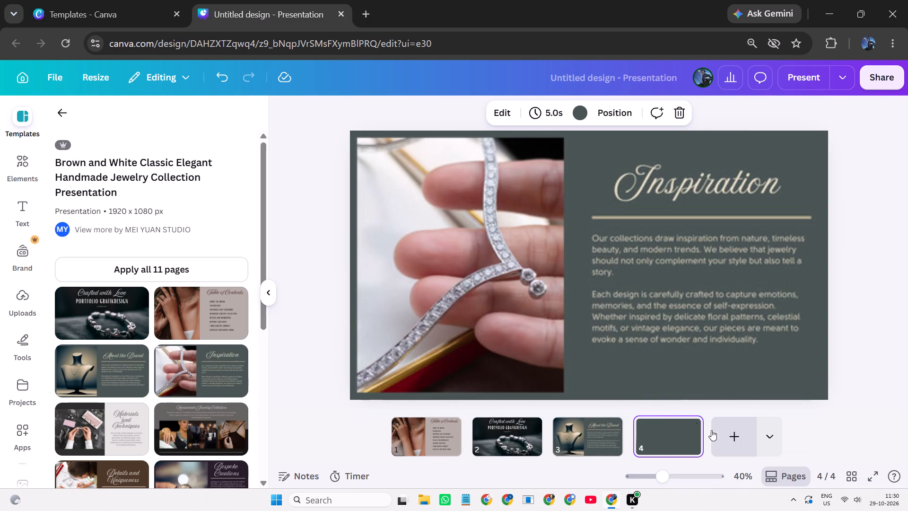
Add a blank fifth page and apply the template's "Bespoke Creations" layout to page 4.
left_click(718, 432)
scroll(235, 353, "down", 2)
left_click_drag(179, 364, 580, 289)
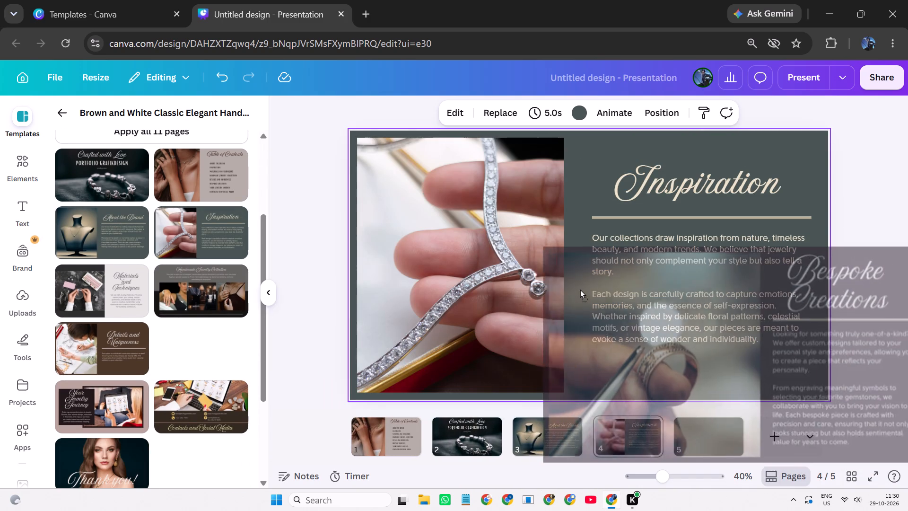
left_click_drag(580, 289, 542, 291)
Replace the "Inspiration" entry in page 1's table of contents with "INSPIRING BY THE".
scroll(604, 334, "up", 7)
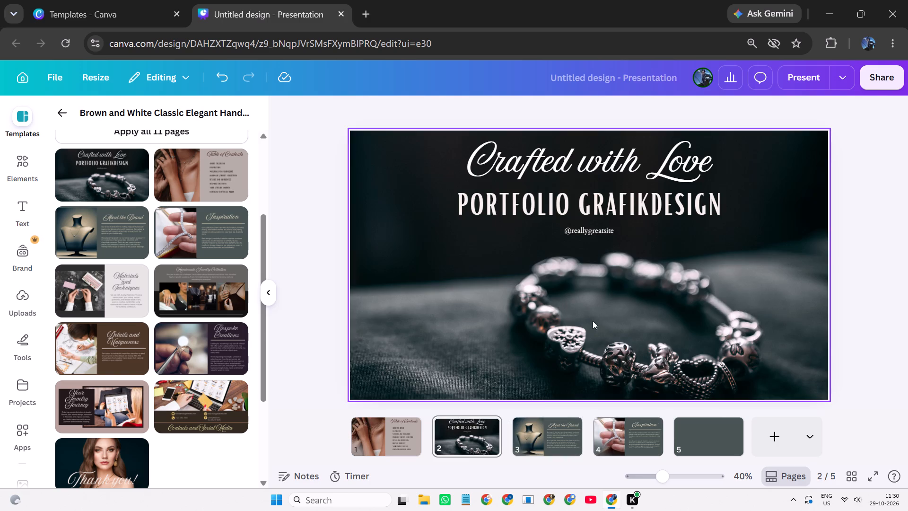
scroll(262, 349, "up", 7)
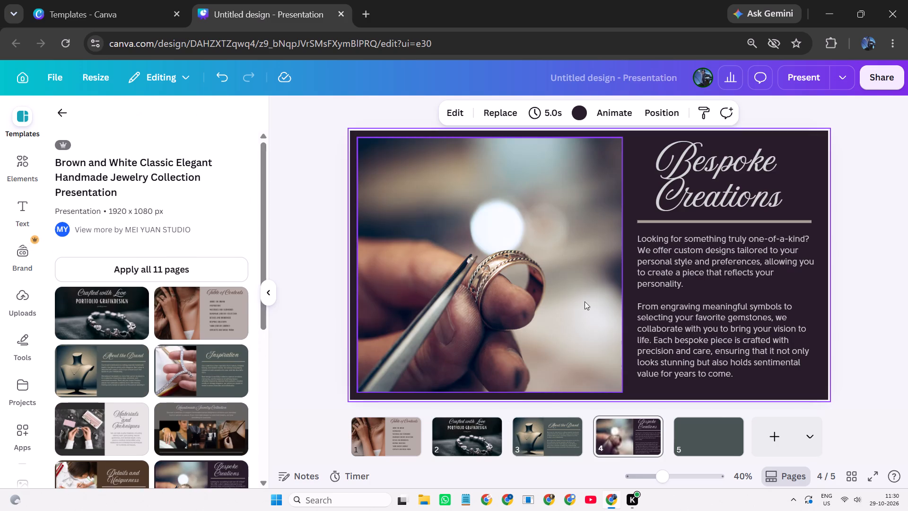
scroll(592, 299, "up", 16)
left_click(702, 222)
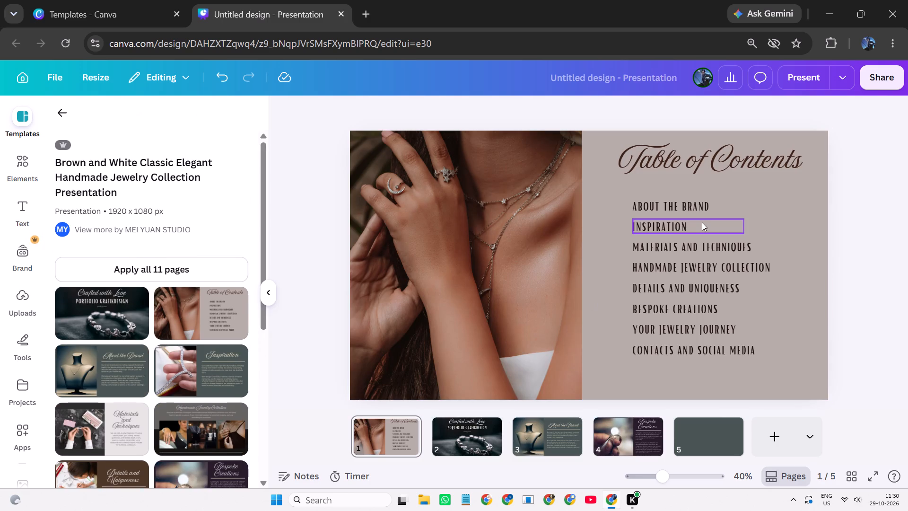
left_click(700, 222)
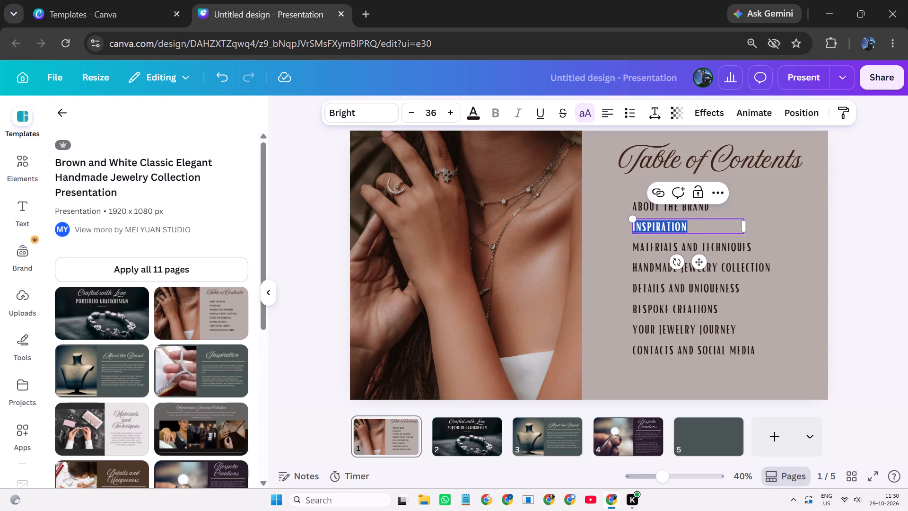
key("BackSpace")
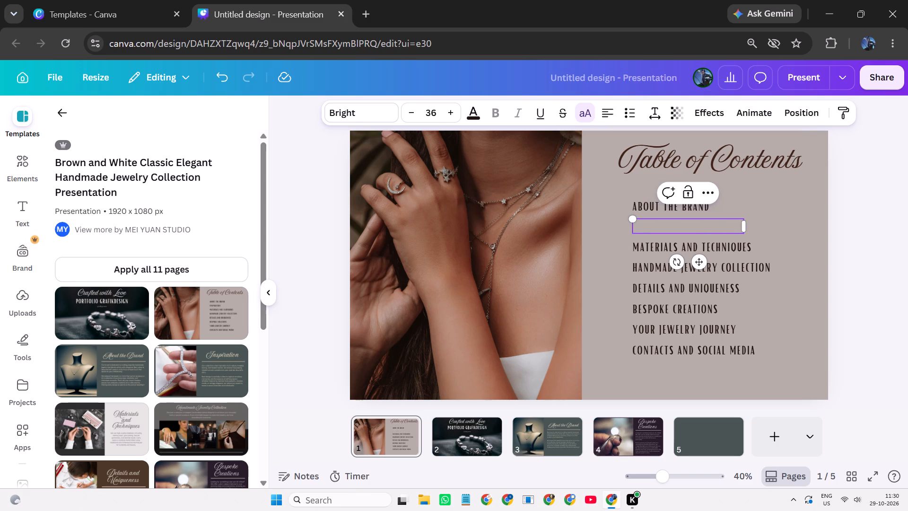
type("INS")
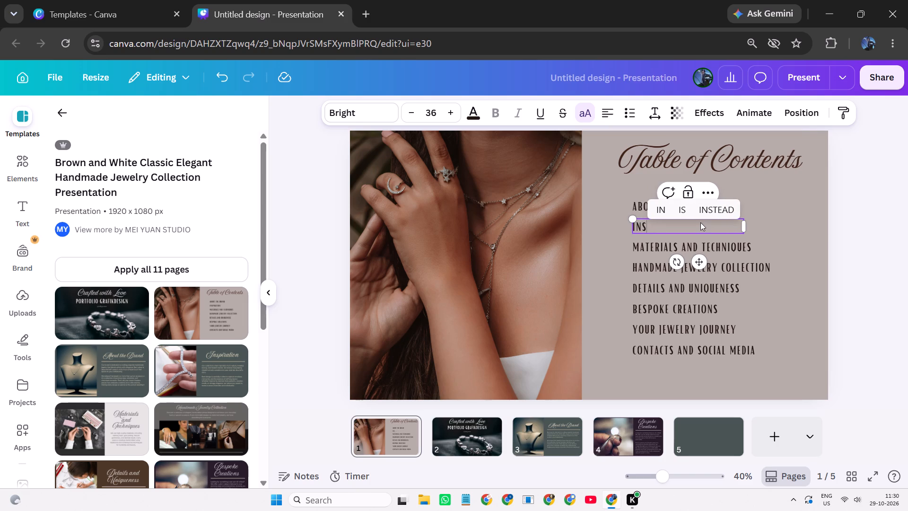
type("PIRING BY THE")
key("space")
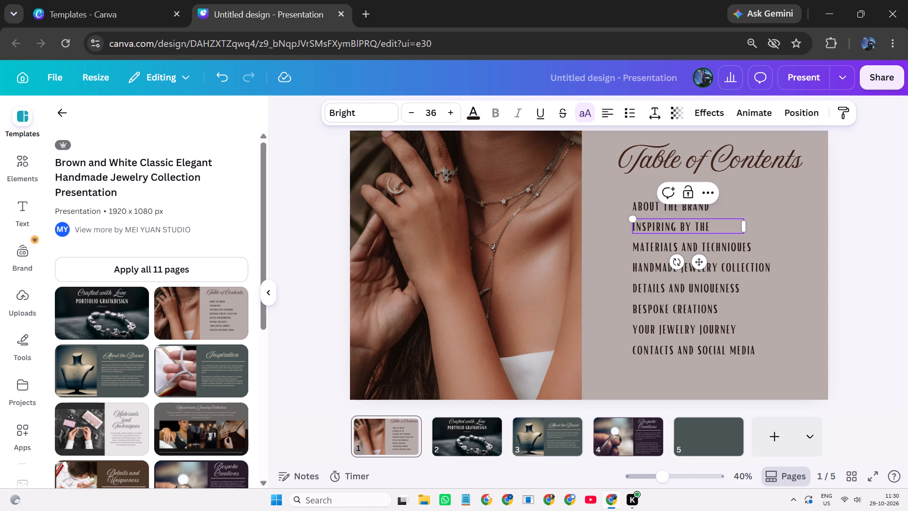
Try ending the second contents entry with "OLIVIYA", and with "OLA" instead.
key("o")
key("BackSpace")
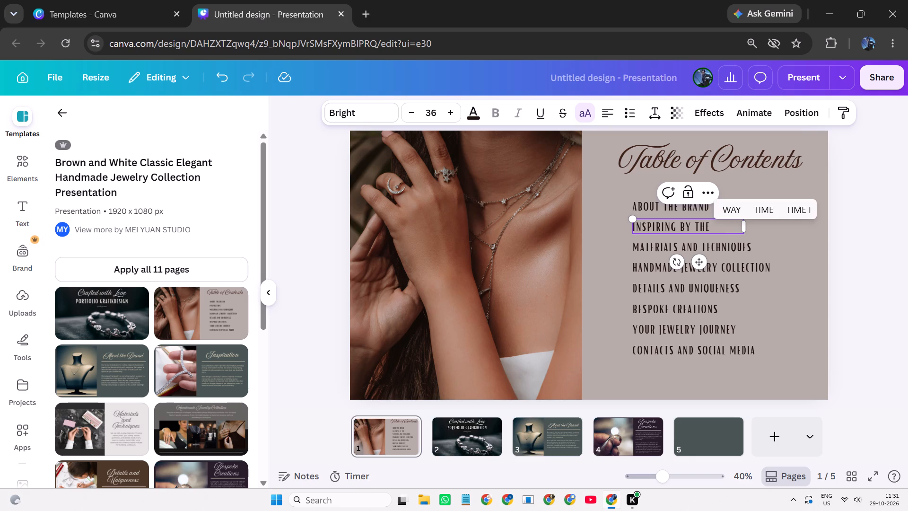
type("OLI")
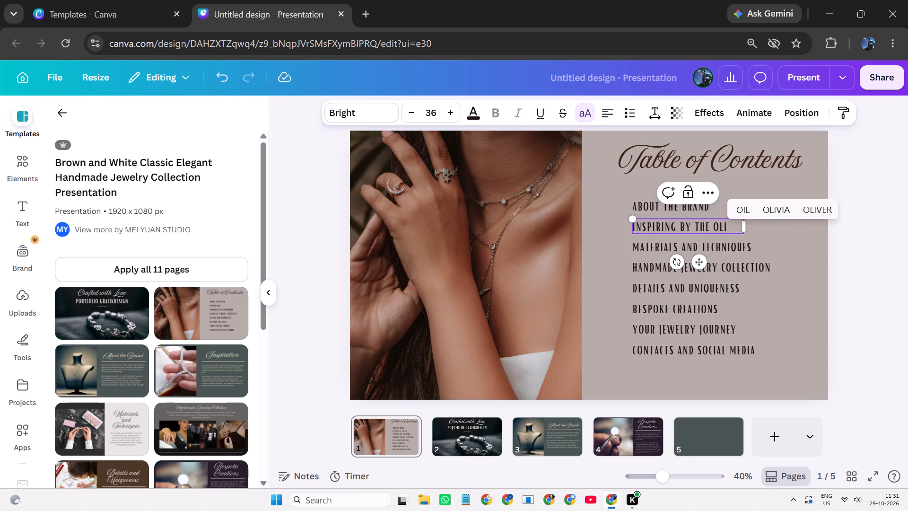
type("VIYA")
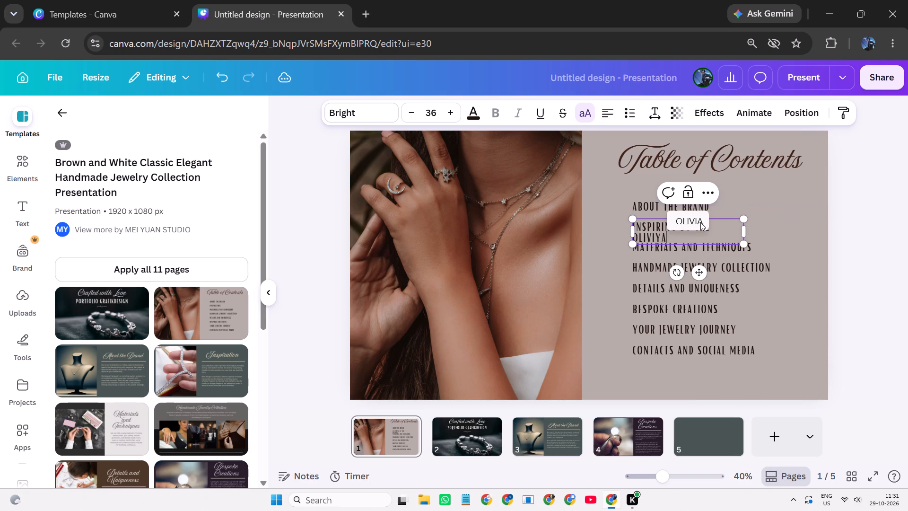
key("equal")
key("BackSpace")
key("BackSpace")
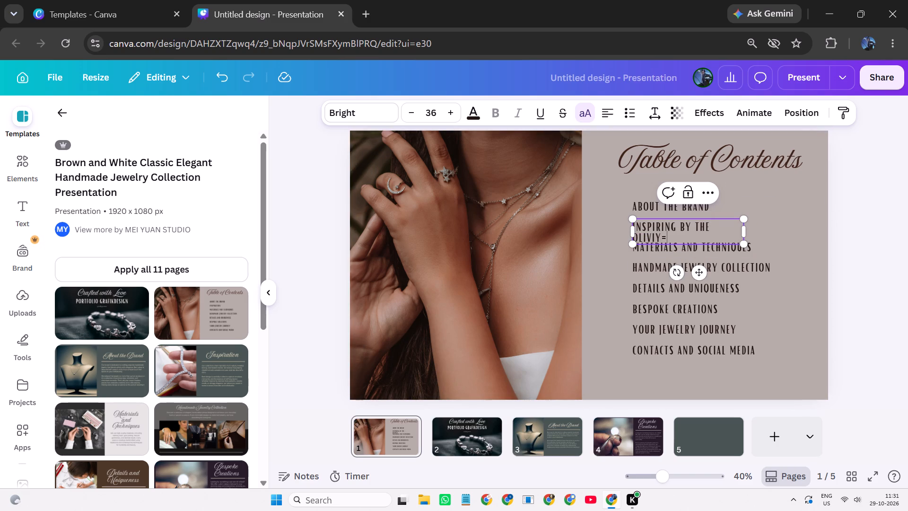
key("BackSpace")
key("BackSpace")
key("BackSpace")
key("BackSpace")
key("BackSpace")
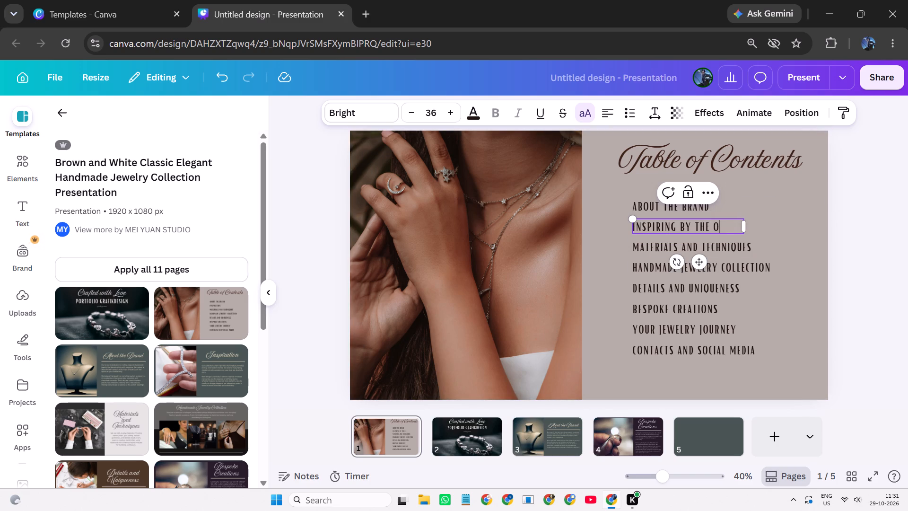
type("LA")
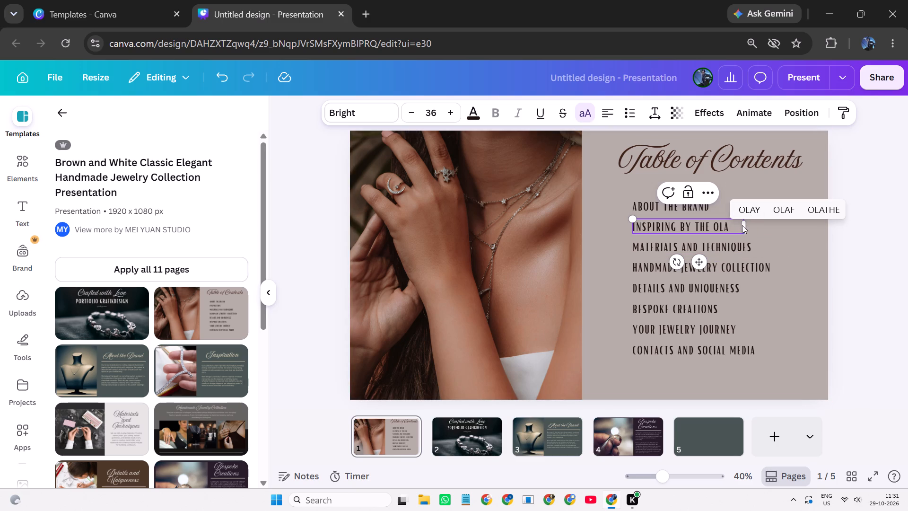
Widen the second contents entry's text box to nearly the right edge of the slide.
left_click_drag(742, 225, 773, 220)
left_click(707, 229)
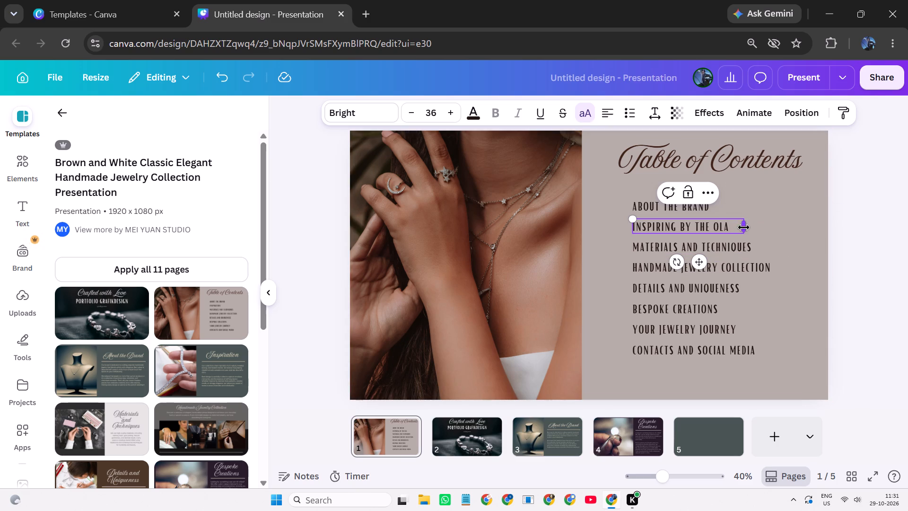
left_click_drag(743, 227, 816, 213)
left_click(760, 220)
Replace the last word of the second contents entry so it reads "INSPIRING BY THE OLIVIYA".
double_click(747, 228)
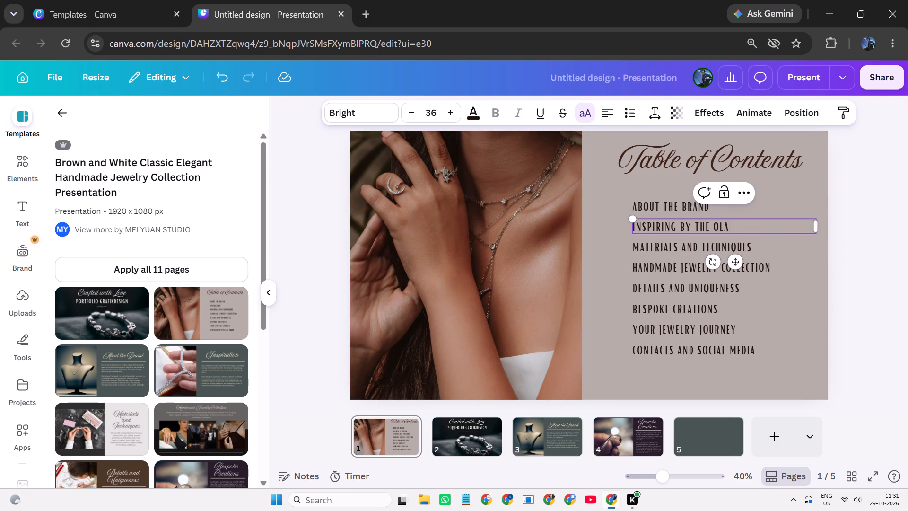
key("BackSpace")
key("p")
key("BackSpace")
type("OLIVIYA")
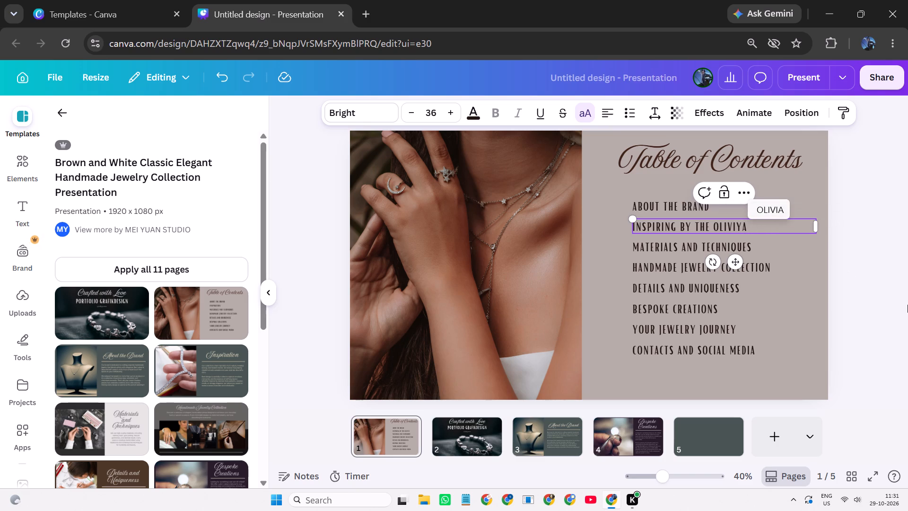
left_click(907, 301)
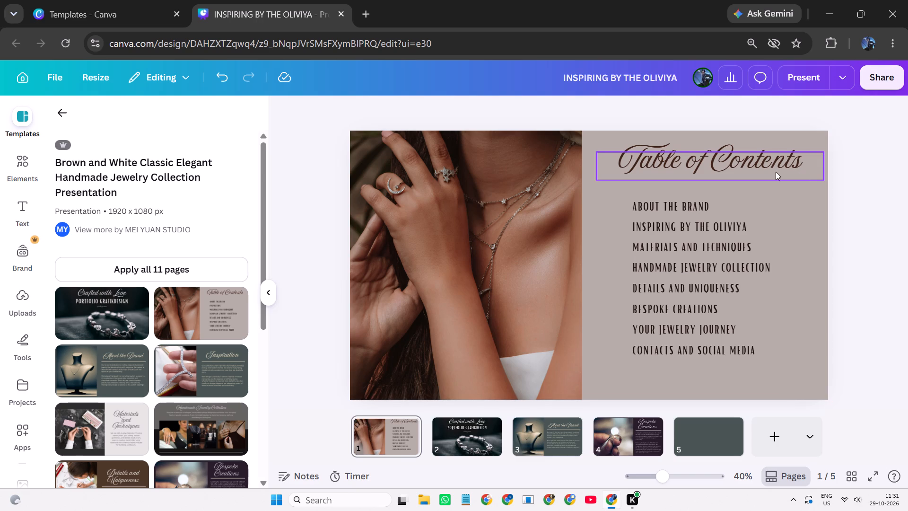
Open a new browser tab.
left_click(364, 11)
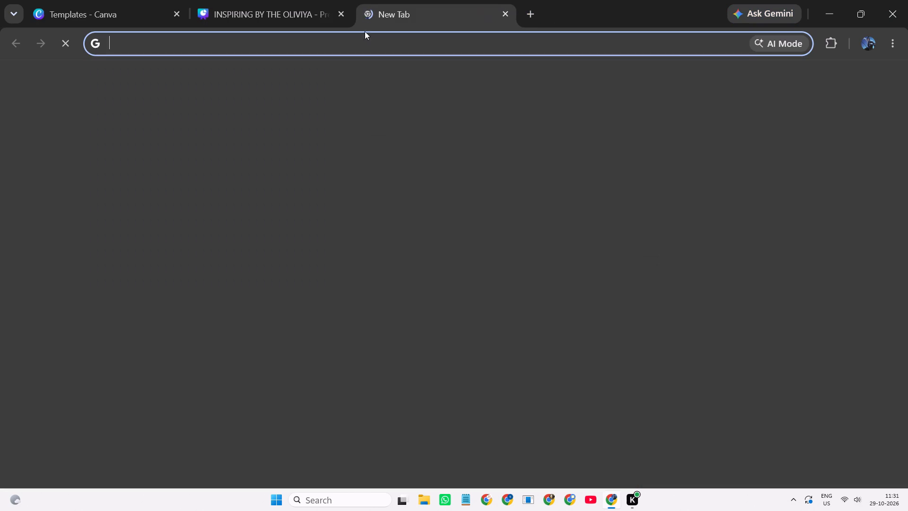
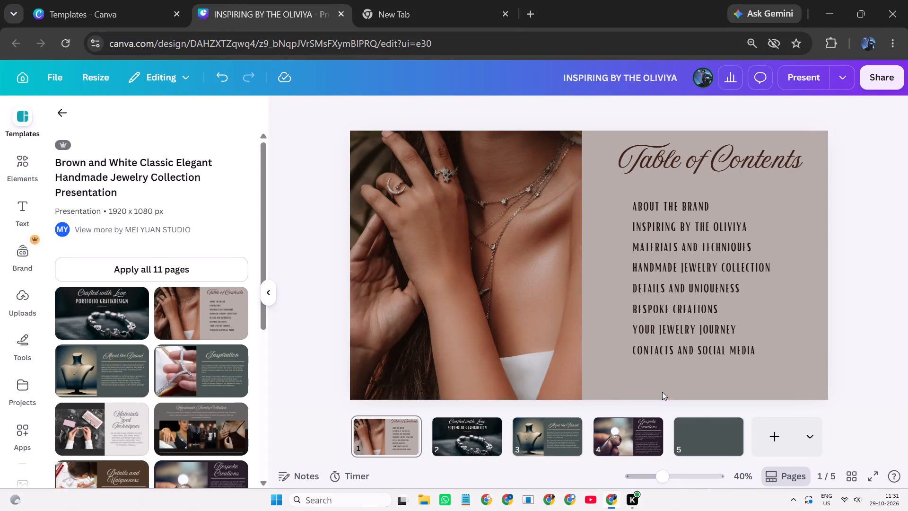
Go to page 2 of the presentation, the "Crafted with Love" cover slide.
scroll(657, 427, "down", 1)
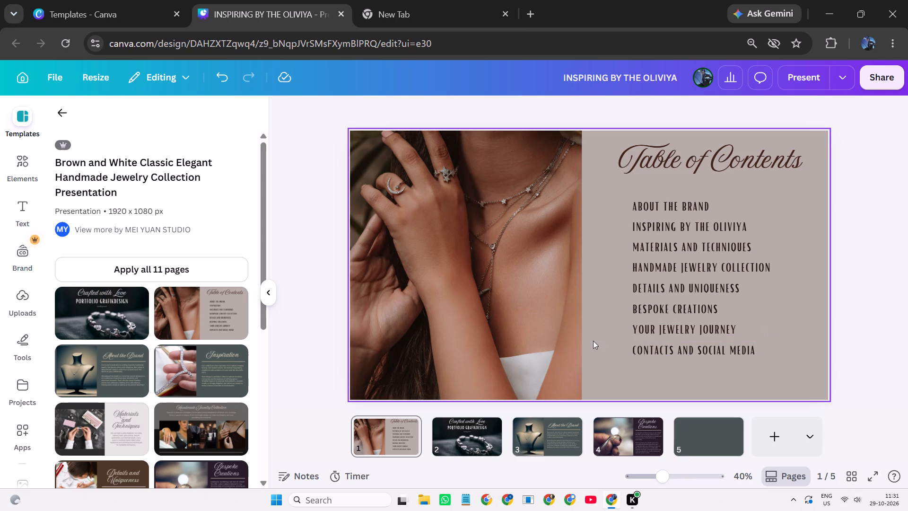
scroll(690, 328, "down", 1)
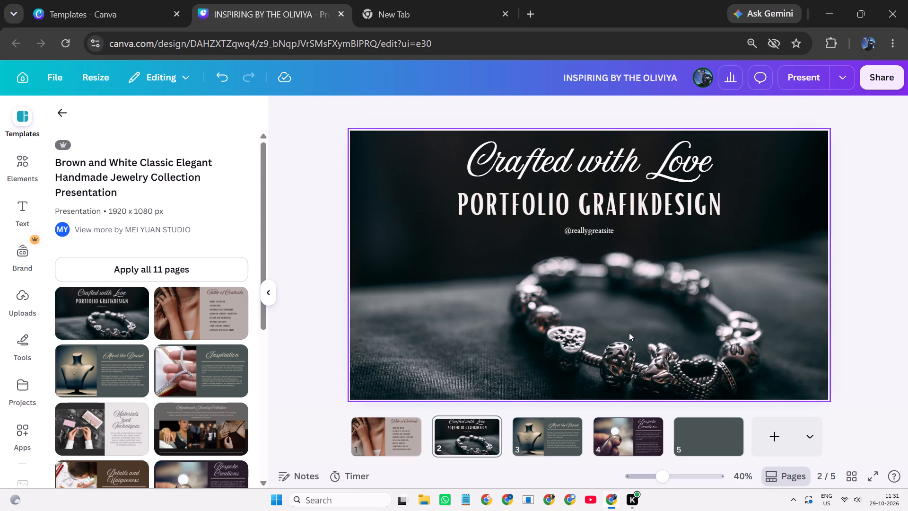
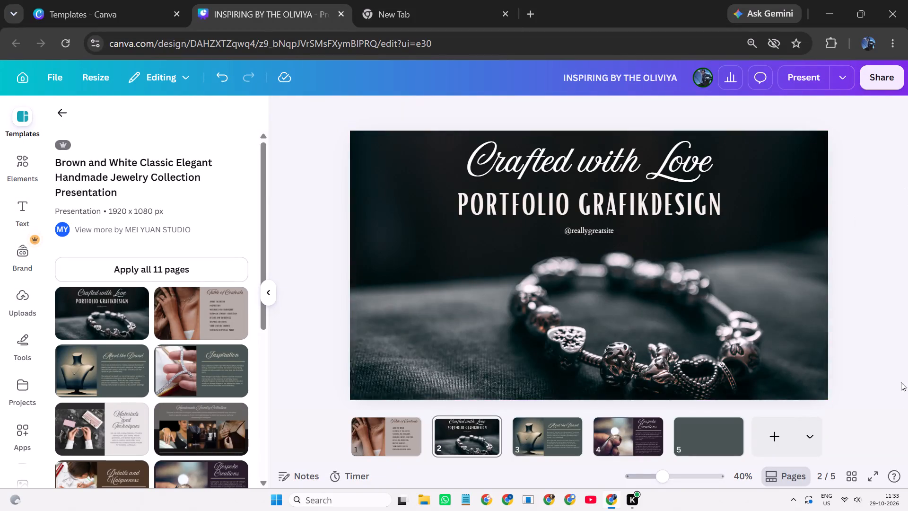
Review the "About the Brand" and "Bespoke Creations" pages, examining the body text on the "About the Brand" page.
scroll(659, 346, "down", 1)
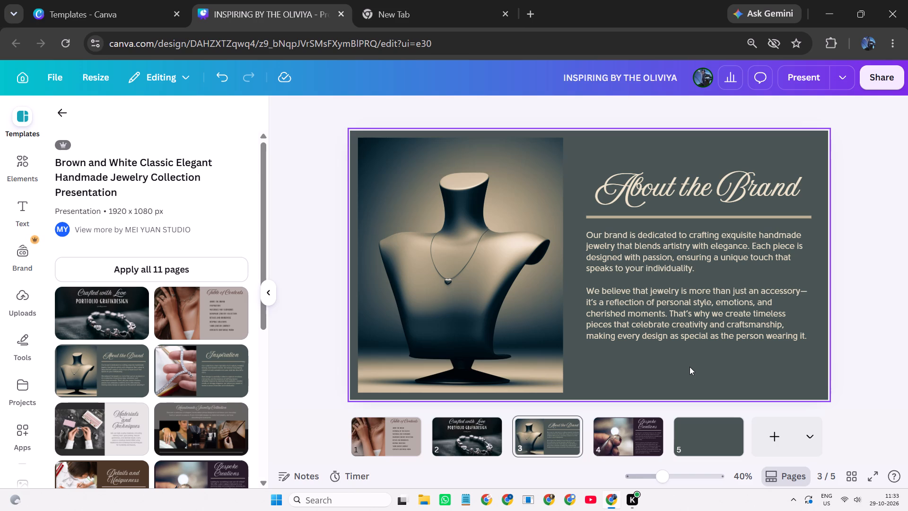
scroll(678, 350, "down", 5)
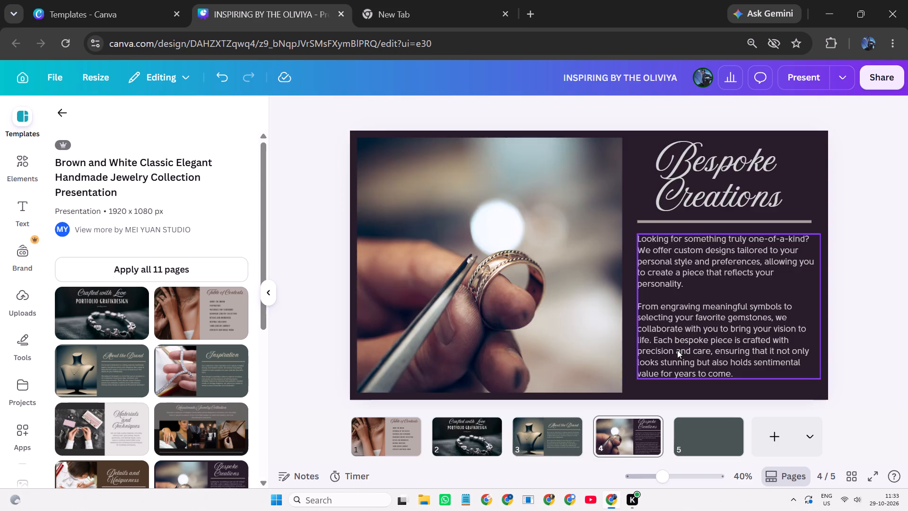
scroll(706, 338, "up", 4)
left_click(688, 319)
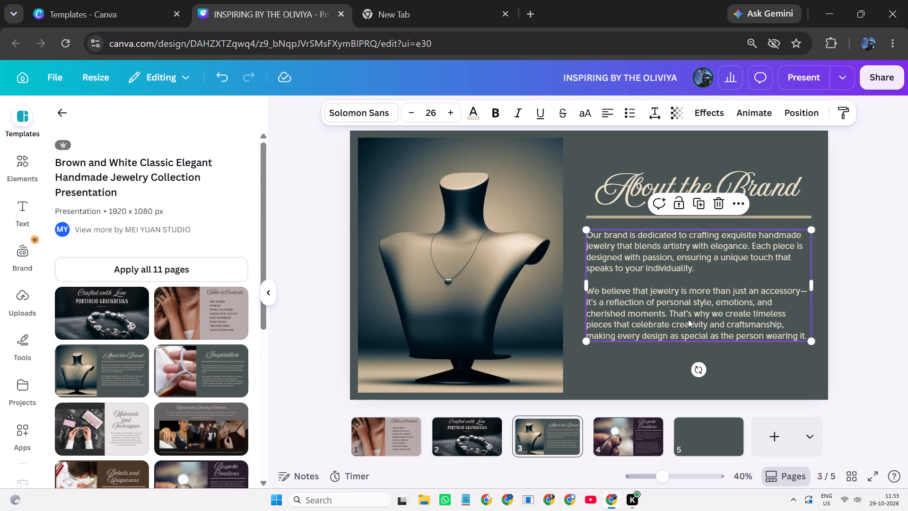
left_click(688, 319)
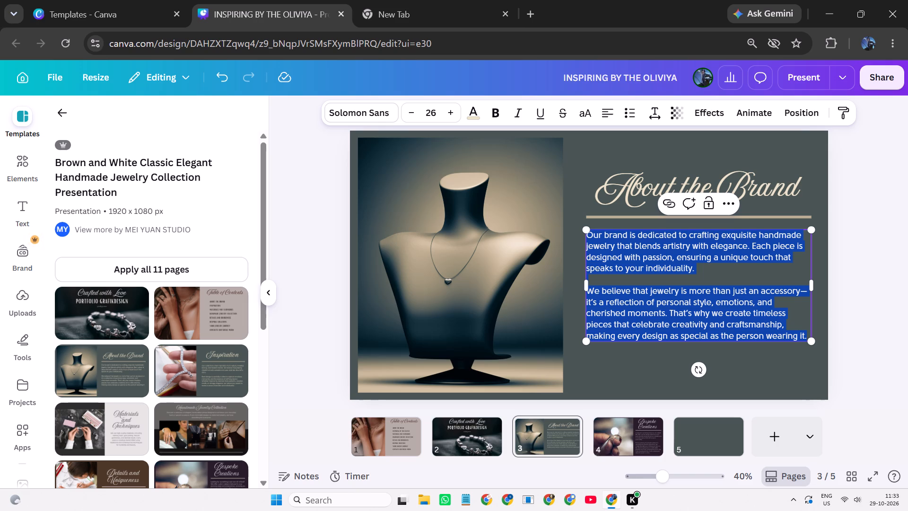
scroll(701, 337, "down", 2)
scroll(701, 335, "up", 1)
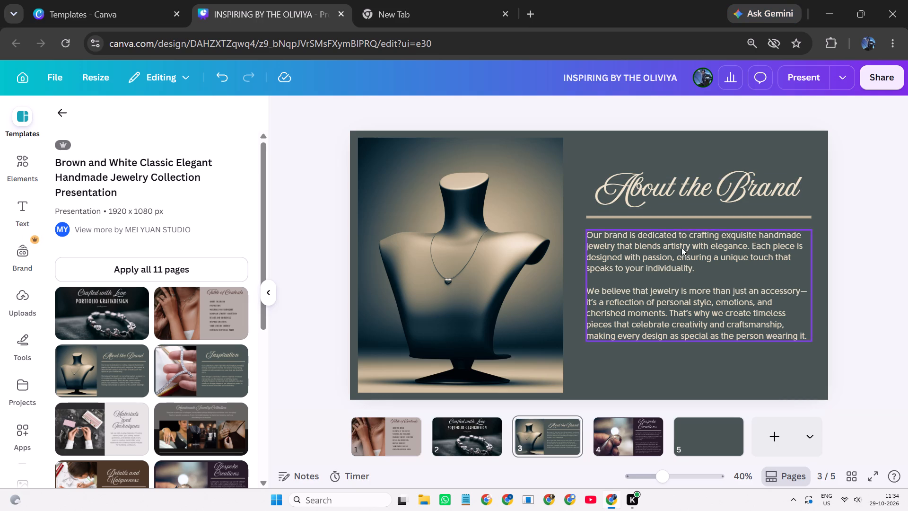
Add a new page at the end of the presentation and apply the template's "Bespoke Creations" layout to it.
left_click_drag(197, 344, 626, 380)
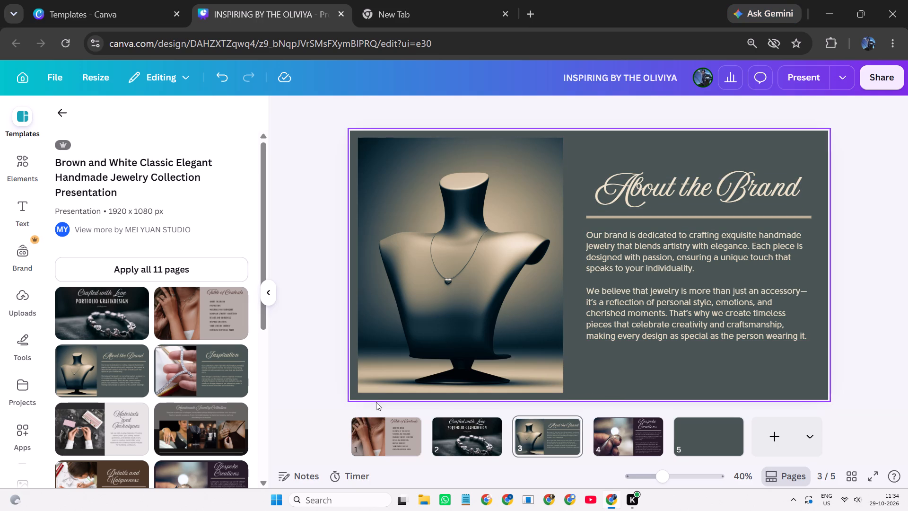
left_click(761, 443)
scroll(243, 386, "down", 2)
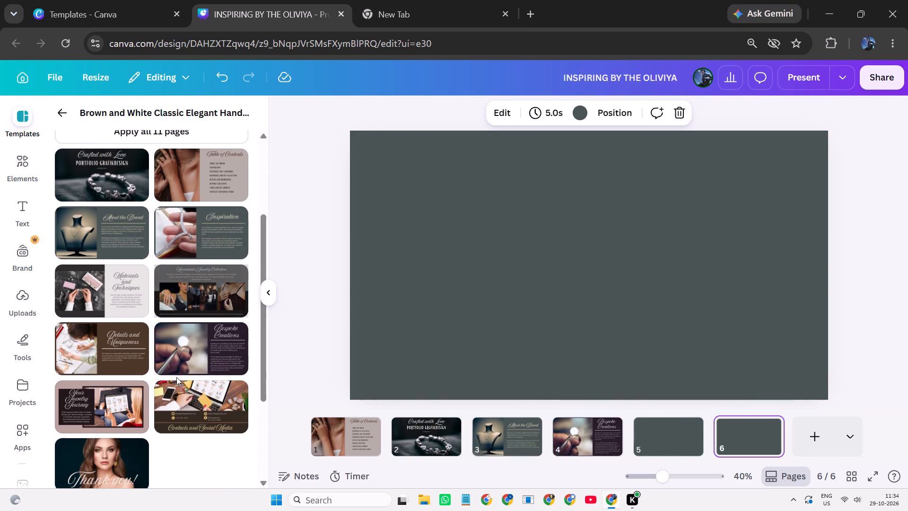
left_click_drag(184, 361, 594, 339)
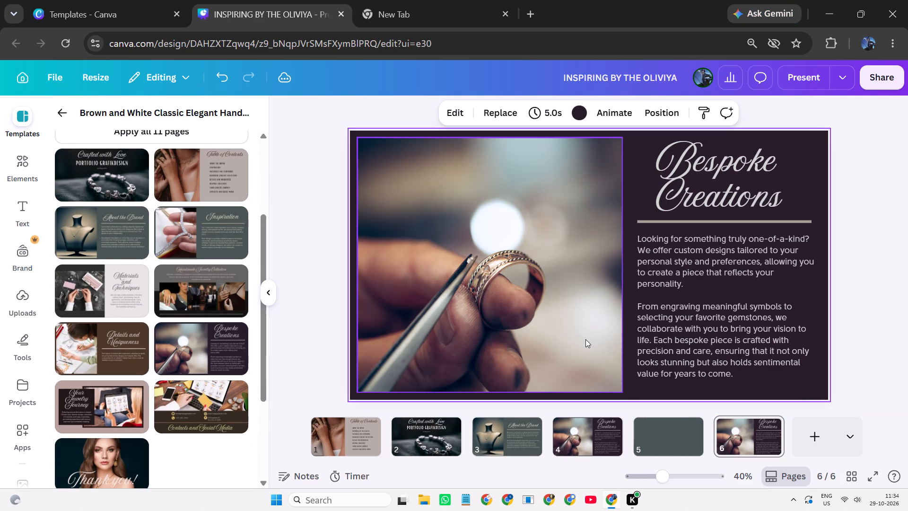
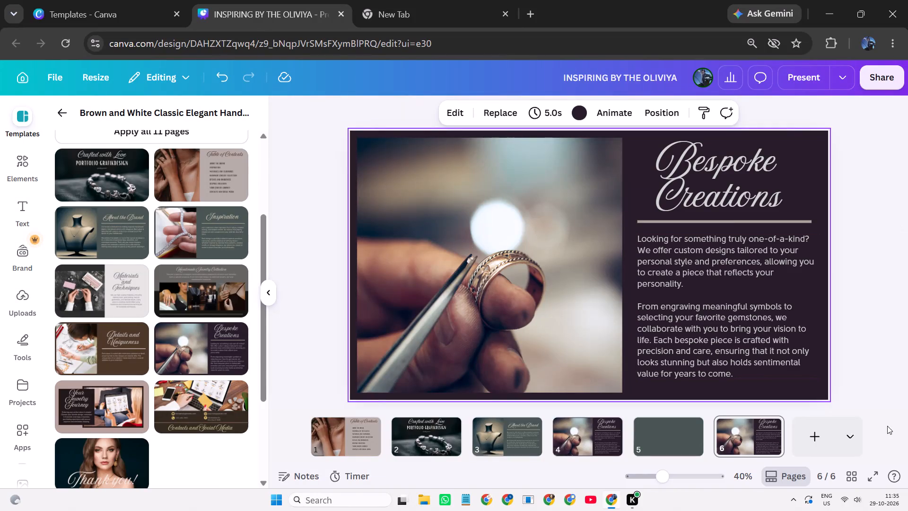
Add a new page at the end of the presentation and apply the template's "Contacts and Social Media" layout to it.
scroll(833, 443, "down", 1)
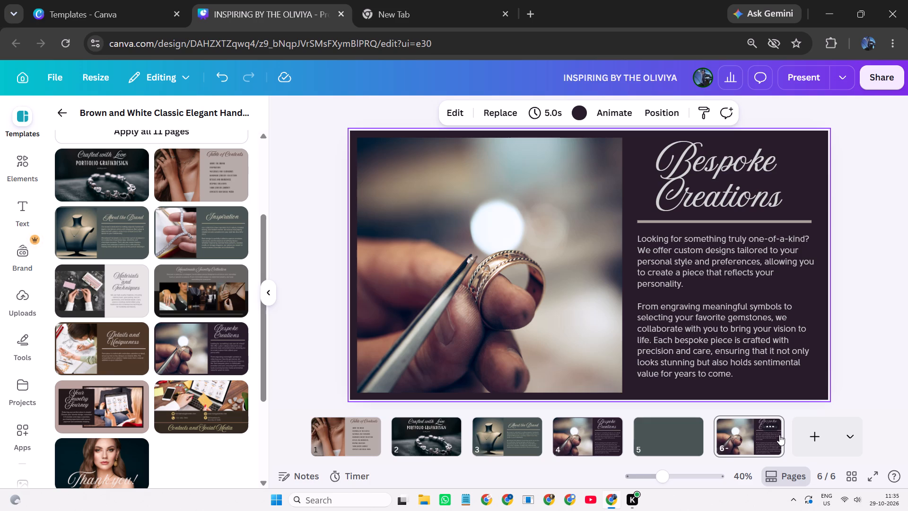
scroll(703, 457, "down", 2)
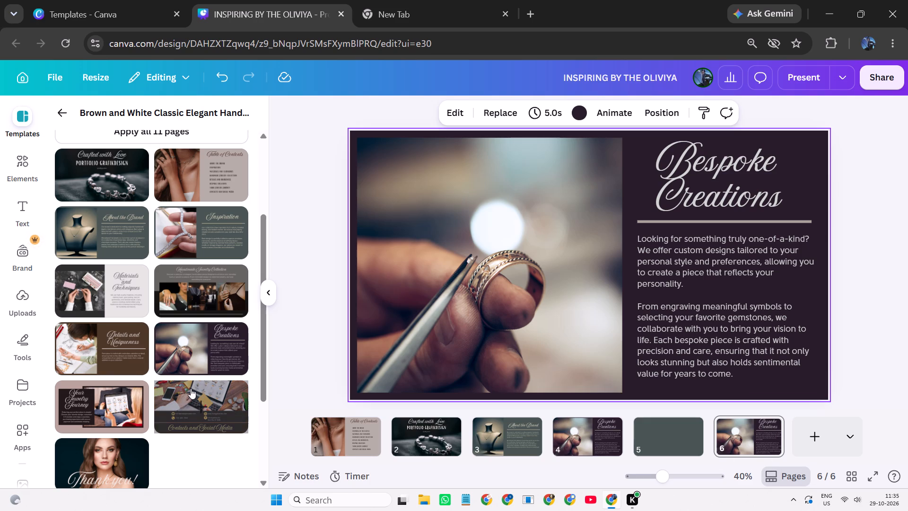
left_click(807, 440)
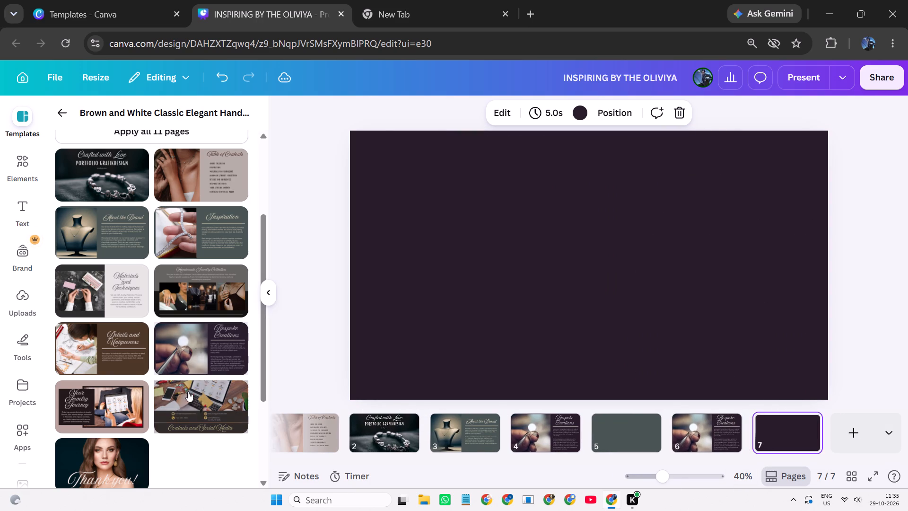
left_click_drag(187, 393, 753, 426)
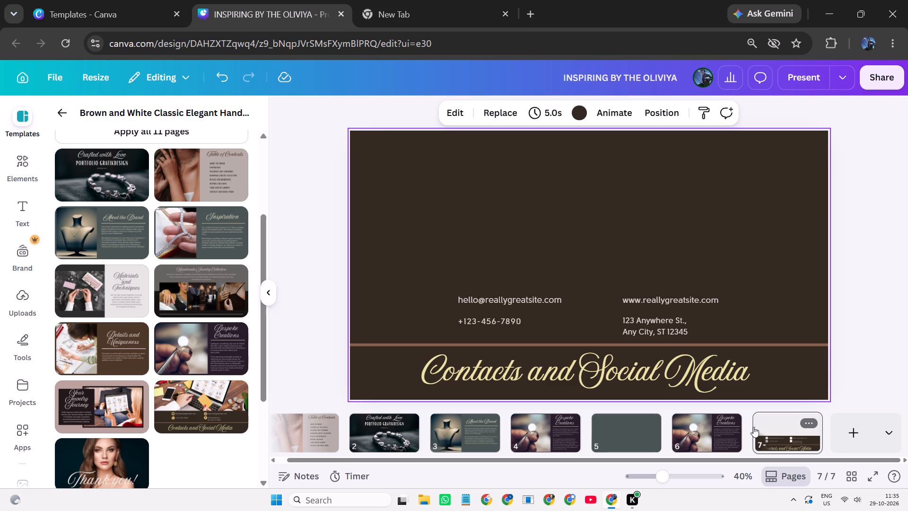
scroll(907, 326, "down", 1)
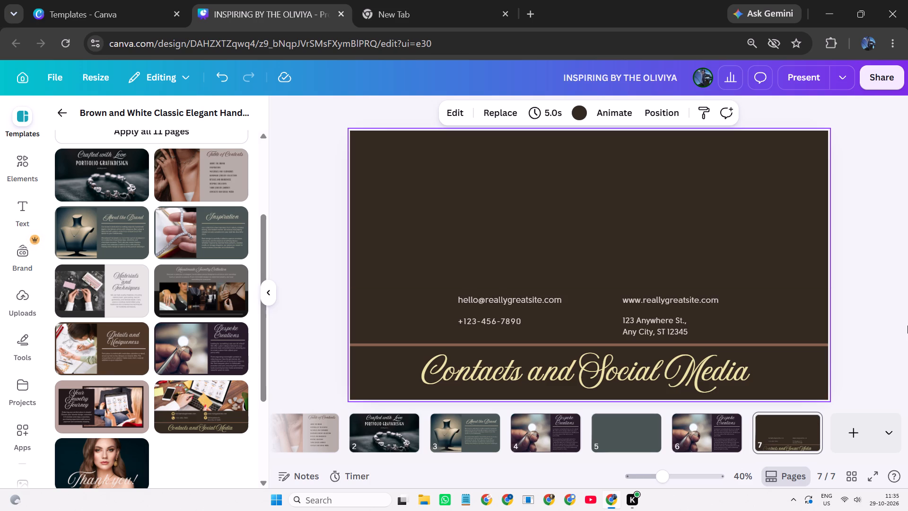
On the Table of Contents page, replace the "Your Jewelry Journey" entry with "OUR JEWELRY JURNY WITH YOU".
scroll(856, 355, "up", 1)
scroll(731, 295, "up", 7)
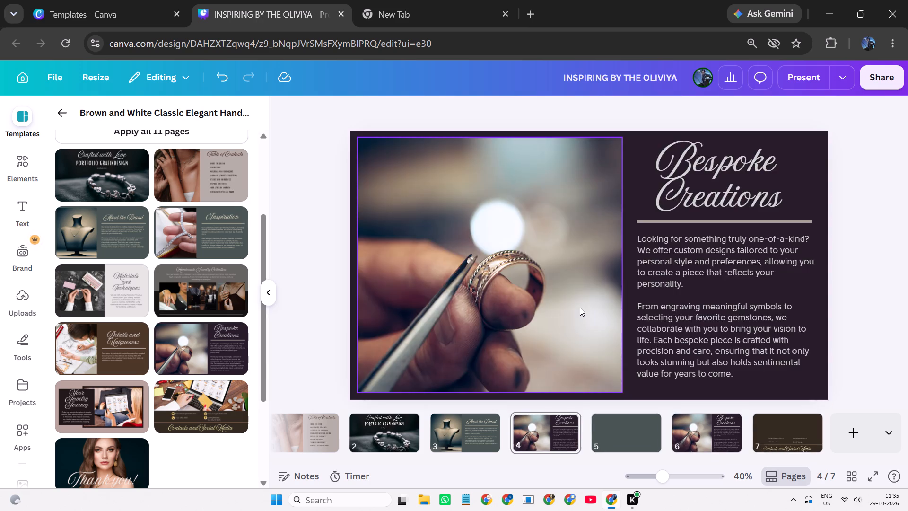
scroll(580, 308, "up", 13)
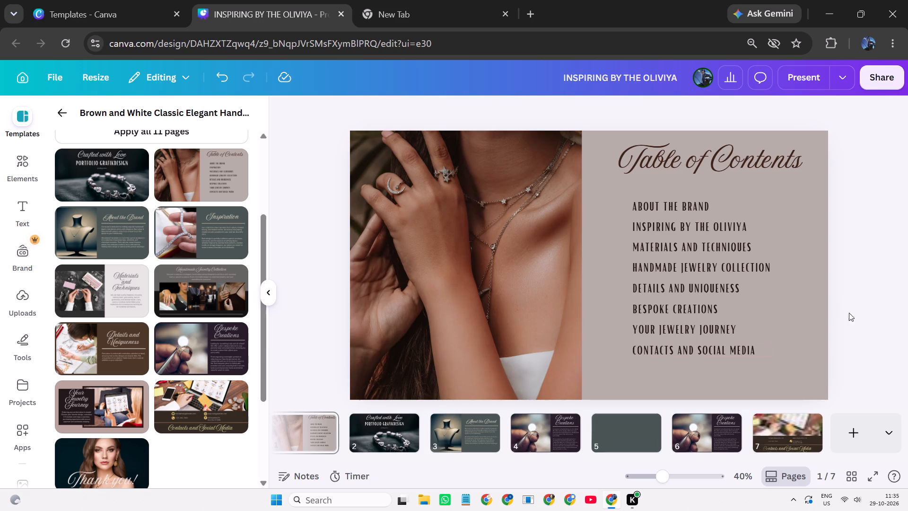
left_click(689, 328)
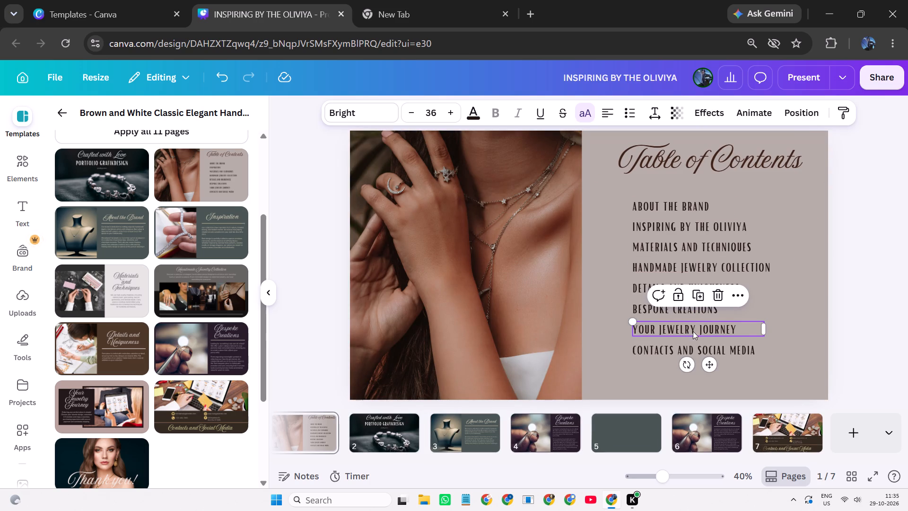
double_click(738, 326)
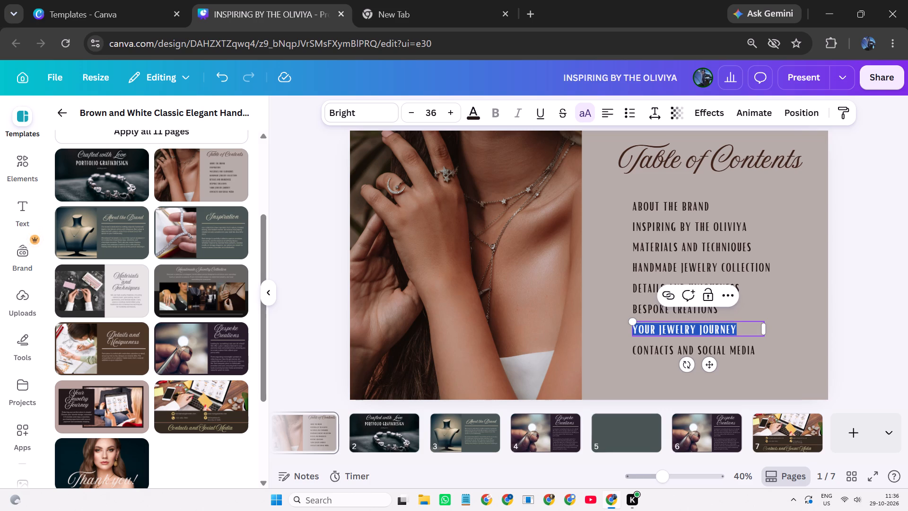
key("BackSpace")
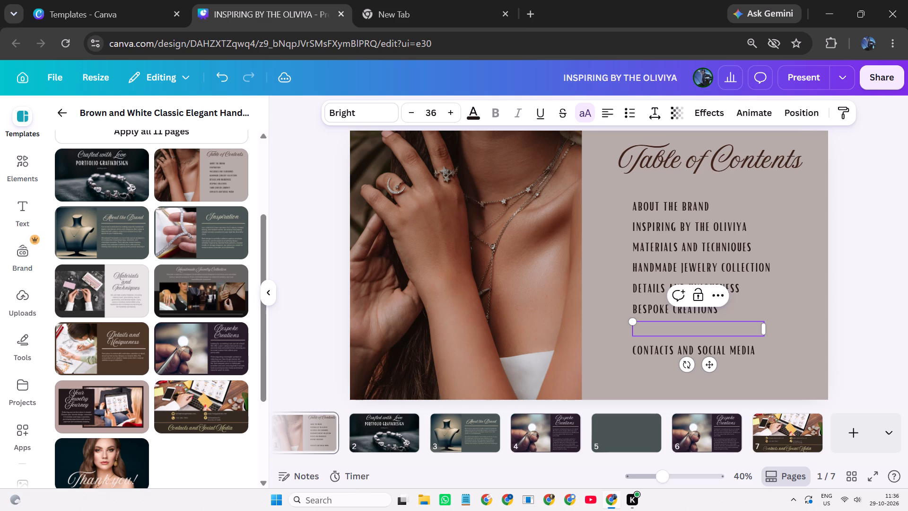
type("OUR")
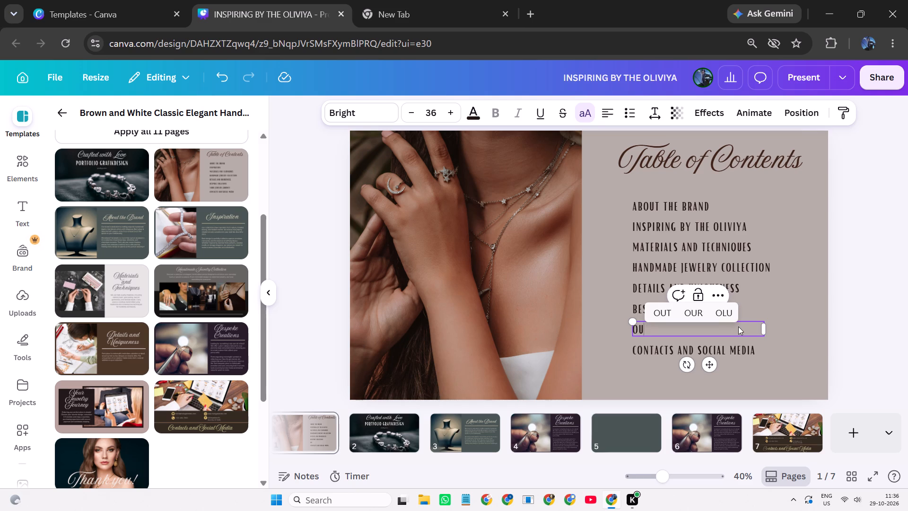
key("space")
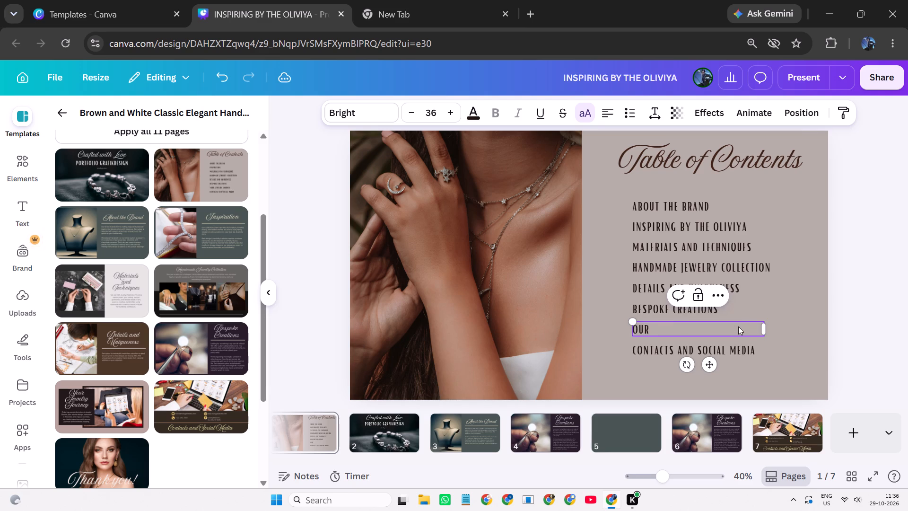
type("JWE")
type("LLER")
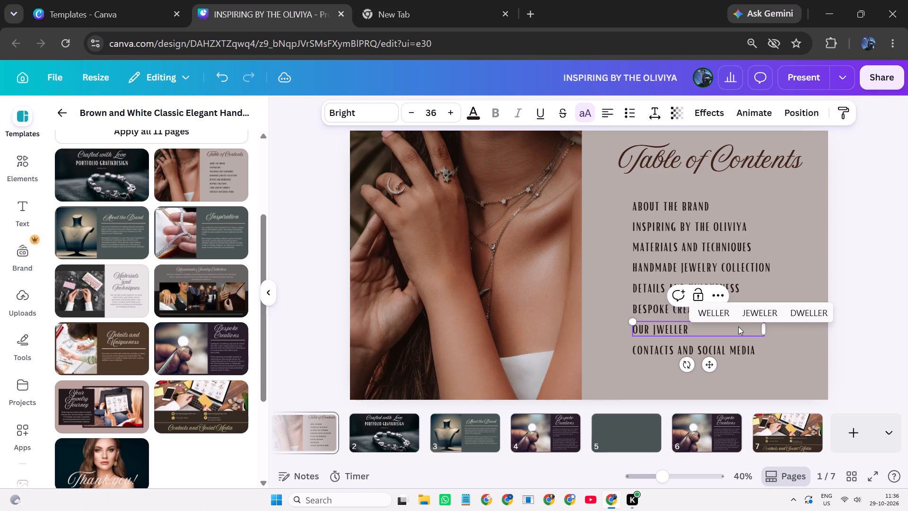
key("y")
key("Up")
key("space")
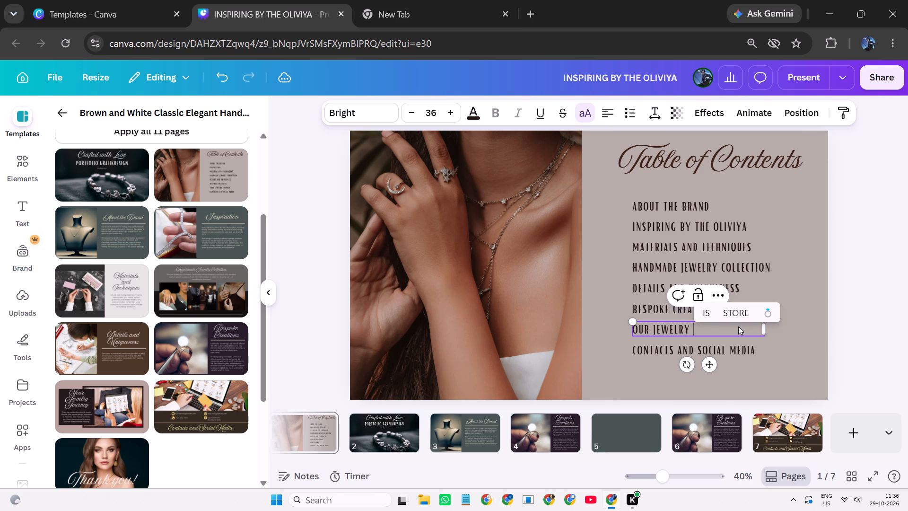
type("JURNY")
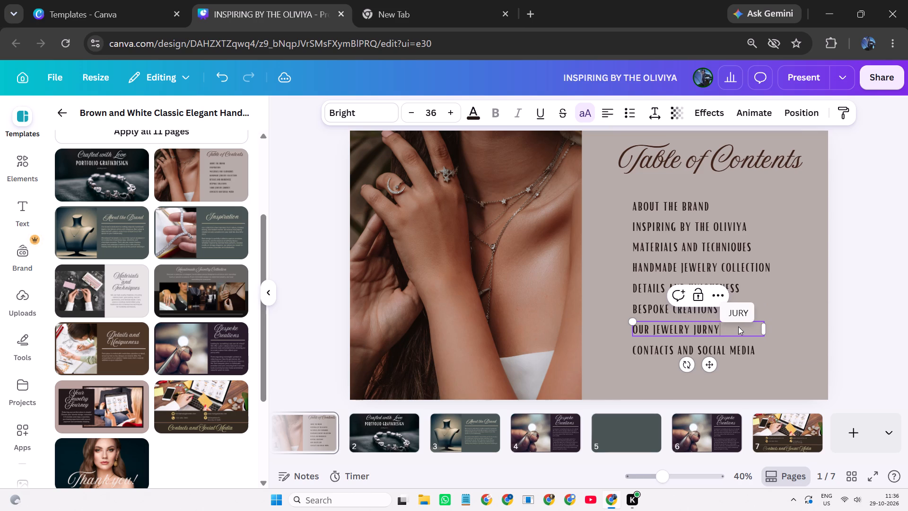
key("space")
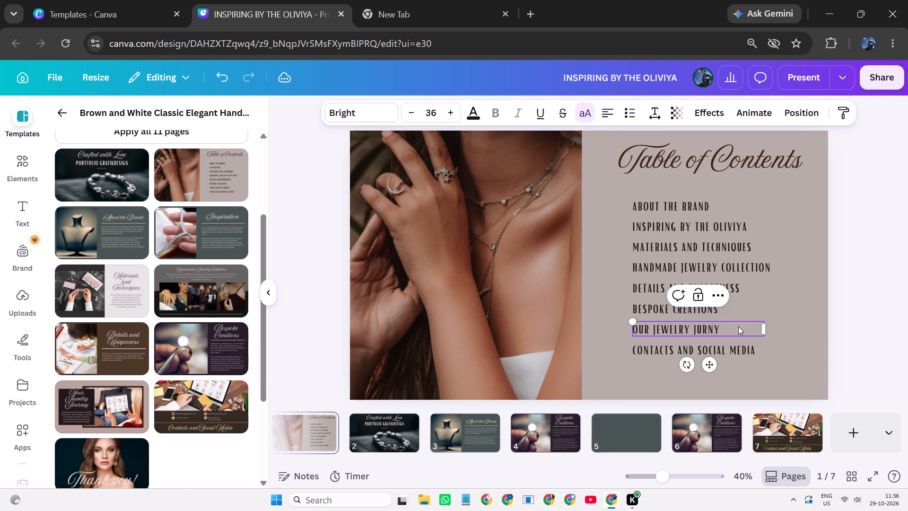
type("WITH")
key("space")
type("YOU")
key("space")
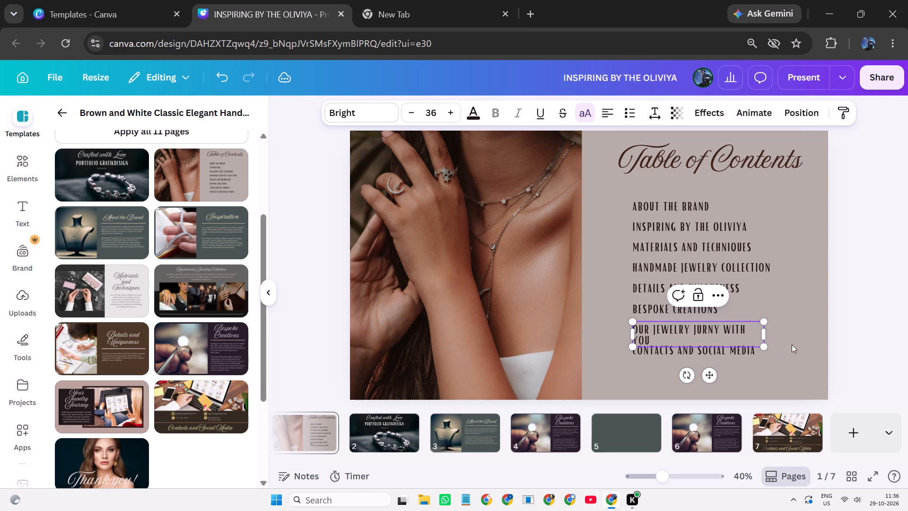
Widen the edited contents entry's text box to about 609 so its text fits on one line.
left_click_drag(769, 333, 789, 319)
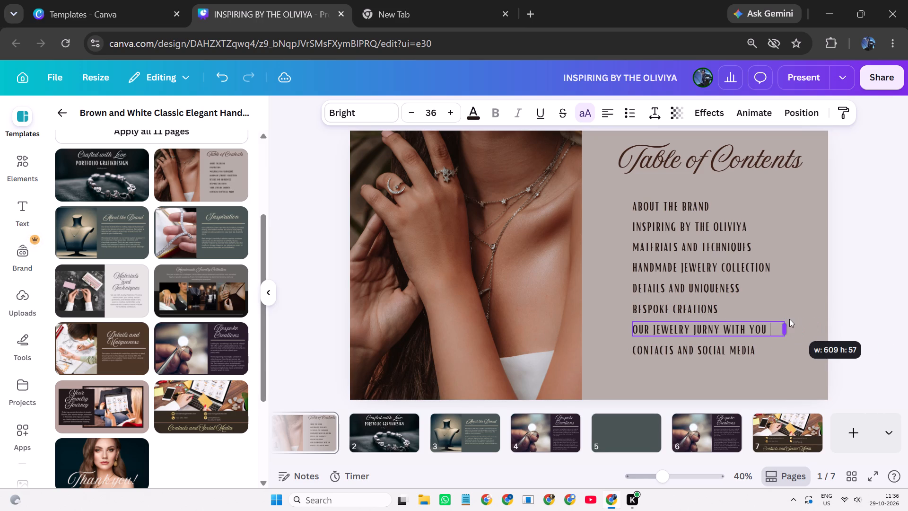
left_click_drag(789, 319, 789, 320)
Look through the "About the Brand" and "Crafted with Love" pages, then review the Table of Contents page.
scroll(693, 216, "down", 3)
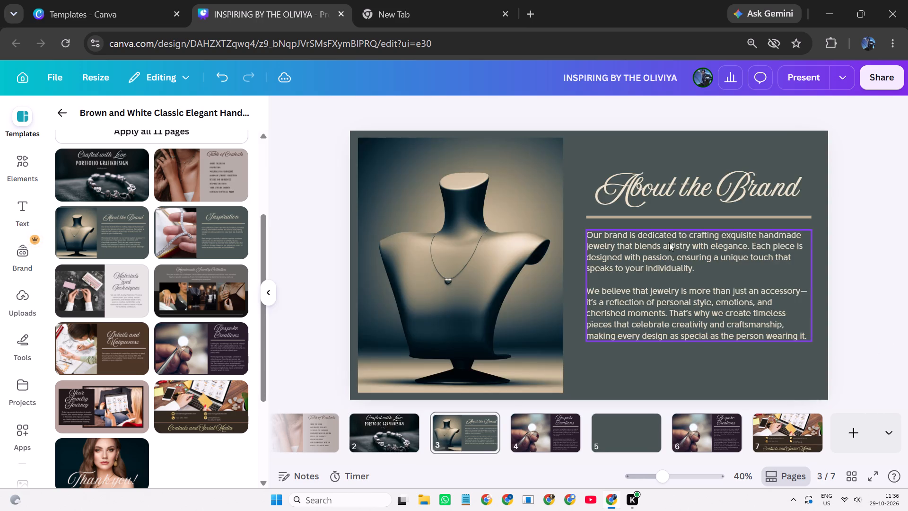
scroll(666, 244, "down", 2)
left_click_drag(397, 432, 444, 432)
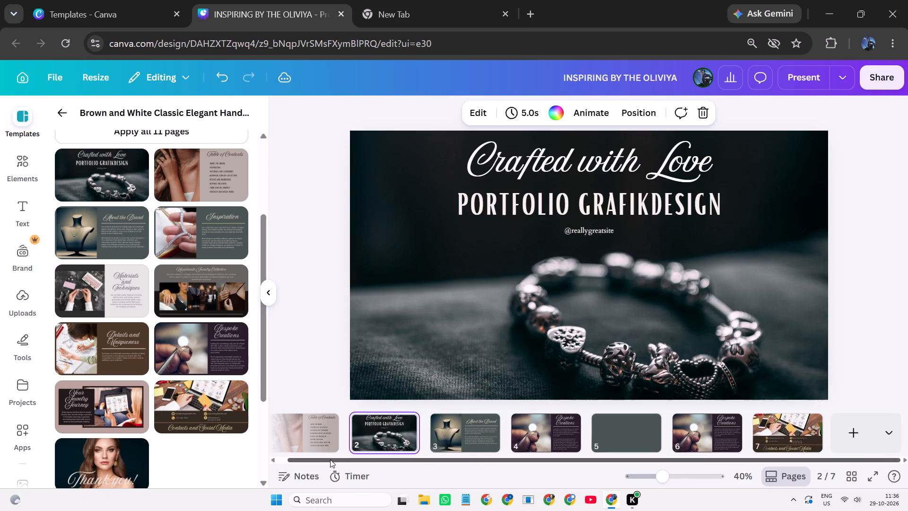
left_click_drag(330, 459, 265, 449)
left_click(325, 429)
scroll(636, 340, "up", 1)
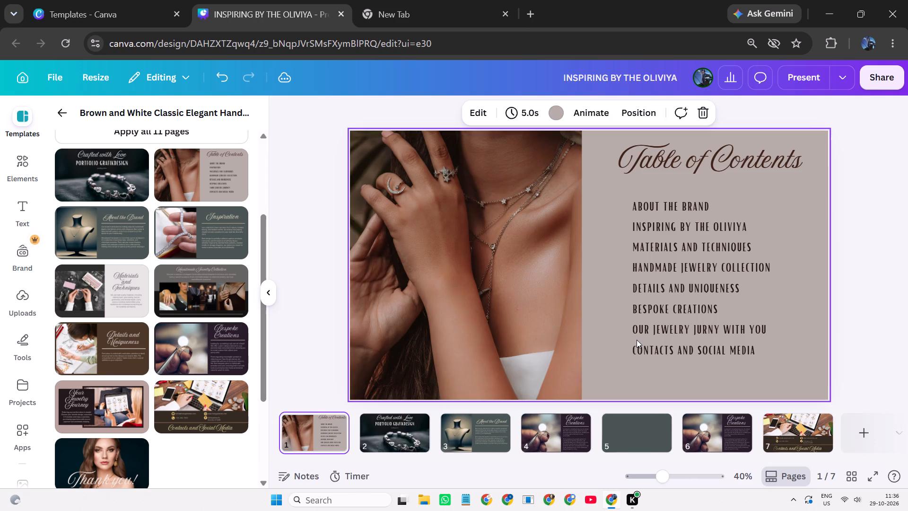
scroll(637, 340, "up", 2)
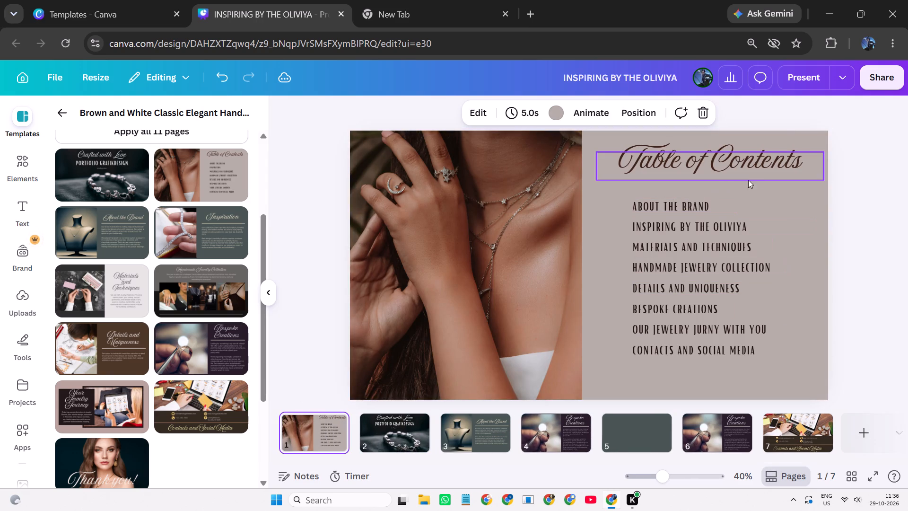
Widen the text box of the "About the Brand" entry on the Table of Contents page.
left_click(690, 207)
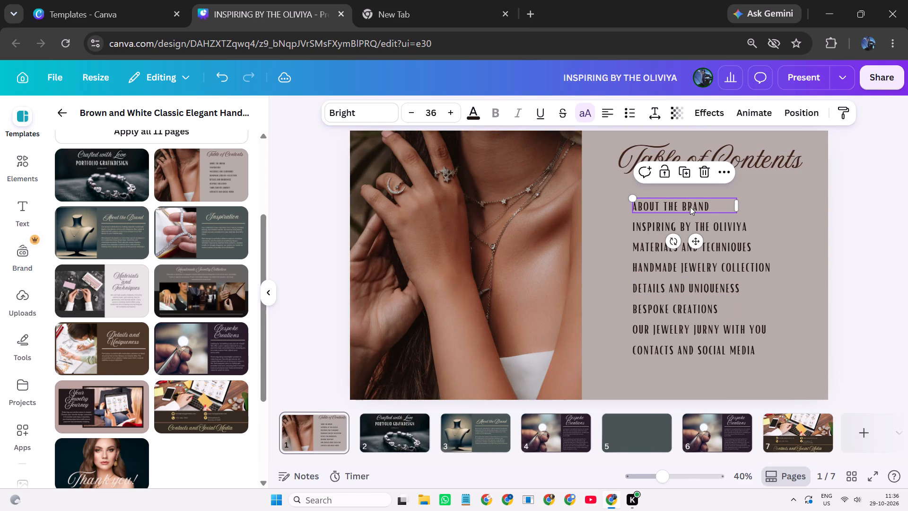
left_click(733, 203)
left_click_drag(736, 203, 779, 204)
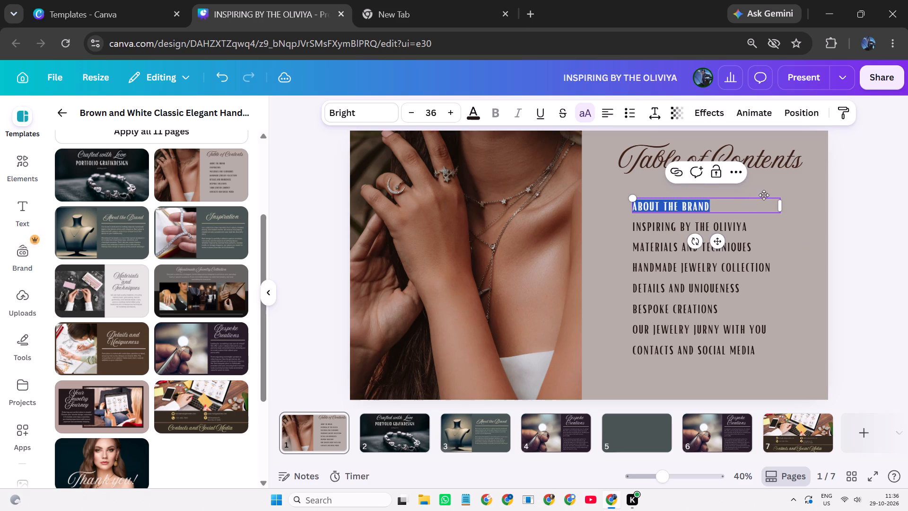
left_click(745, 203)
left_click(585, 187)
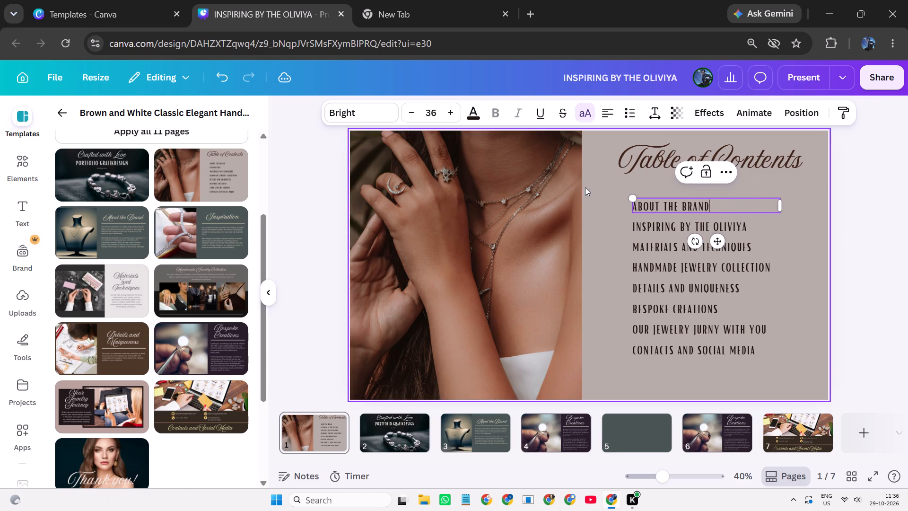
Examine the Table of Contents heading and "Materials and Techniques" entry, and compare the page with the "Crafted with Love" and "About the Brand" pages.
left_click(625, 167)
left_click(656, 165)
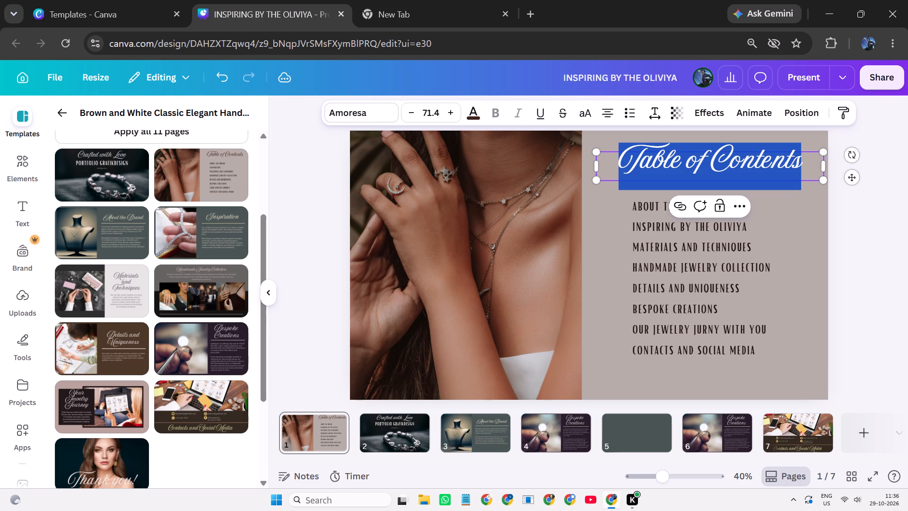
left_click(796, 199)
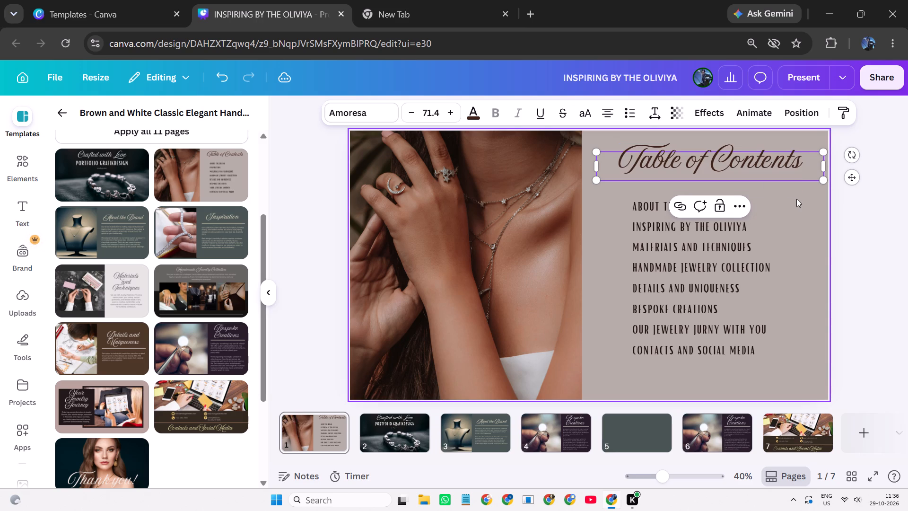
left_click(719, 243)
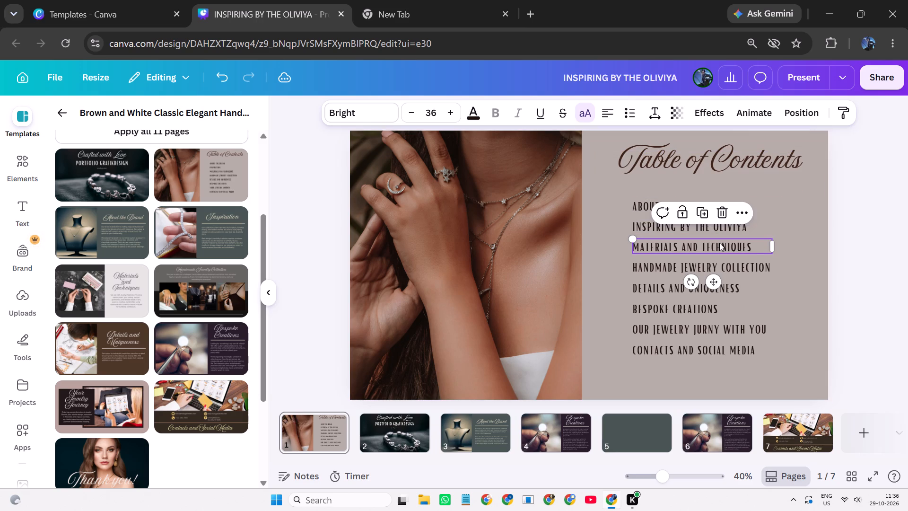
double_click(760, 244)
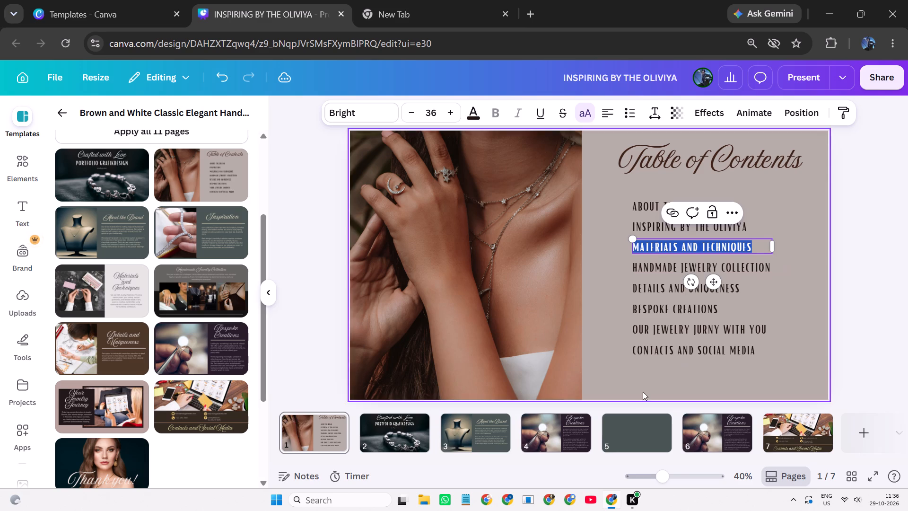
left_click(481, 431)
left_click(413, 431)
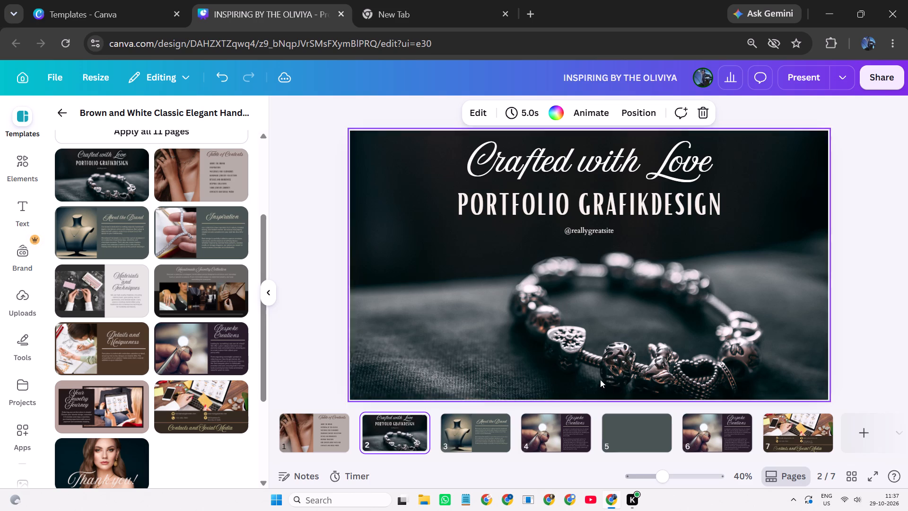
left_click(479, 436)
left_click(409, 435)
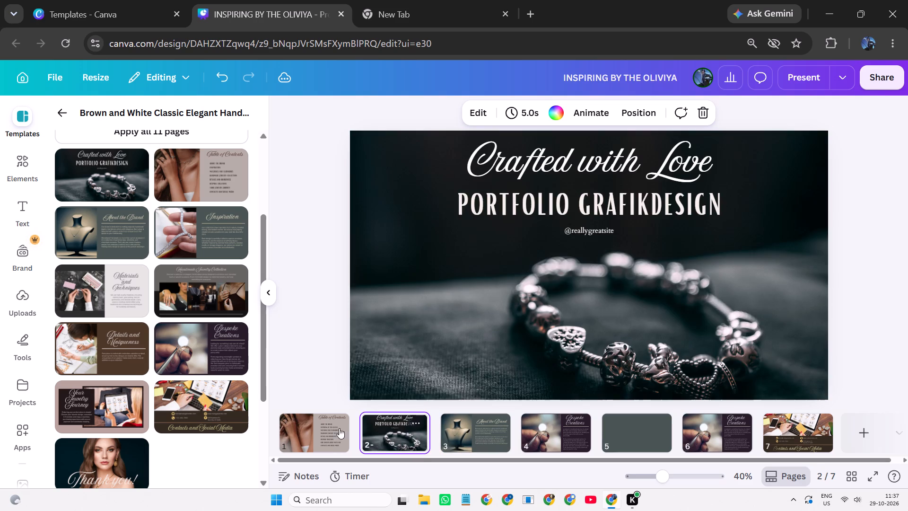
left_click(316, 428)
Leave the handmade jewelry template's page layouts and return to the general template gallery.
scroll(156, 338, "up", 6)
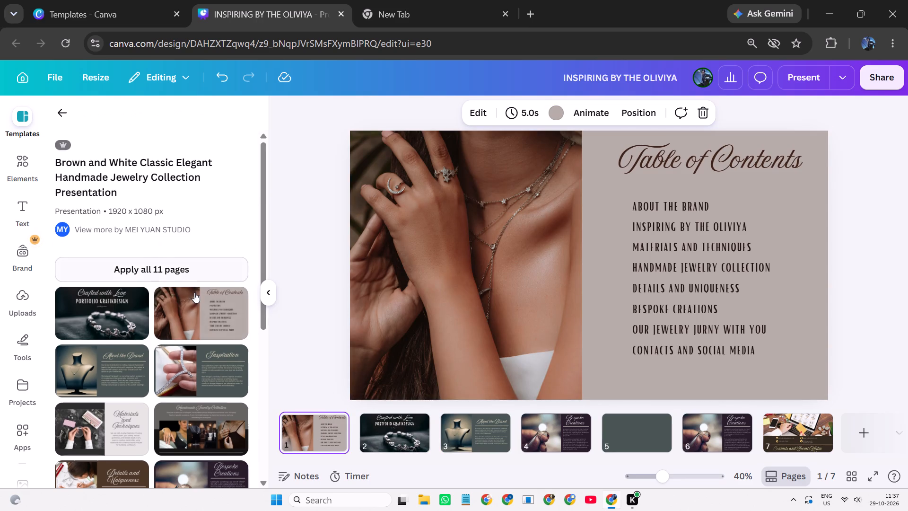
scroll(59, 211, "up", 3)
left_click(68, 114)
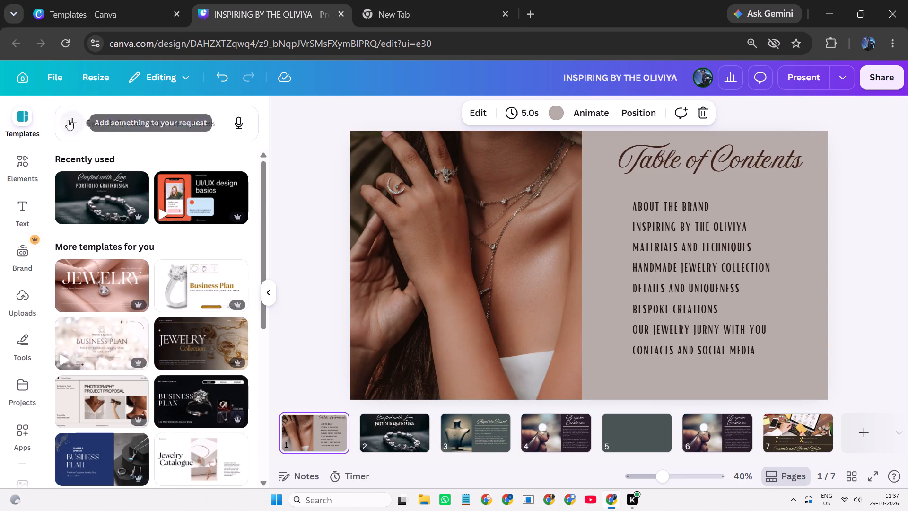
Search the presentation templates for "JELLRY DESIOGN", and clear the search.
left_click(150, 125)
type("JELLRY")
key("space")
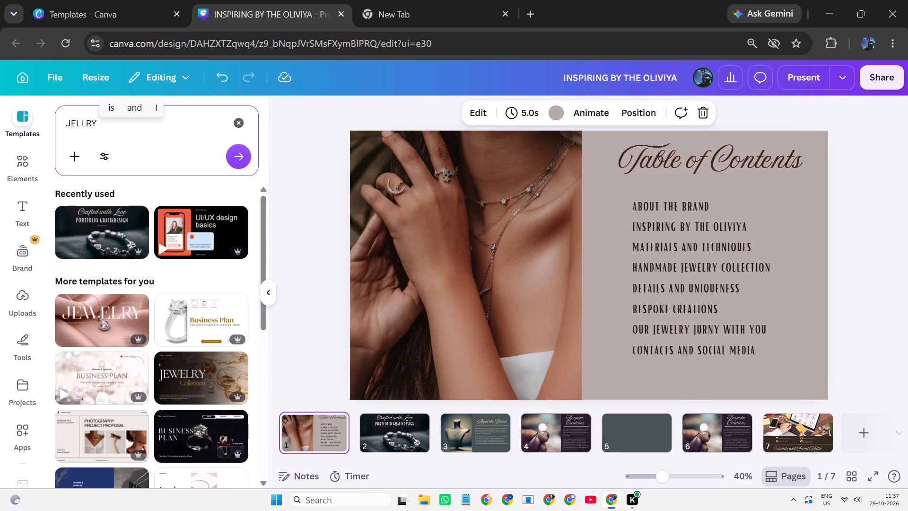
type("DESIOGN")
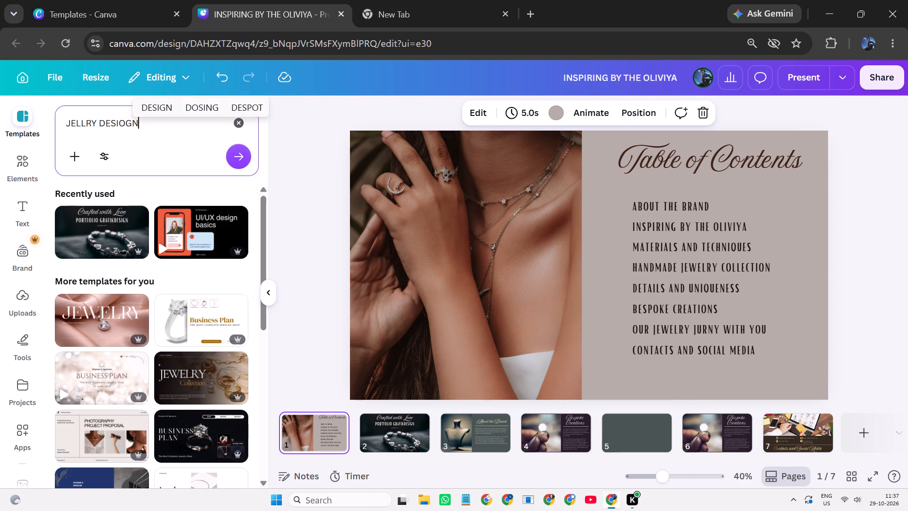
key("space")
key("Return")
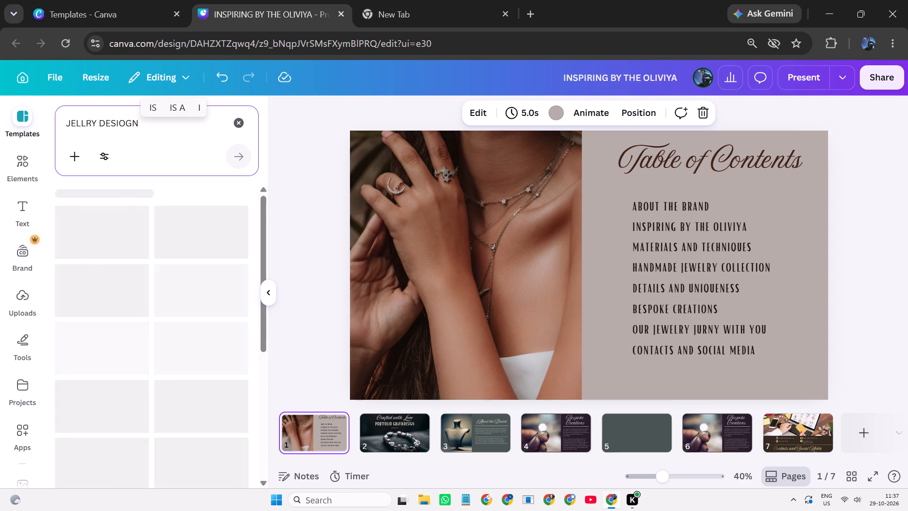
left_click(237, 122)
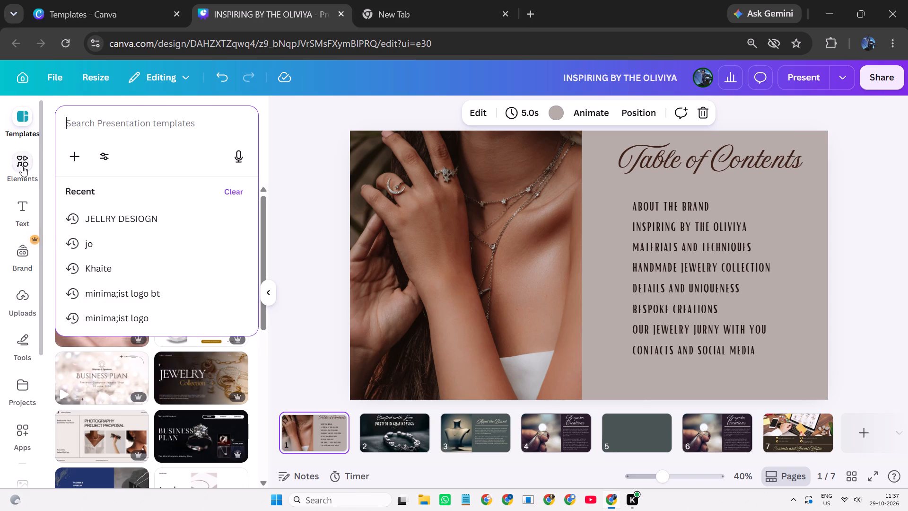
Search the elements library for "jwellry design", and clear the search.
left_click(22, 168)
left_click(122, 123)
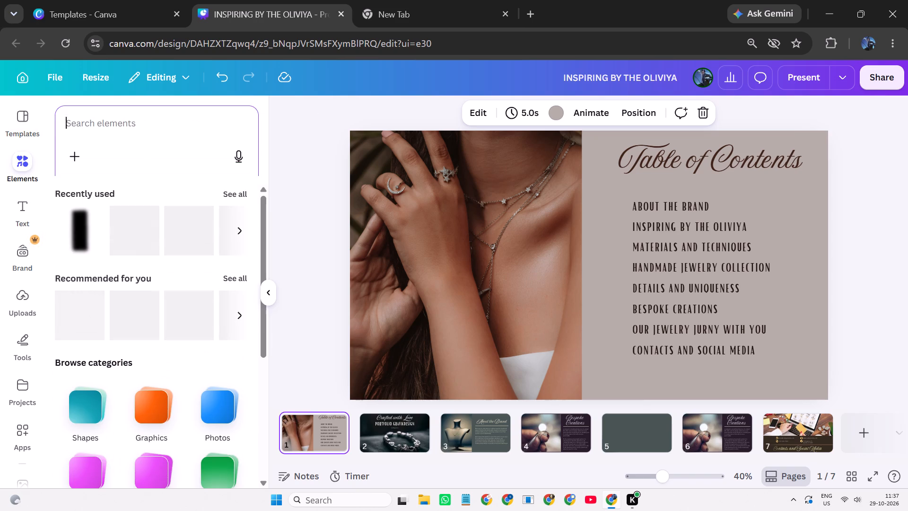
type("je")
key("BackSpace")
type("we")
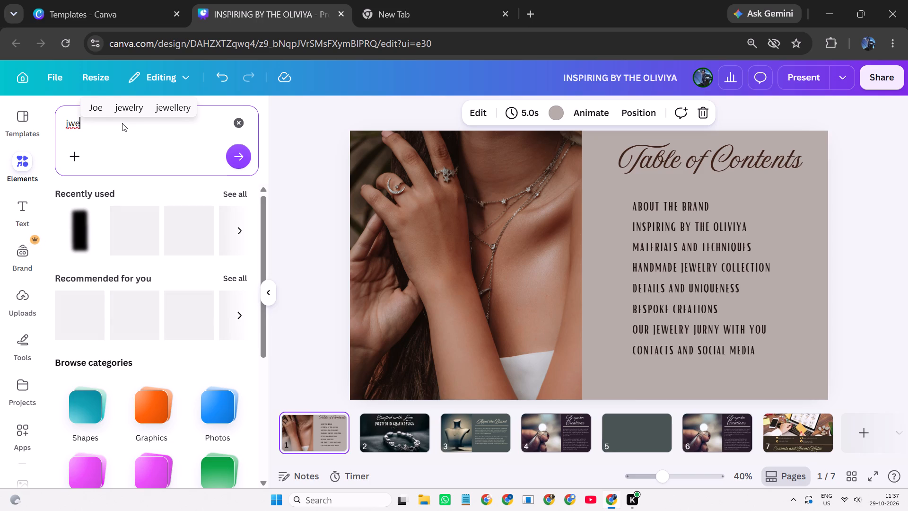
type("ll")
type("ry design")
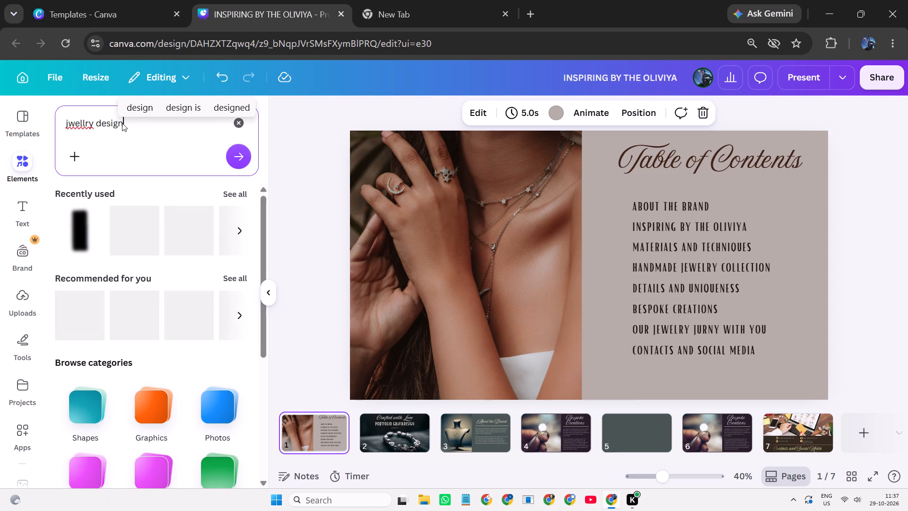
key("space")
key("Return")
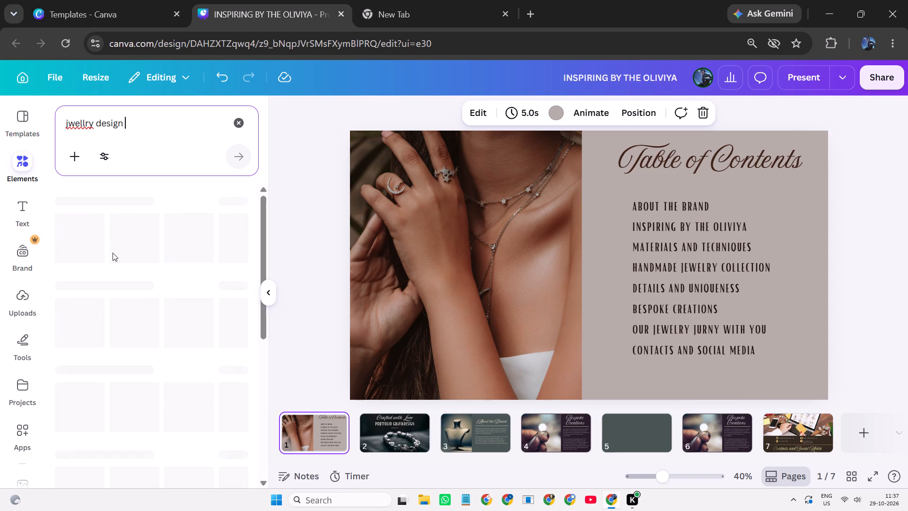
left_click(237, 122)
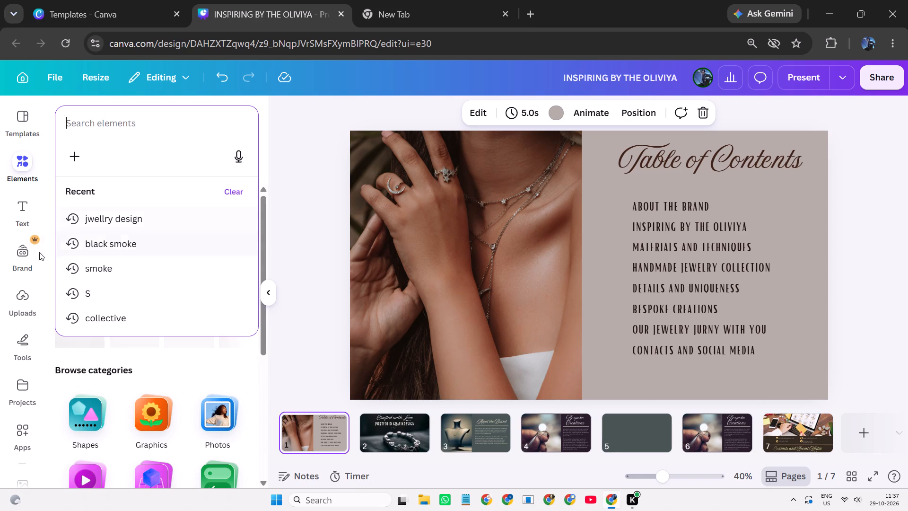
Rerun the recent "jwellry design" search in the elements library.
scroll(12, 250, "down", 2)
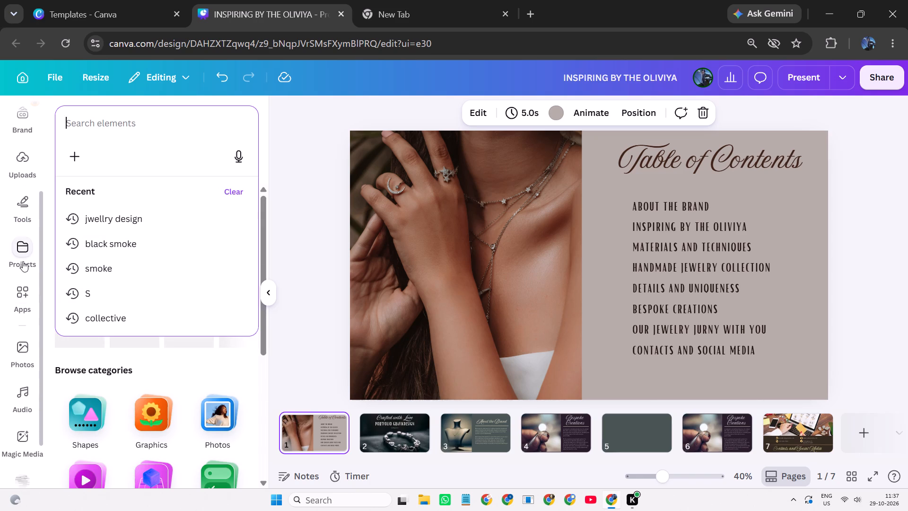
scroll(19, 308, "up", 3)
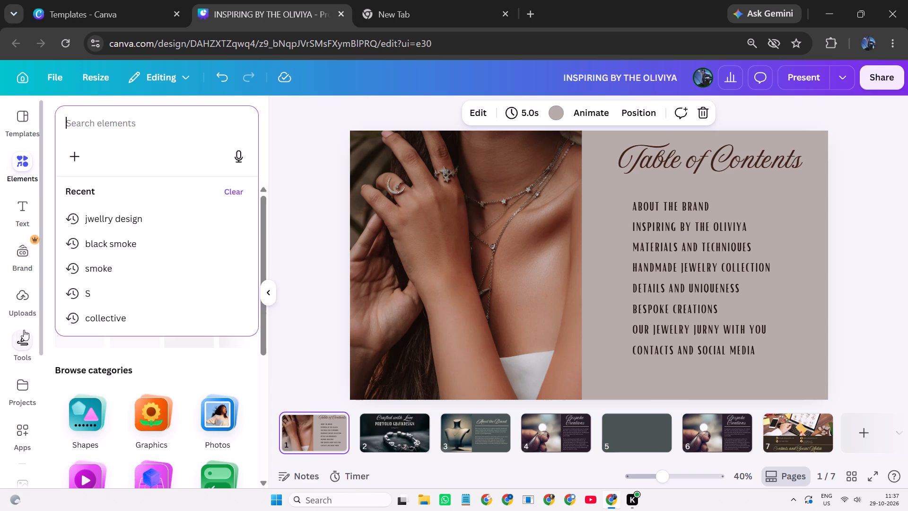
scroll(24, 330, "up", 3)
scroll(122, 368, "down", 2)
scroll(134, 369, "up", 3)
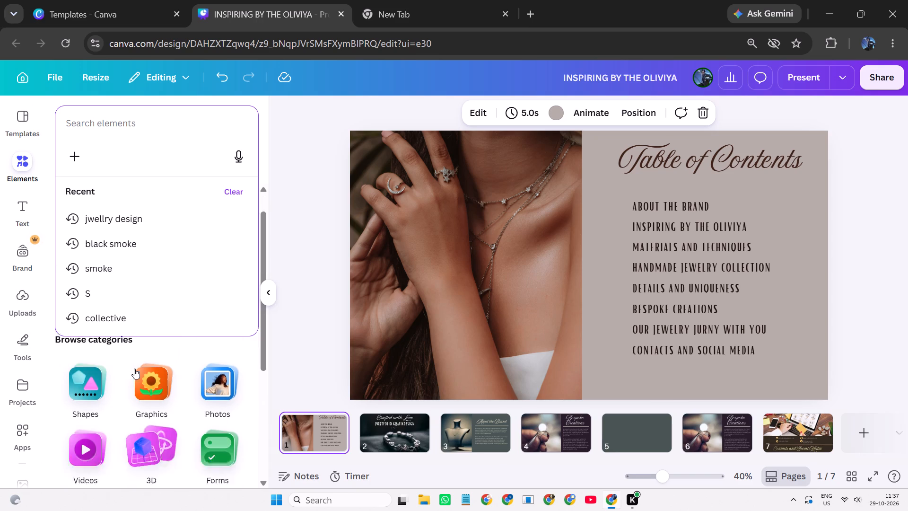
left_click(129, 217)
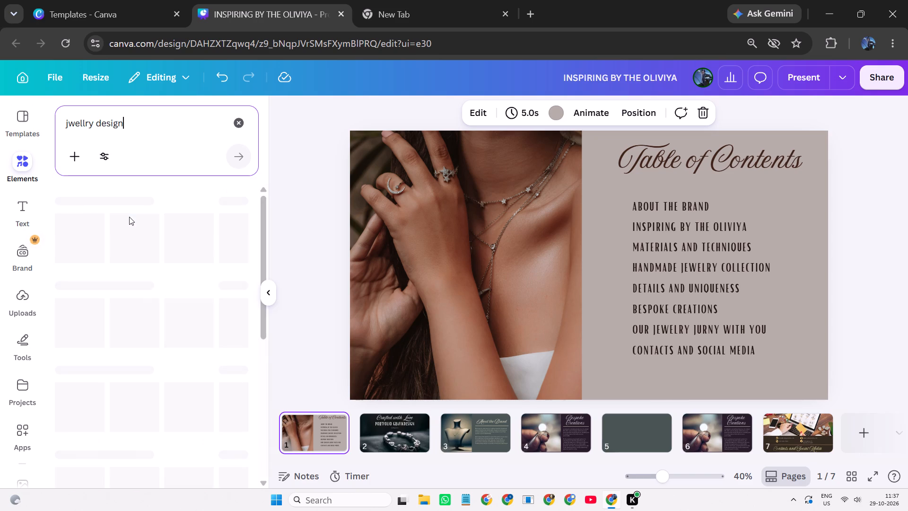
Search the presentation templates for "jwellry design".
left_click(29, 120)
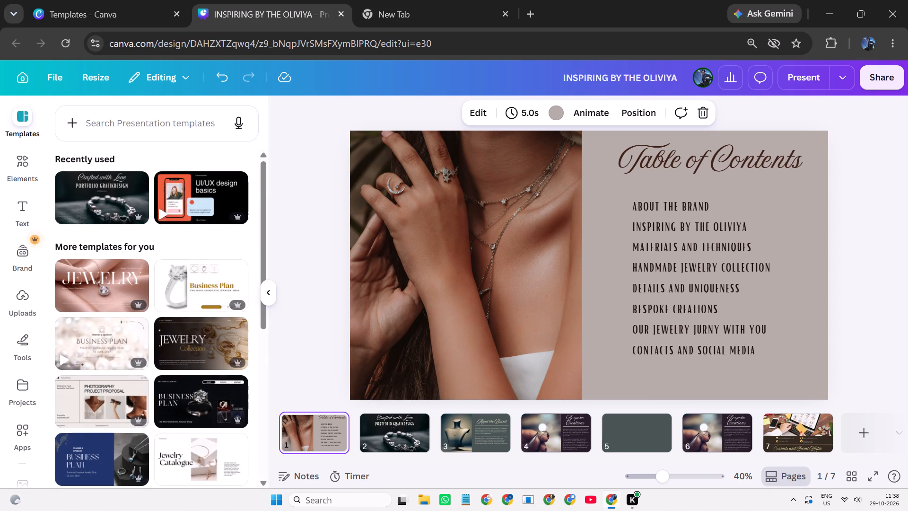
left_click(151, 131)
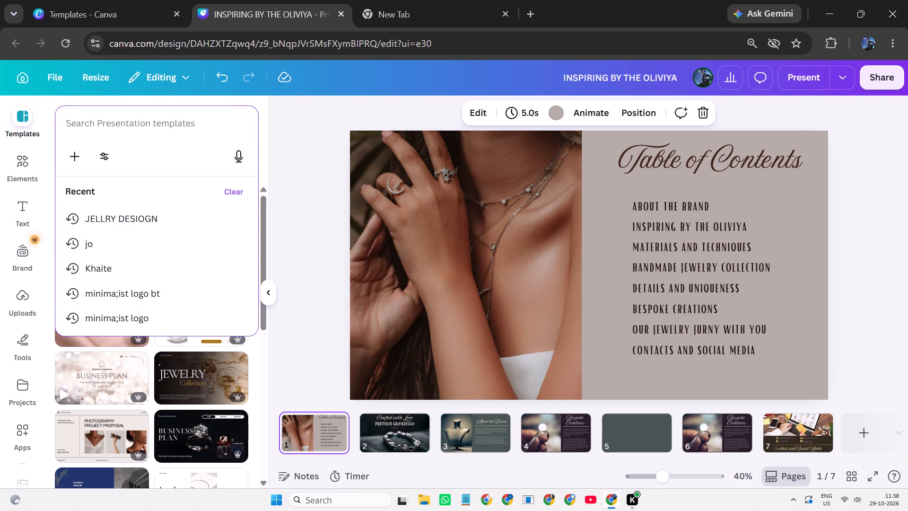
type("jwellry design")
key("space")
key("Return")
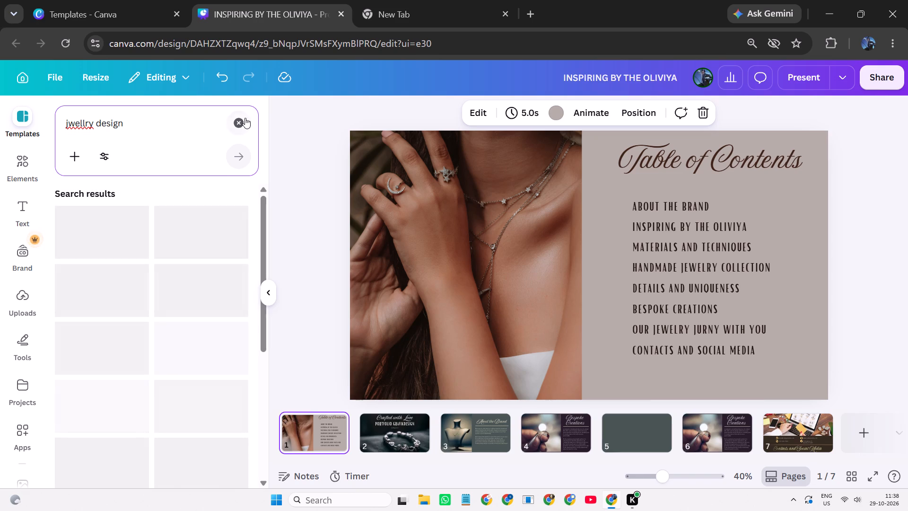
Resubmit the "jwellry design" template search, look through its results, and dismiss the incoming chat notification.
scroll(573, 183, "down", 1)
scroll(574, 183, "up", 3)
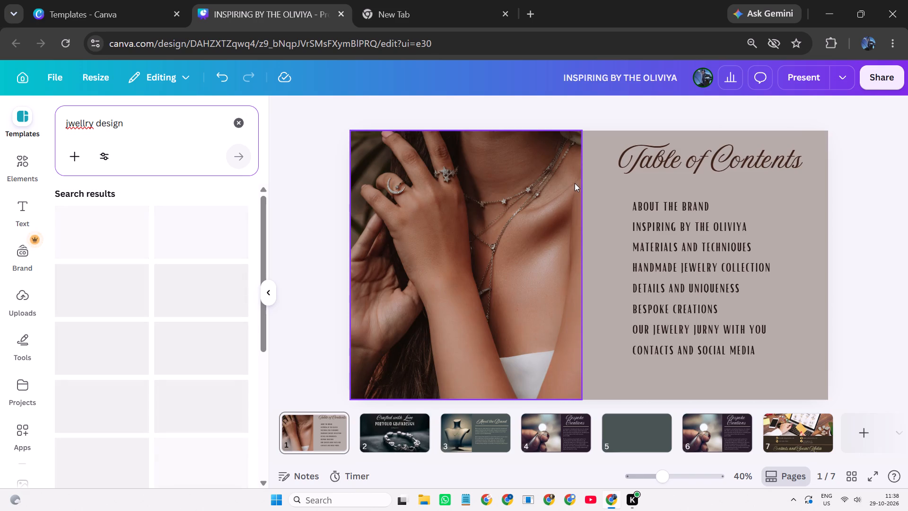
left_click(236, 156)
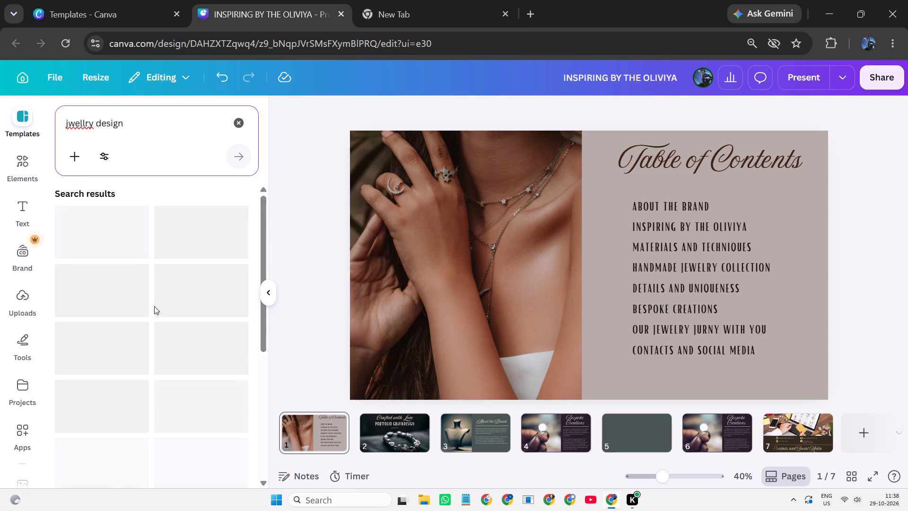
scroll(198, 366, "down", 2)
scroll(184, 381, "up", 7)
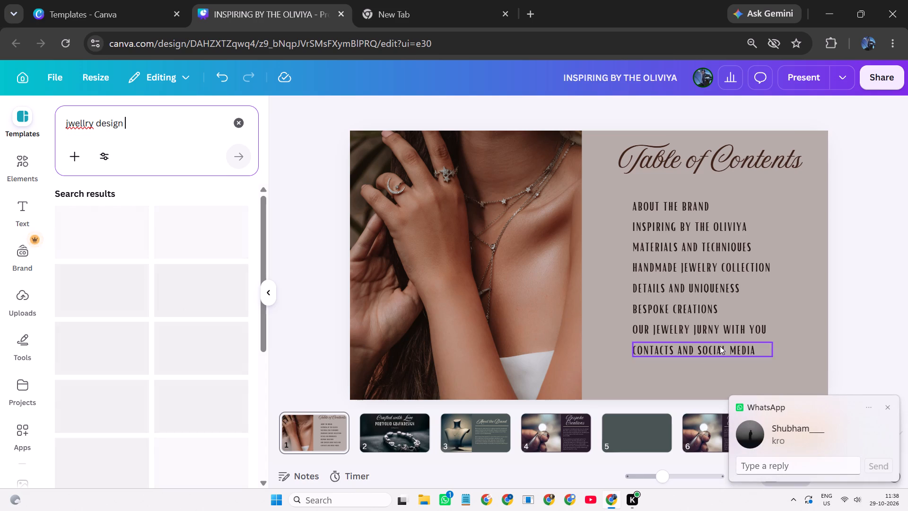
left_click(885, 405)
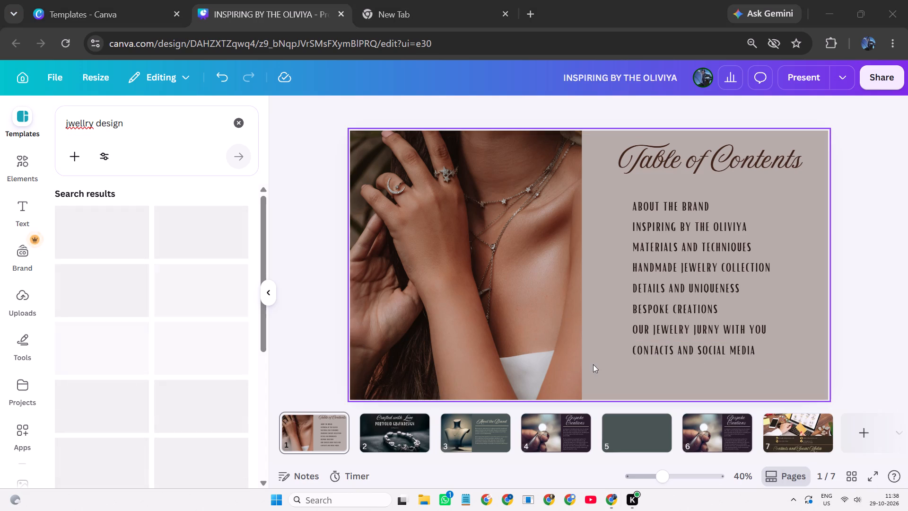
scroll(549, 360, "up", 3)
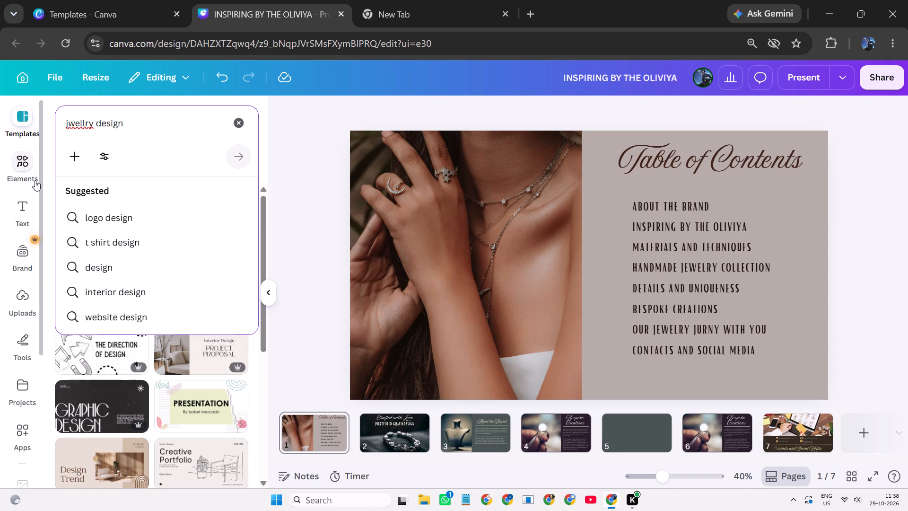
Browse the elements library results for "jwellry design", from graphics down to mockups and frames, dismissing the chat notification.
left_click(34, 172)
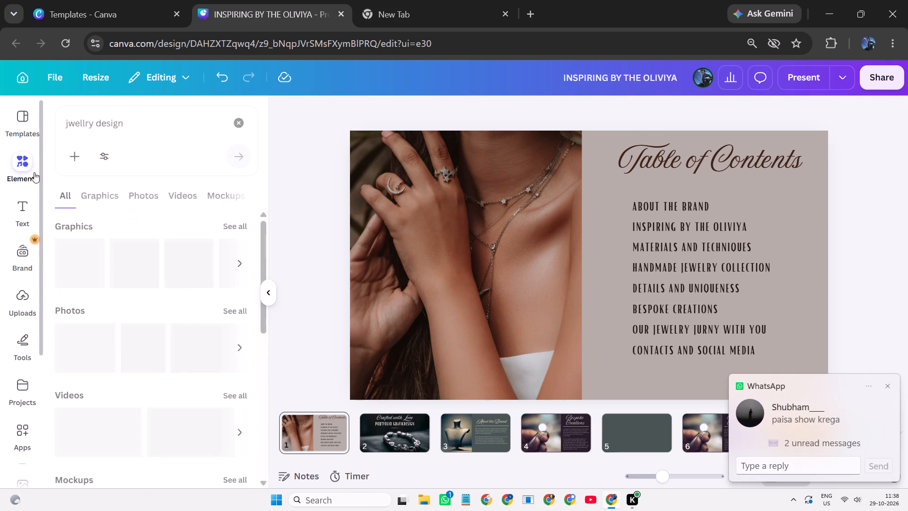
left_click(891, 383)
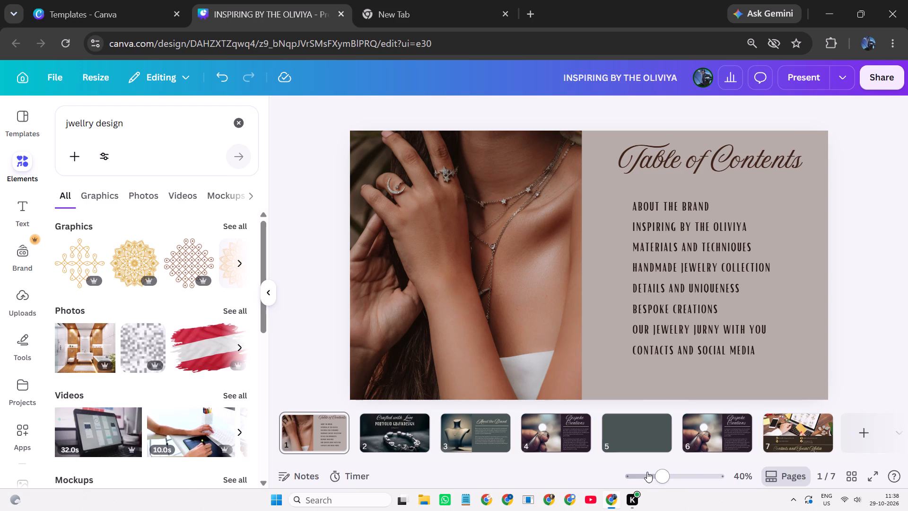
scroll(640, 482, "down", 1)
Look through the "jwellry design" element results, including the videos, mockups, frames and 3D items.
scroll(159, 381, "up", 2)
scroll(159, 381, "down", 2)
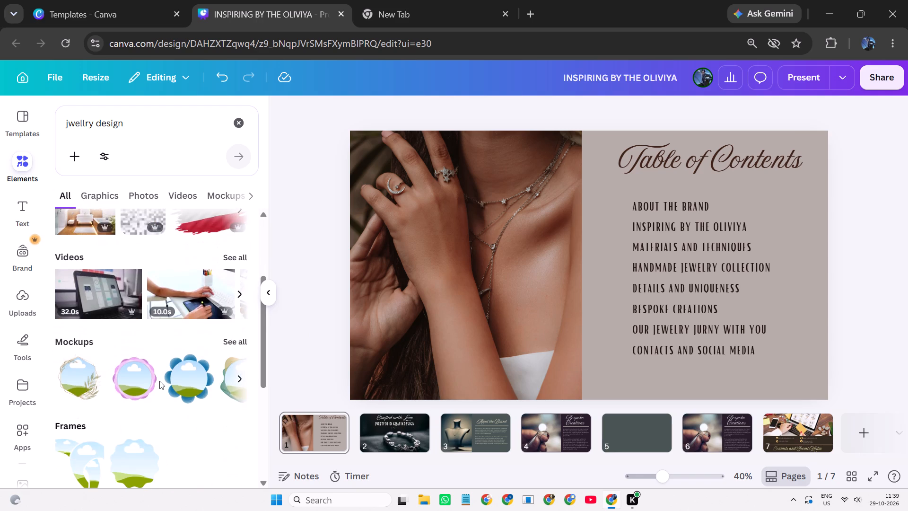
scroll(199, 380, "up", 2)
scroll(158, 356, "down", 3)
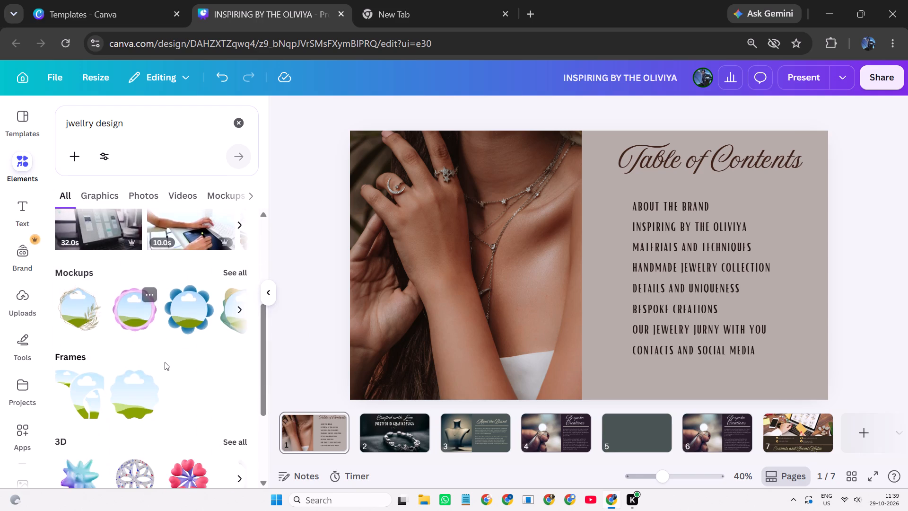
scroll(167, 365, "up", 6)
left_click(159, 121)
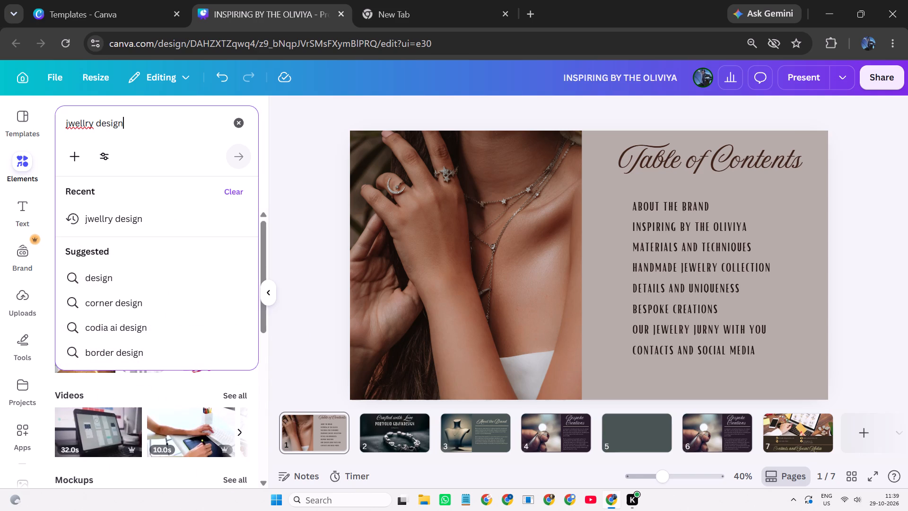
left_click(26, 163)
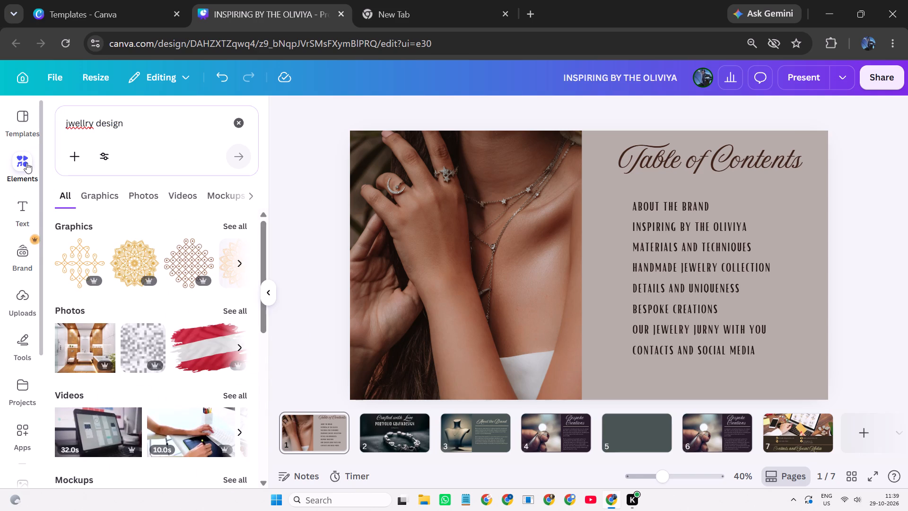
double_click(26, 163)
double_click(26, 163)
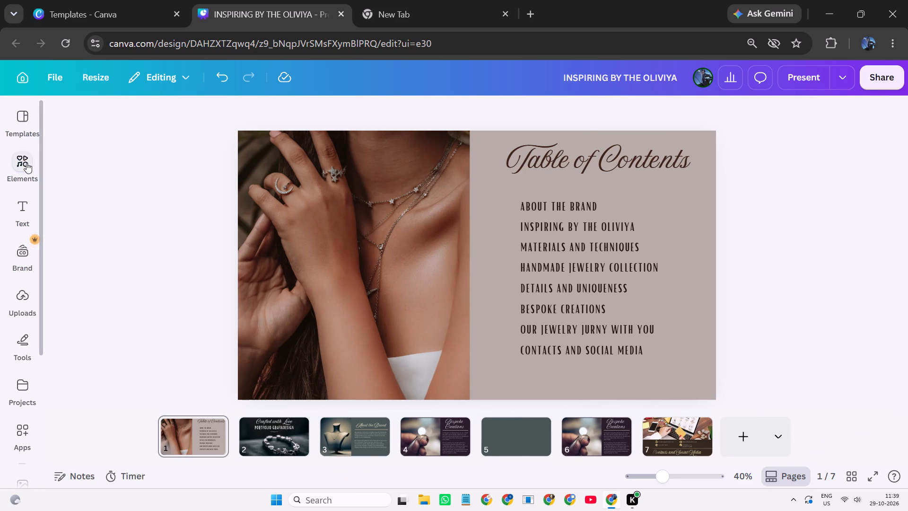
scroll(160, 252, "down", 3)
scroll(160, 252, "up", 14)
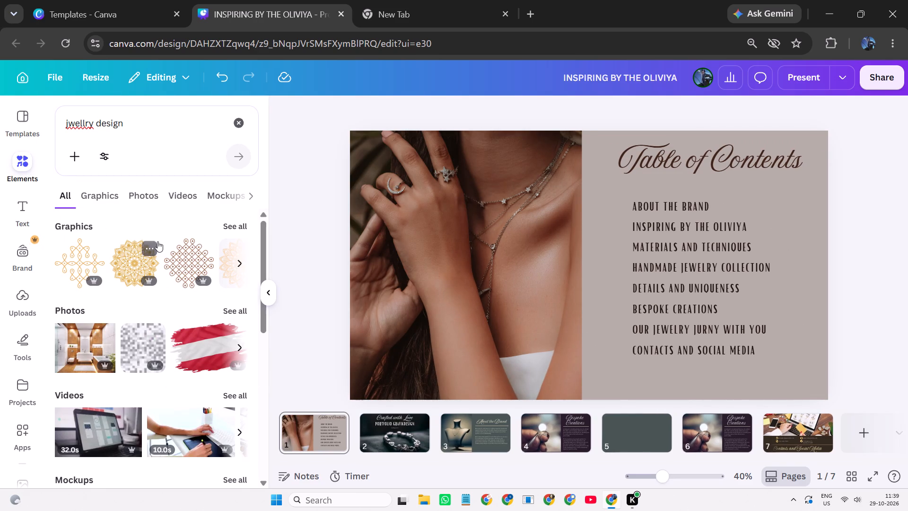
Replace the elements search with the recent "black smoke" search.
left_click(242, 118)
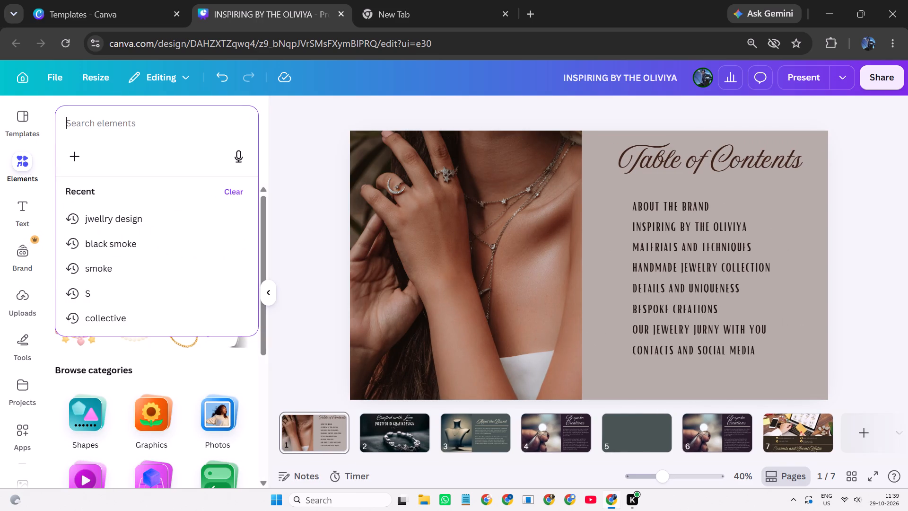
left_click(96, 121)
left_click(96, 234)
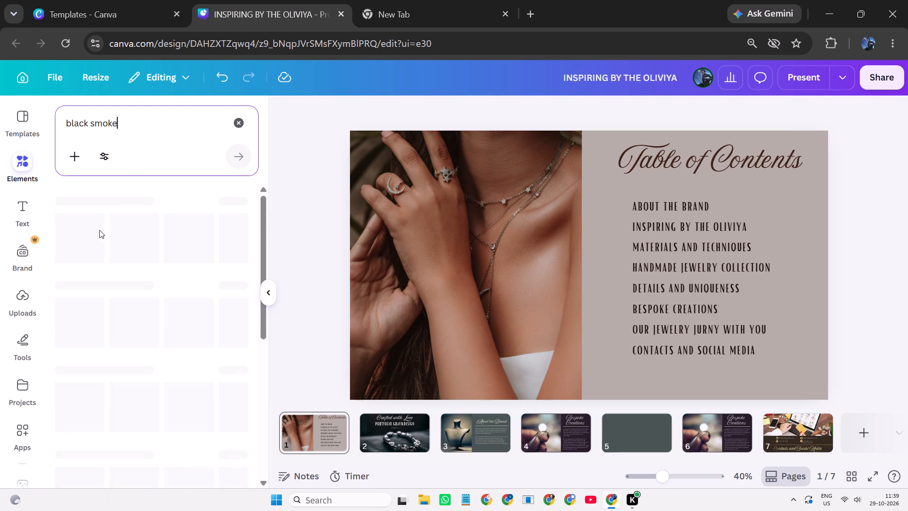
Search the elements library for "jwellery" and look through the suggested graphics, photos and videos.
left_click(127, 123)
key("BackSpace")
key("BackSpace")
key("BackSpace")
key("BackSpace")
key("BackSpace")
key("BackSpace")
key("BackSpace")
key("BackSpace")
key("BackSpace")
key("BackSpace")
key("BackSpace")
key("BackSpace")
key("BackSpace")
key("BackSpace")
key("BackSpace")
key("BackSpace")
key("BackSpace")
key("BackSpace")
key("BackSpace")
key("BackSpace")
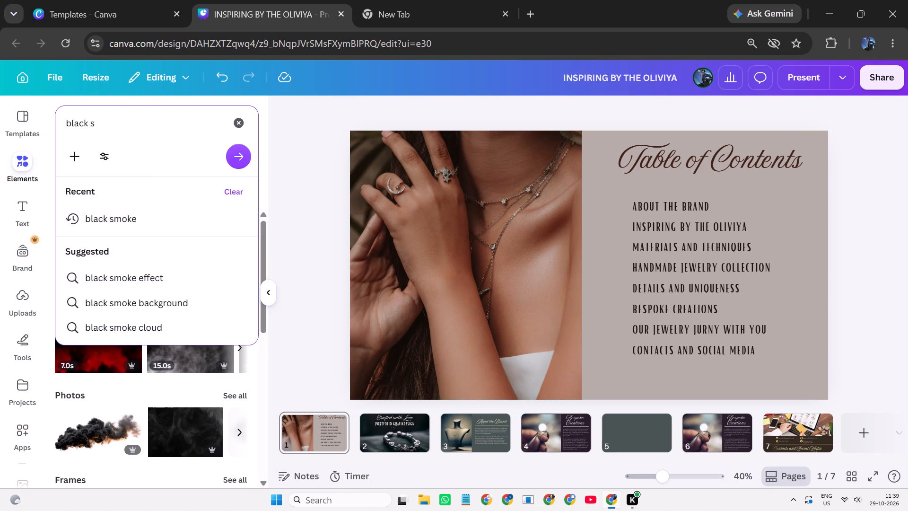
type("jwe")
key("e")
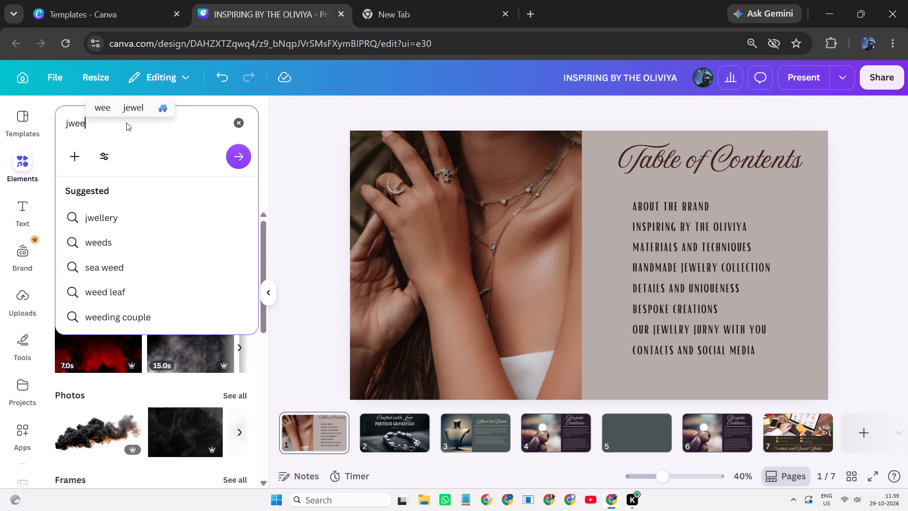
key("BackSpace")
key("l")
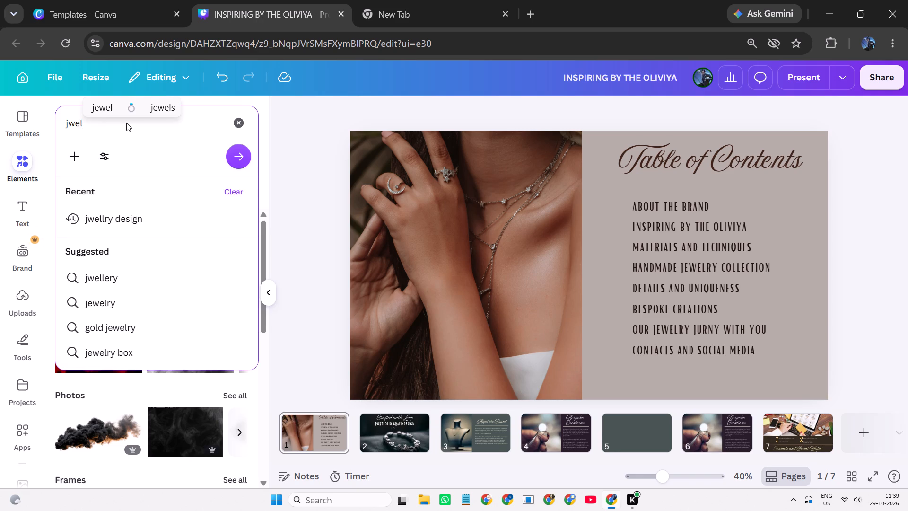
type("lery")
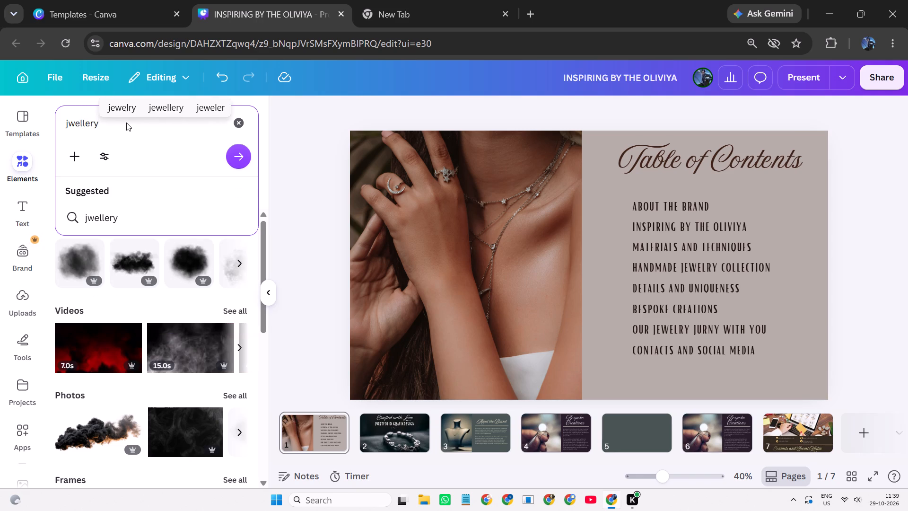
key("Return")
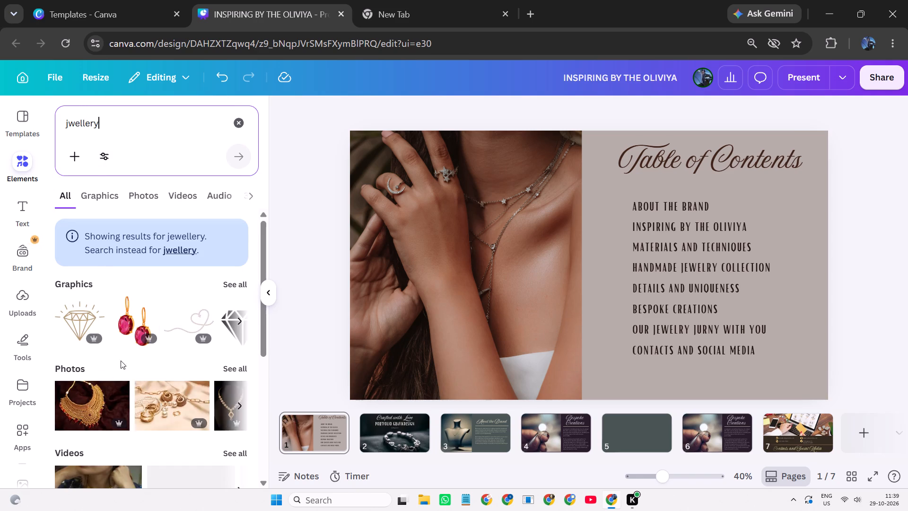
scroll(123, 359, "down", 3)
scroll(127, 356, "up", 3)
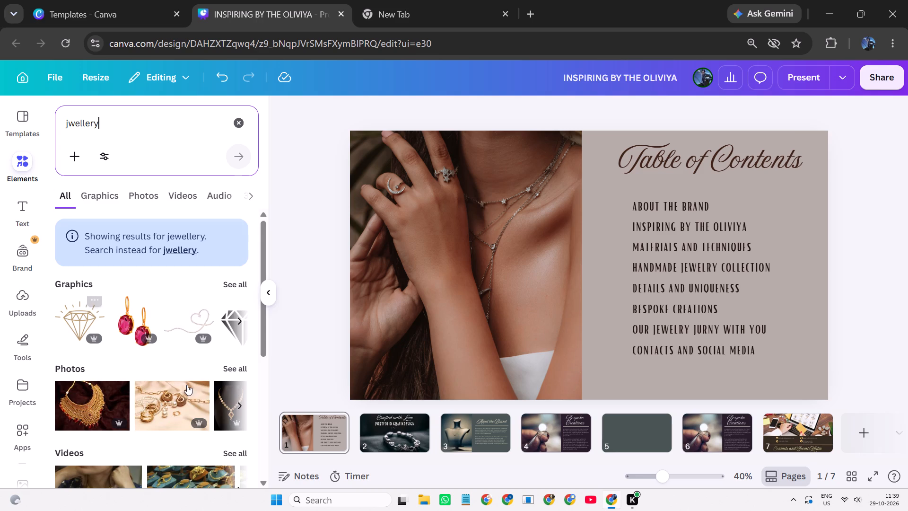
scroll(154, 369, "down", 1)
Add a new page after page 7, the "Contacts and Social Media" page.
left_click(857, 425)
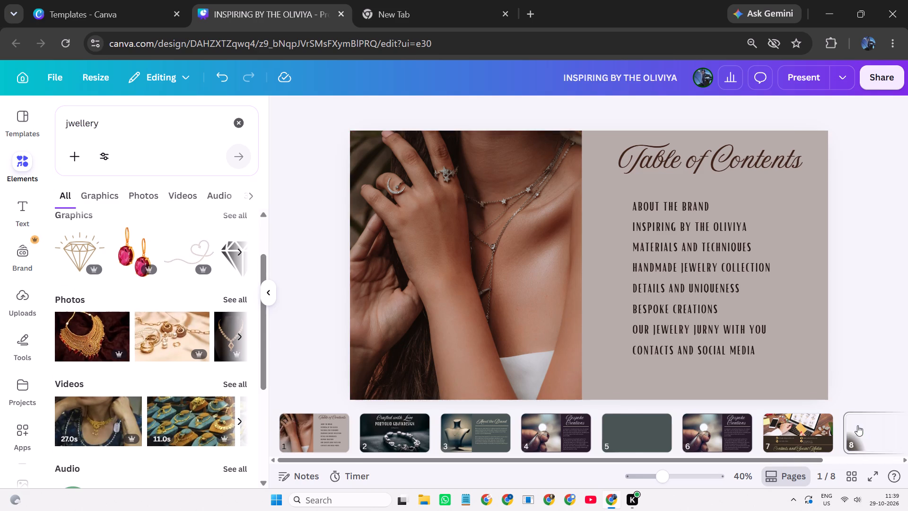
Place the gold necklace photo on page 8, flush with the page's left edge and just below its top edge.
left_click_drag(101, 339, 446, 238)
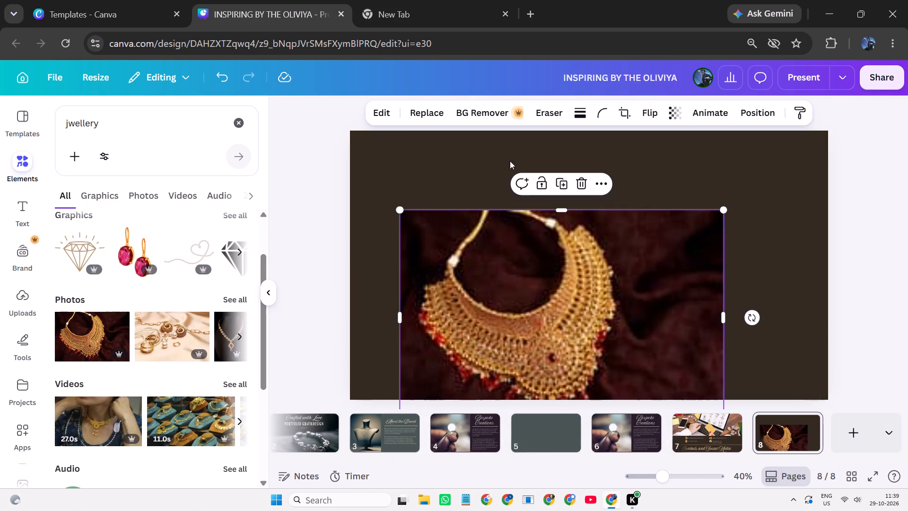
left_click_drag(580, 261, 525, 185)
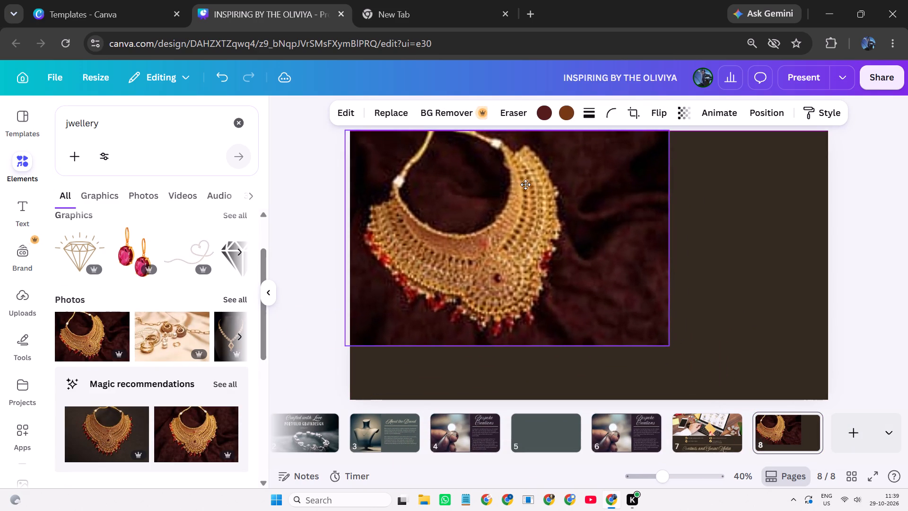
left_click_drag(525, 185, 533, 187)
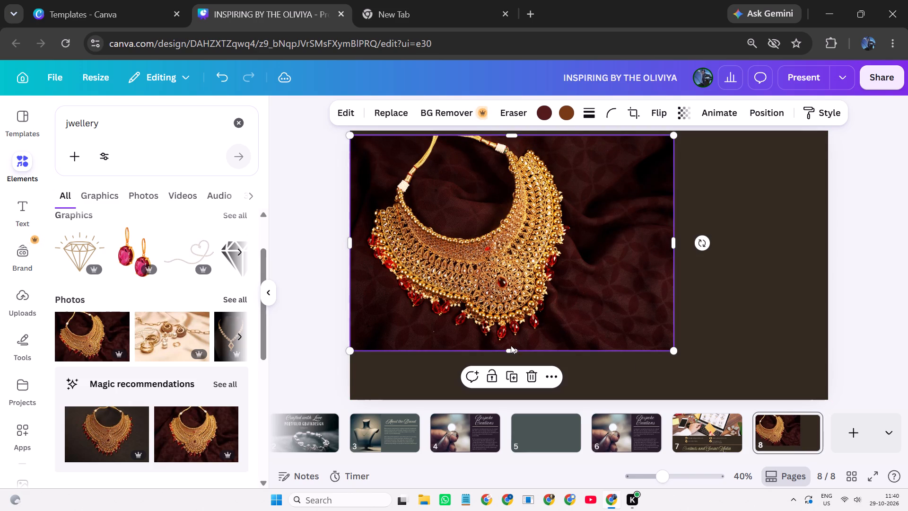
Extend the necklace photo on page 8 slightly downward, to about 1,299 wide by 874 high.
left_click_drag(510, 349, 533, 351)
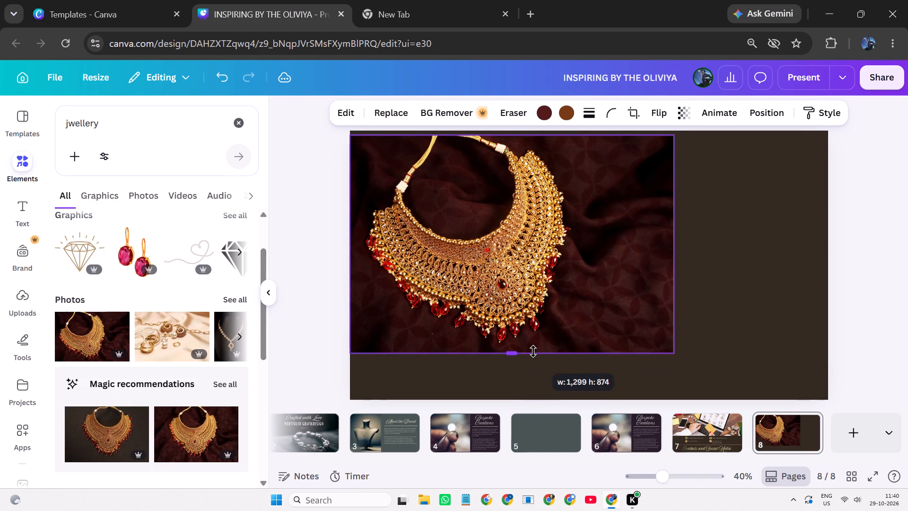
left_click_drag(533, 351, 562, 351)
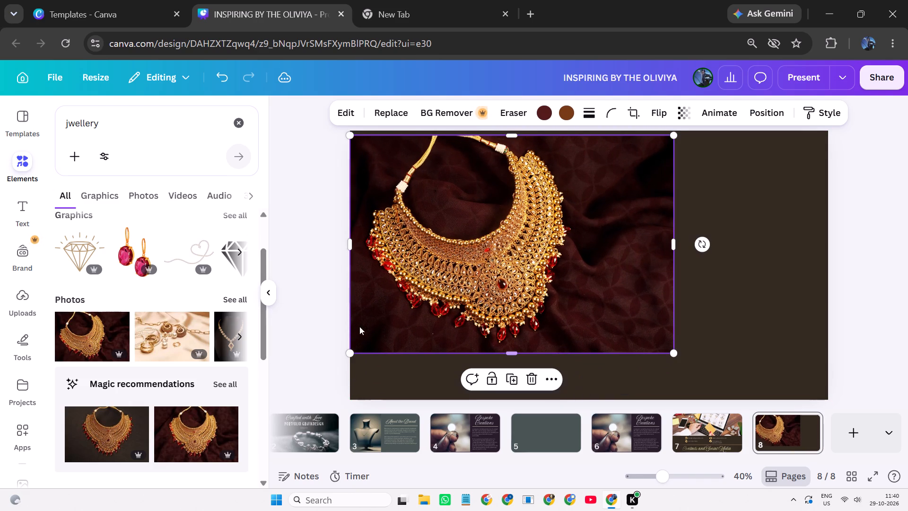
left_click(299, 357)
Look through the photos, recommendations, videos and audio suggested for the "jwellery" search.
scroll(463, 364, "up", 1)
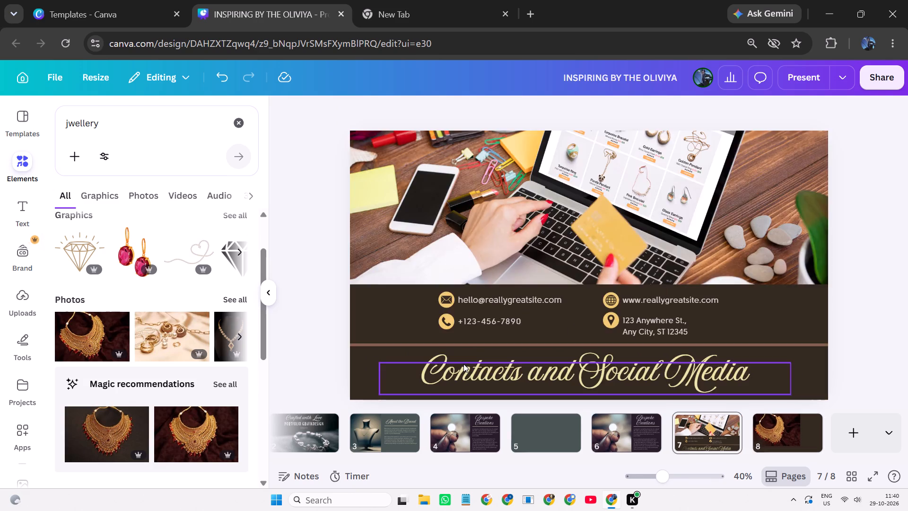
scroll(463, 364, "down", 1)
scroll(165, 405, "down", 1)
scroll(195, 439, "down", 1)
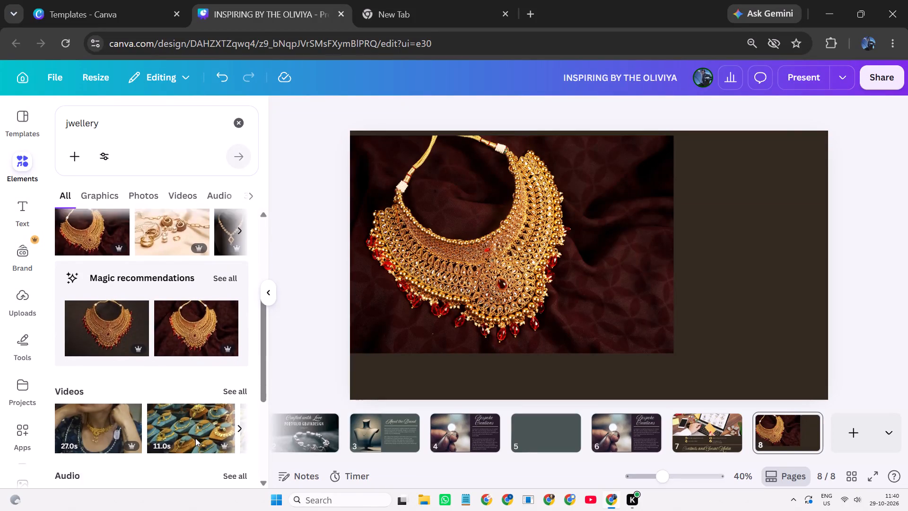
scroll(195, 436, "down", 6)
scroll(236, 363, "up", 3)
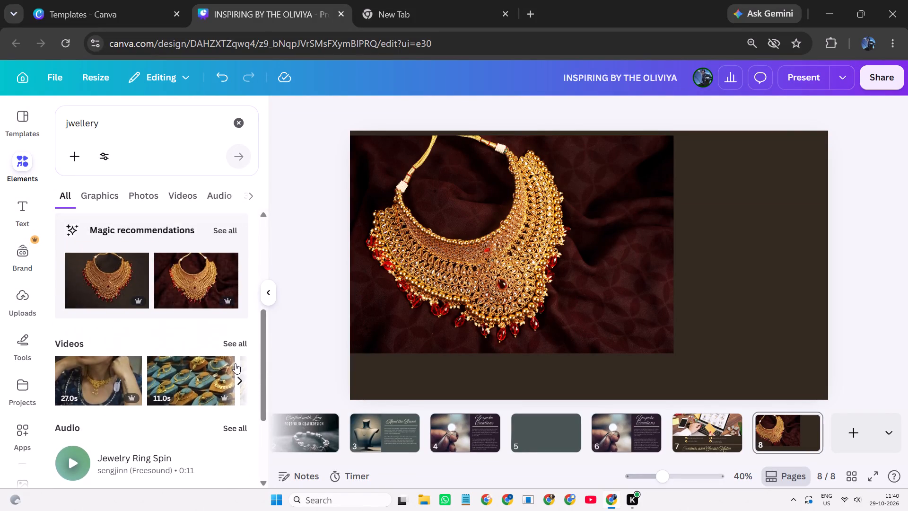
scroll(235, 363, "up", 1)
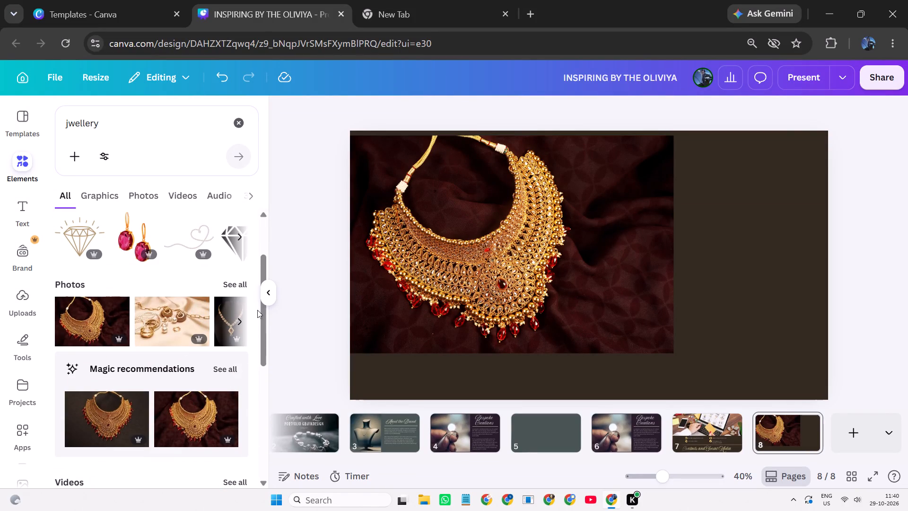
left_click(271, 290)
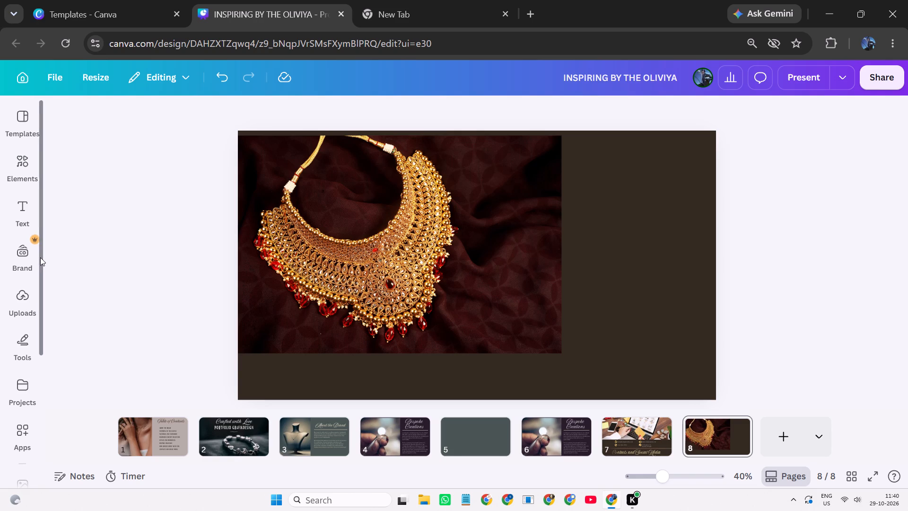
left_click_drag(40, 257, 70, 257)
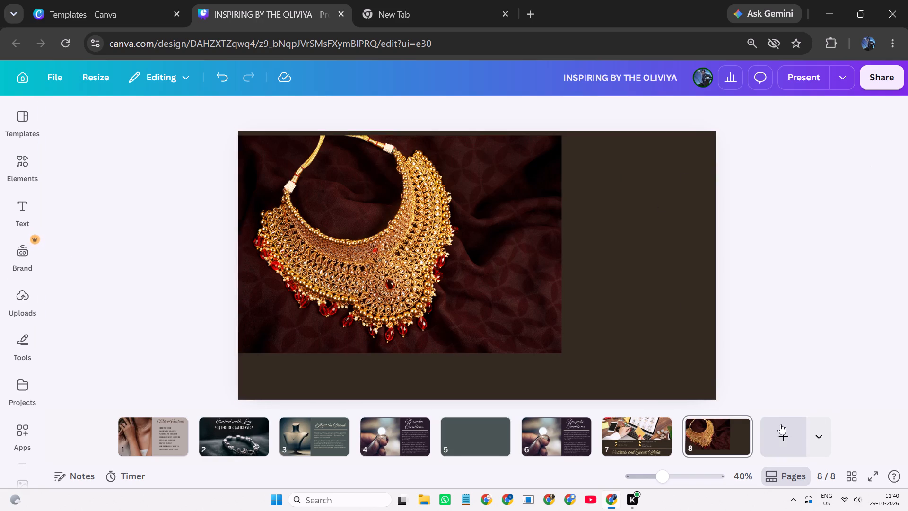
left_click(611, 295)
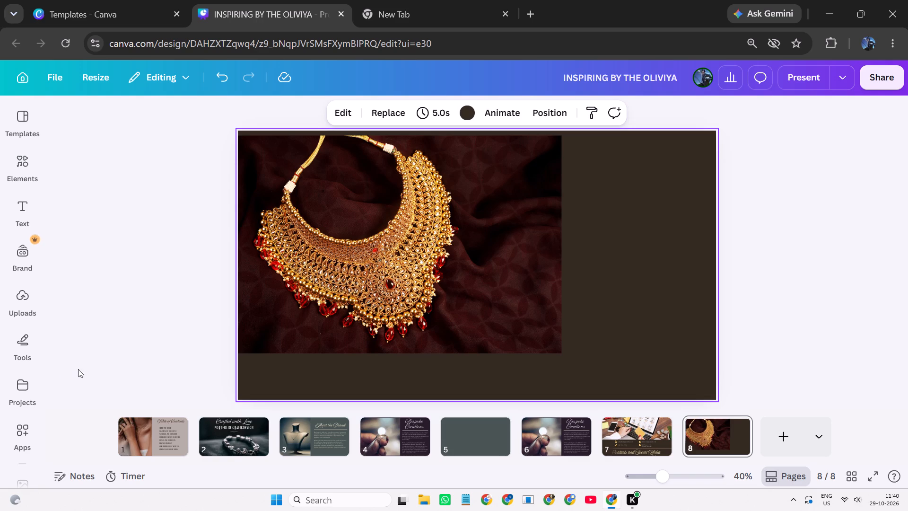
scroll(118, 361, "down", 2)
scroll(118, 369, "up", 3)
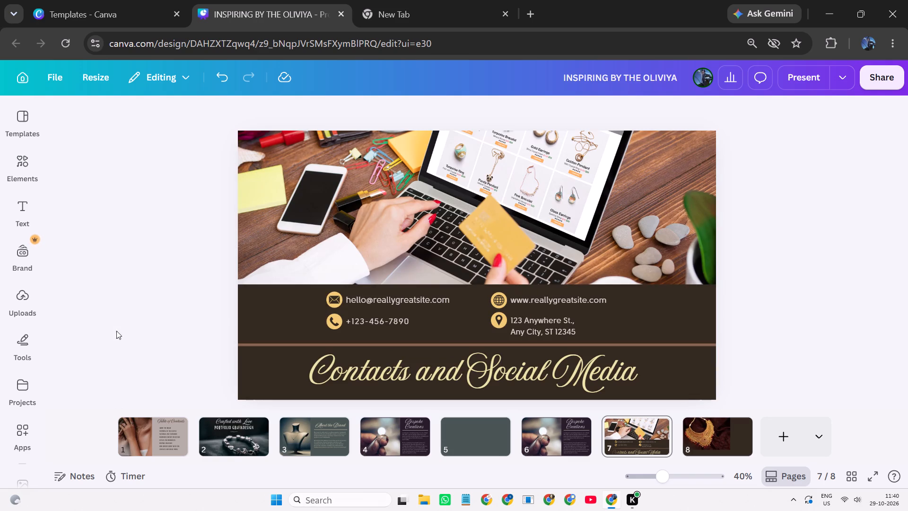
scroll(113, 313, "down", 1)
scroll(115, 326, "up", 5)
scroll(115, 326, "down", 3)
With page 8 open, search the elements library for "creame color page" and look through the suggestions.
left_click(31, 160)
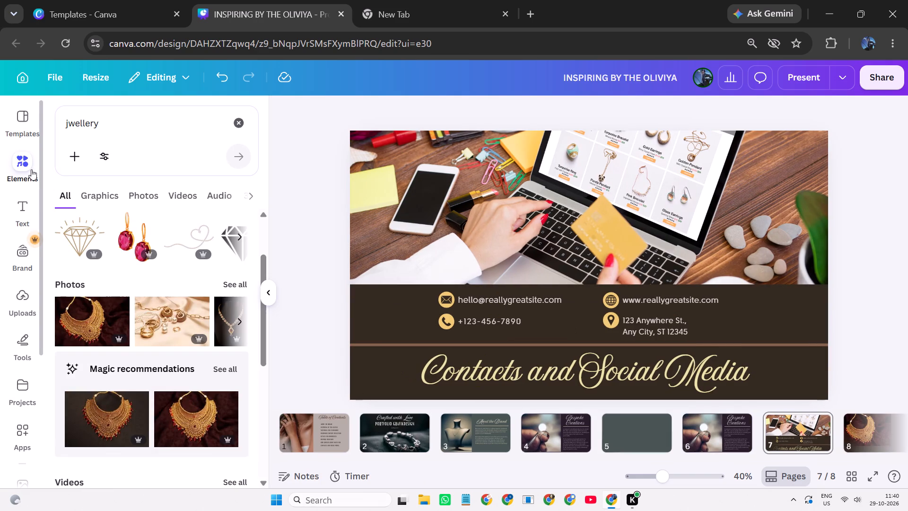
left_click(860, 436)
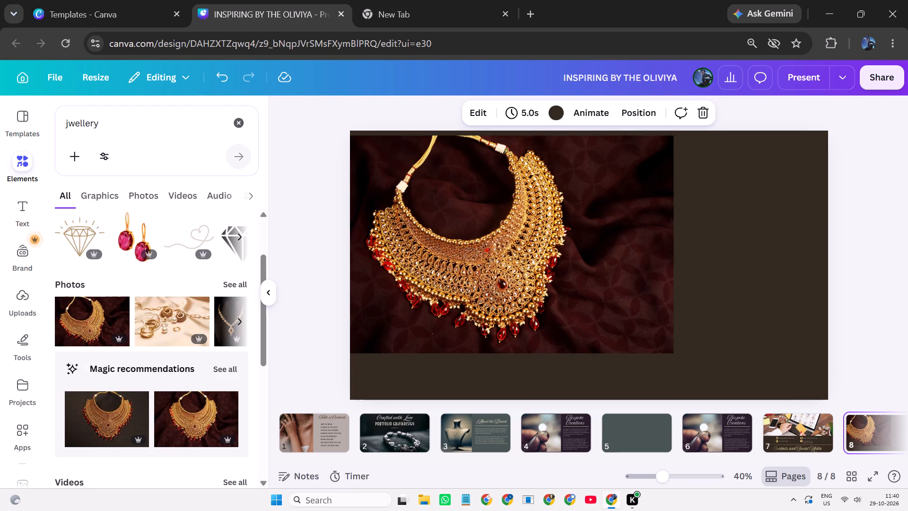
left_click(122, 129)
key("BackSpace")
key("BackSpace")
key("BackSpace")
key("BackSpace")
key("BackSpace")
key("BackSpace")
key("BackSpace")
key("BackSpace")
key("BackSpace")
key("BackSpace")
key("BackSpace")
key("BackSpace")
key("BackSpace")
key("BackSpace")
key("BackSpace")
key("BackSpace")
key("BackSpace")
key("BackSpace")
key("BackSpace")
key("BackSpace")
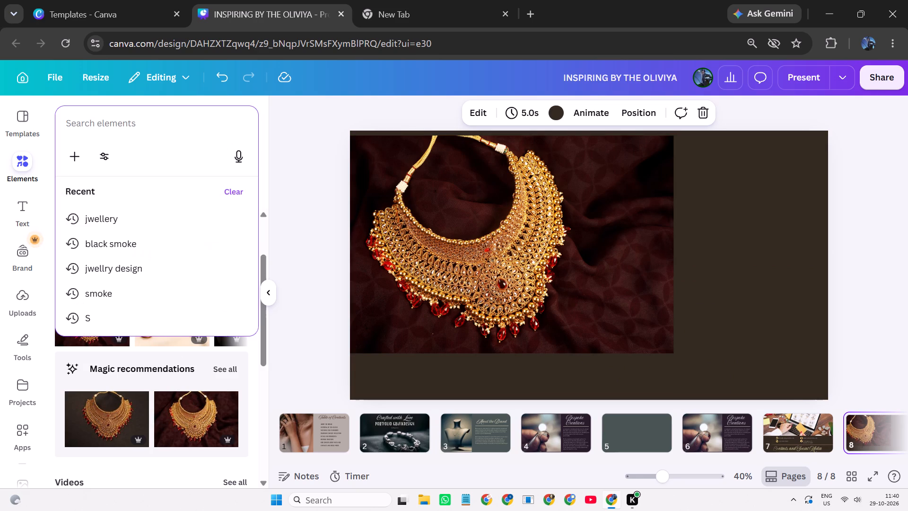
type("creame color page")
key("Return")
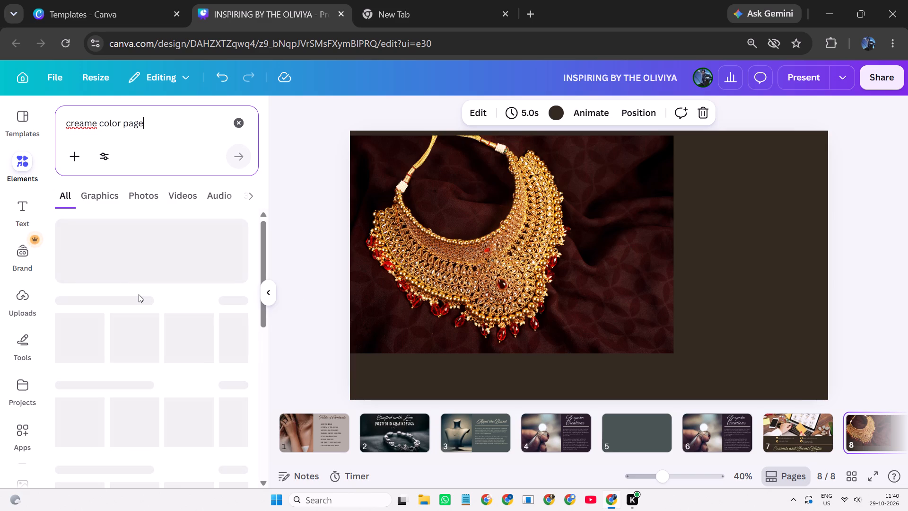
scroll(149, 367, "down", 2)
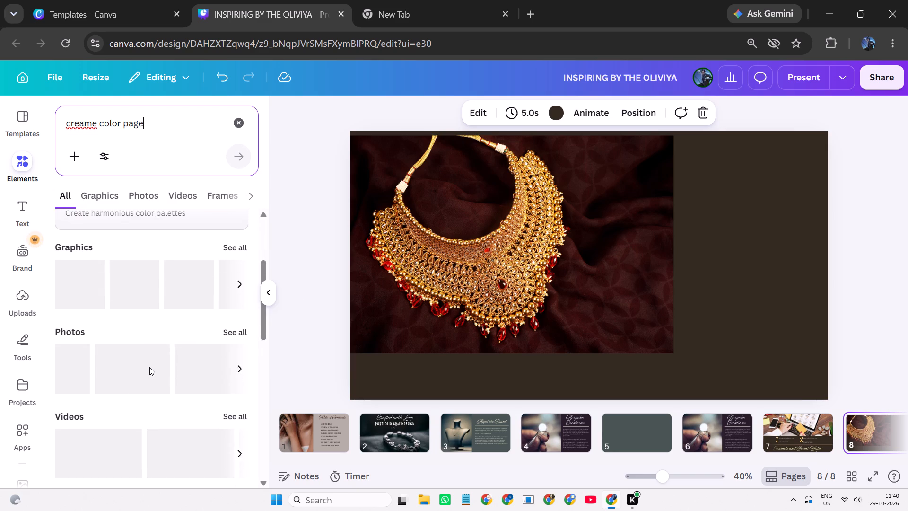
scroll(149, 367, "up", 2)
scroll(149, 367, "down", 2)
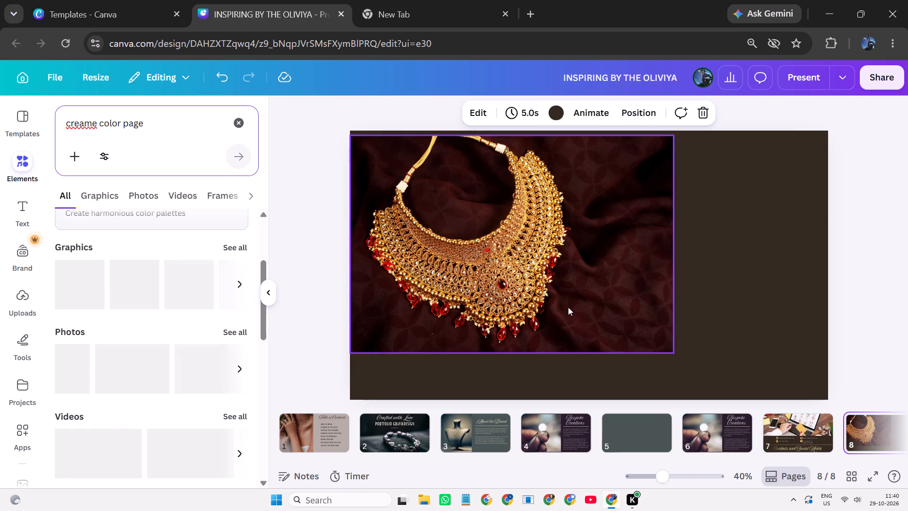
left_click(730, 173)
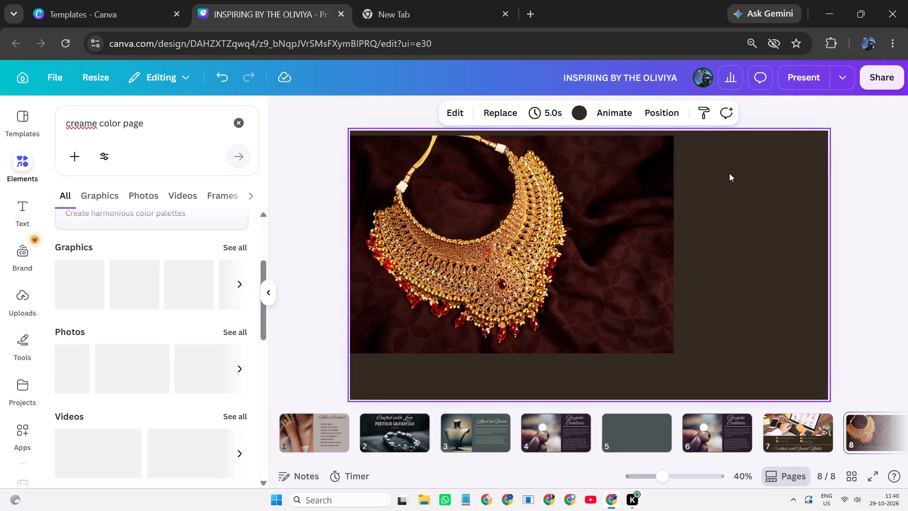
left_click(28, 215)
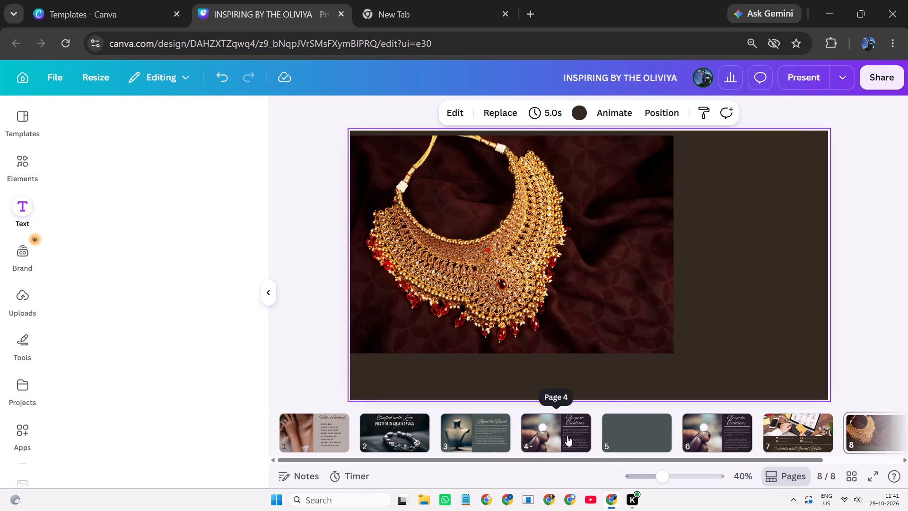
Select the ring photo on page 6, "Bespoke Creations", and search the elements library for "ring".
left_click(707, 438)
left_click(487, 338)
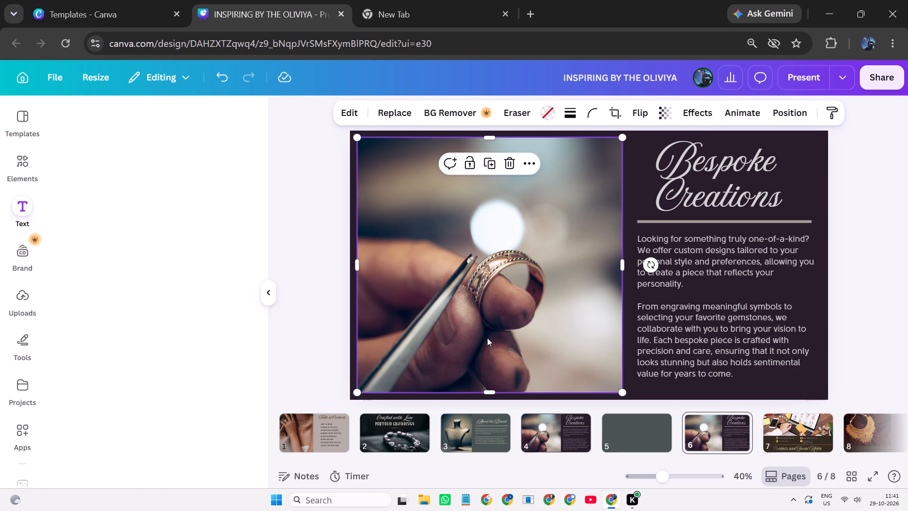
left_click(24, 174)
left_click(162, 114)
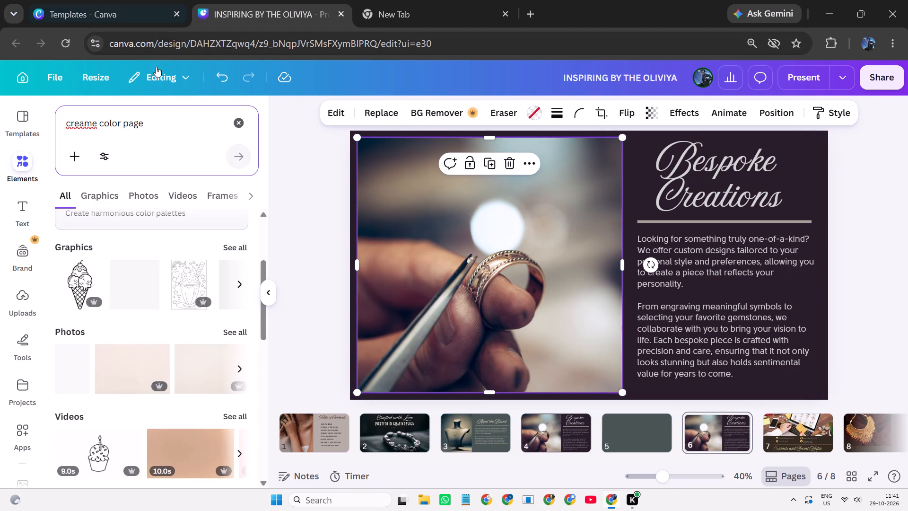
left_click(175, 131)
key("BackSpace")
key("BackSpace")
key("BackSpace")
key("BackSpace")
key("BackSpace")
key("BackSpace")
key("BackSpace")
key("BackSpace")
key("BackSpace")
key("BackSpace")
key("BackSpace")
key("BackSpace")
key("BackSpace")
key("BackSpace")
key("BackSpace")
key("BackSpace")
key("BackSpace")
key("BackSpace")
key("BackSpace")
key("BackSpace")
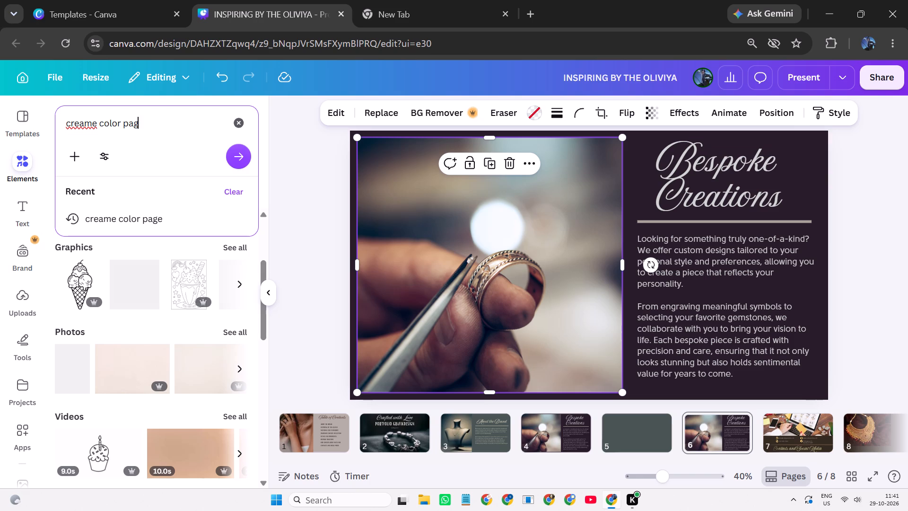
type("ring")
key("Return")
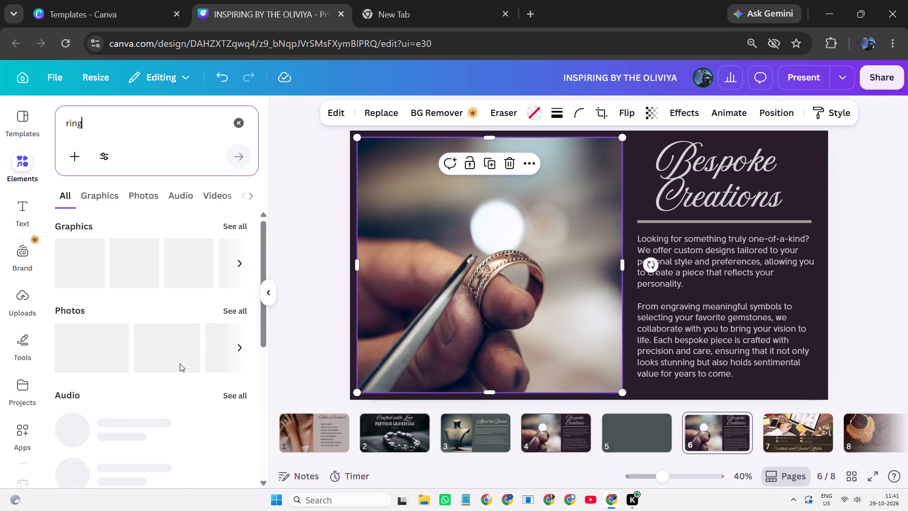
Delete the image from the photo frame on page 6, keeping the frame itself.
left_click(512, 166)
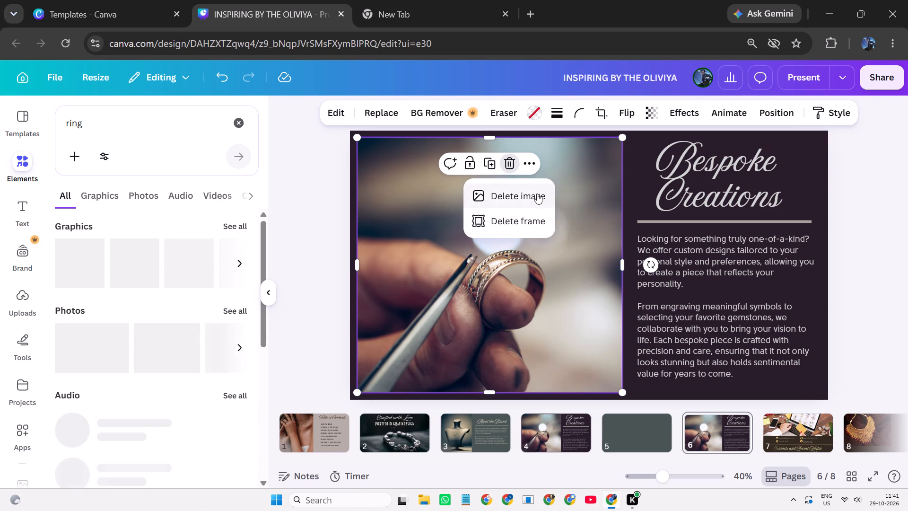
left_click(537, 194)
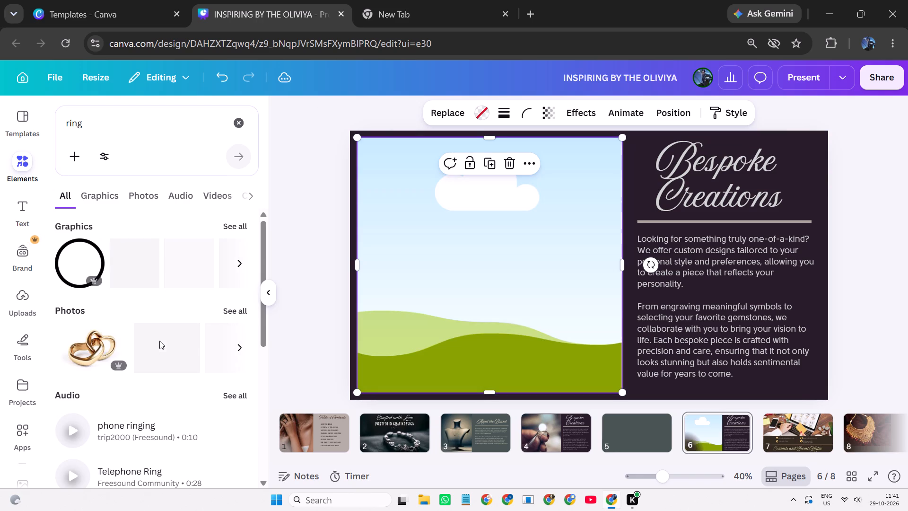
Fill the empty frame on page 6 with the photo of gold rings, one set with a diamond, from the "ring" results.
scroll(117, 304, "down", 2)
scroll(140, 343, "down", 1)
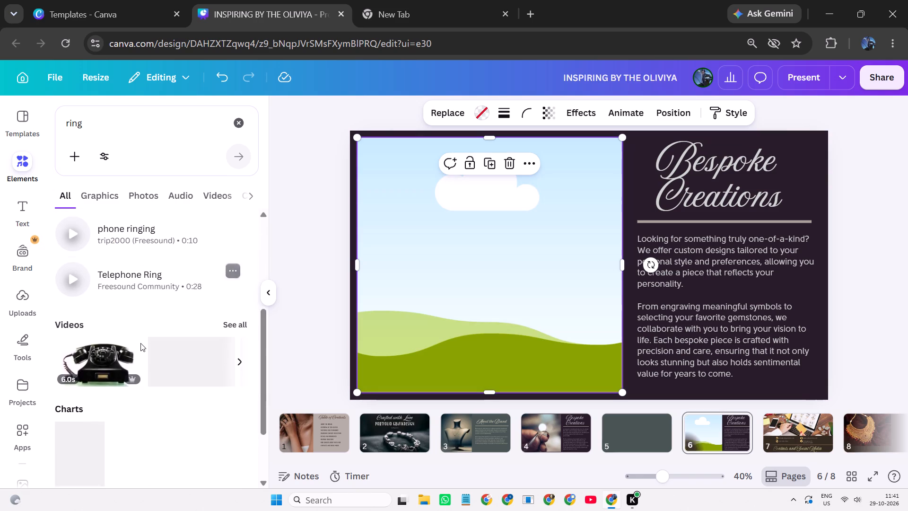
scroll(140, 343, "down", 2)
scroll(140, 343, "up", 7)
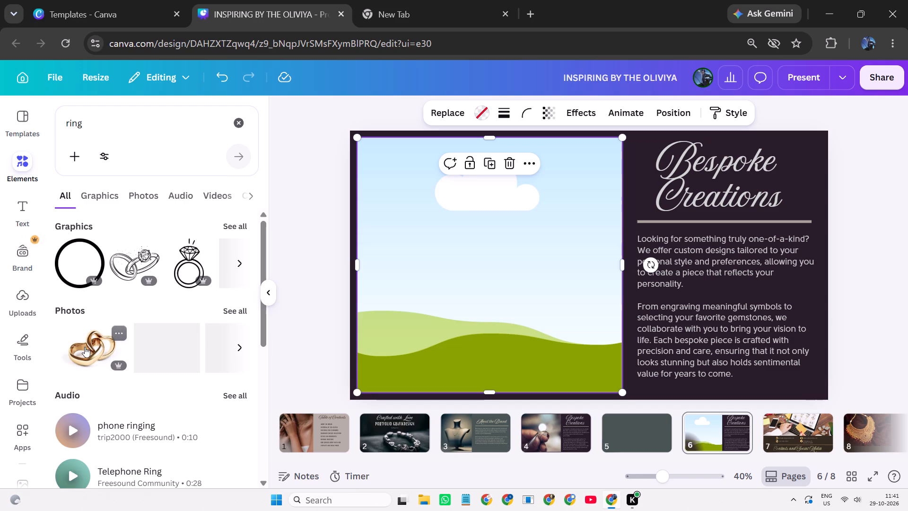
scroll(121, 338, "down", 8)
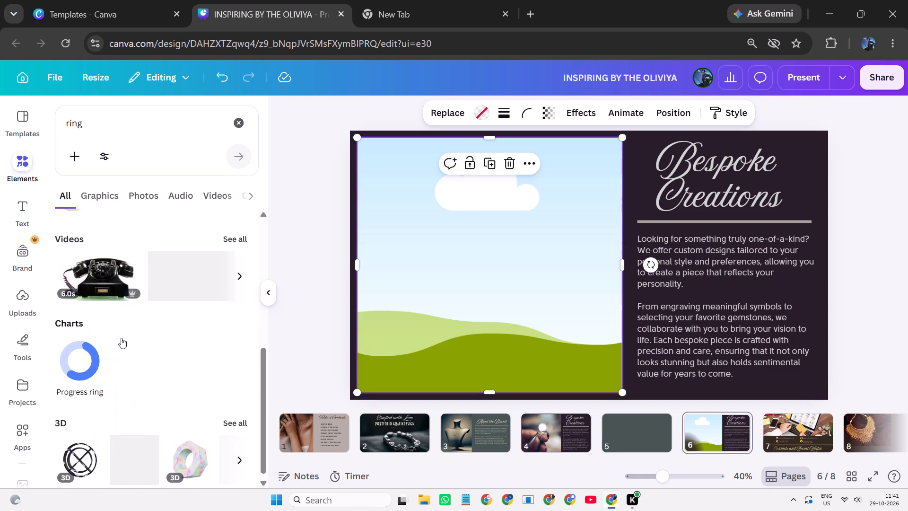
scroll(124, 352, "up", 8)
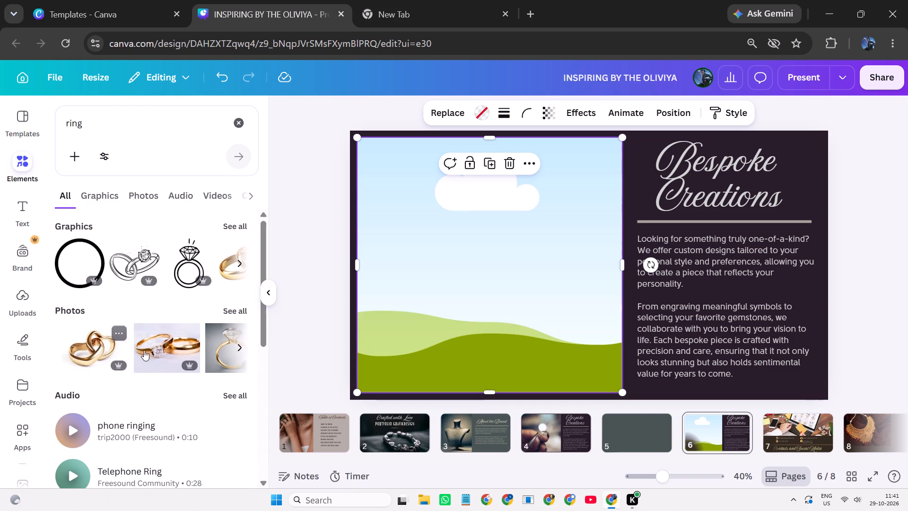
left_click_drag(159, 336, 411, 290)
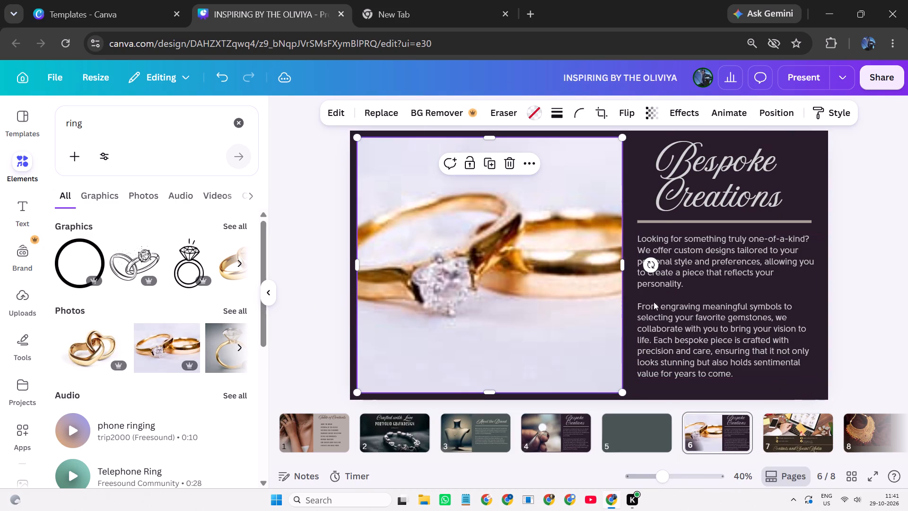
Narrow the rings photo frame on page 6 slightly, widening the gap between it and the text column.
left_click_drag(620, 268, 625, 268)
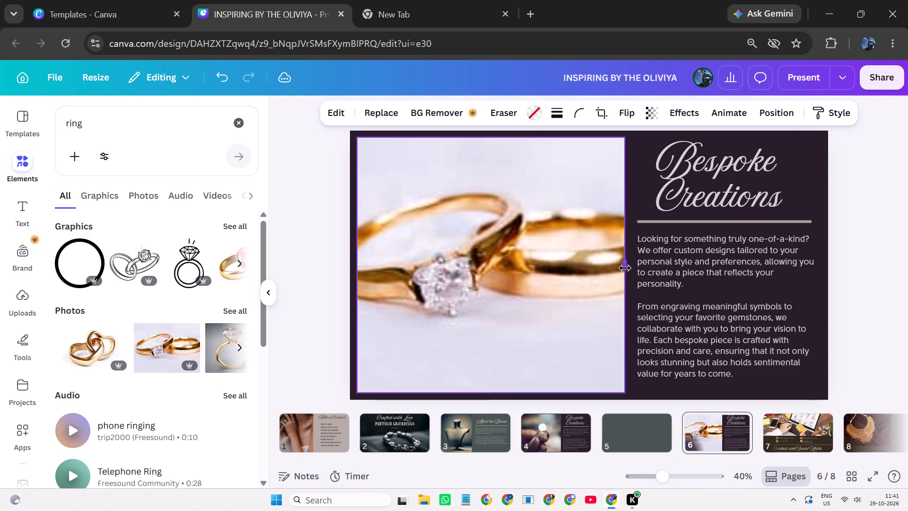
left_click_drag(625, 268, 613, 268)
left_click(492, 269)
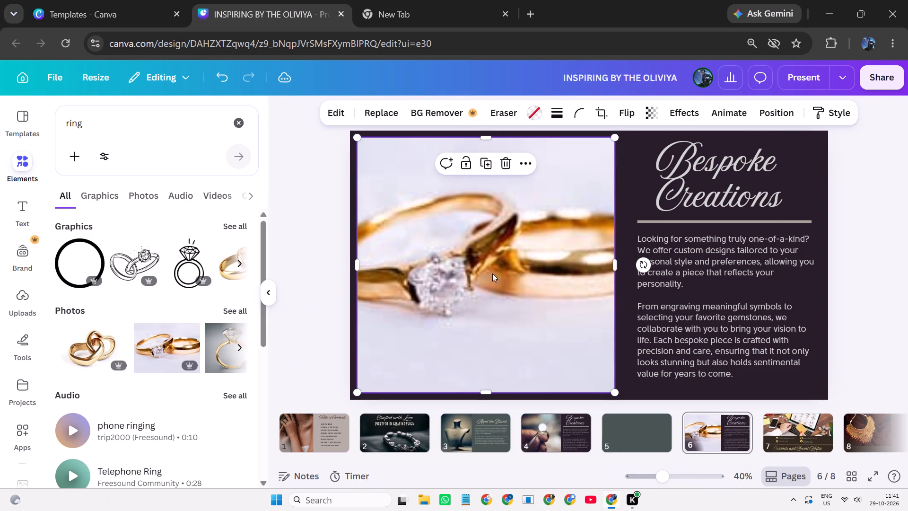
left_click(541, 280)
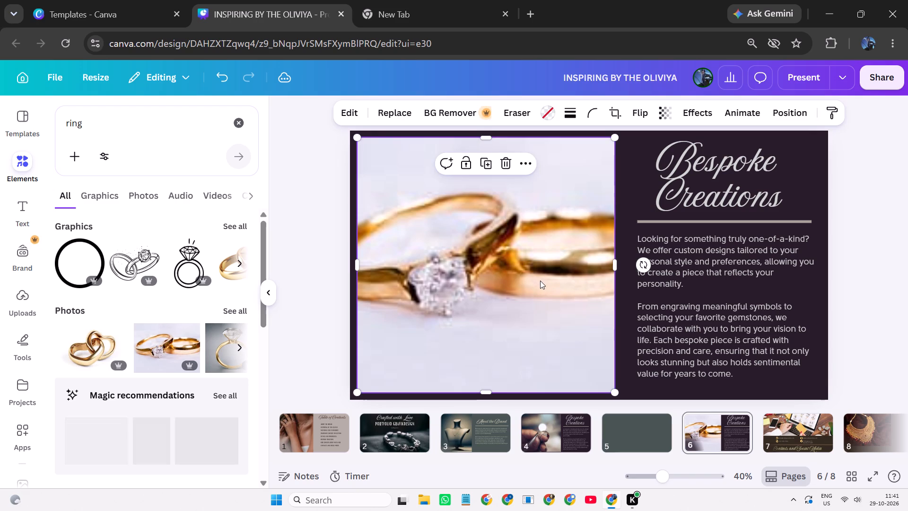
Replace the body paragraph on page 6 with "dimond ring we made for our best custumer".
left_click(687, 256)
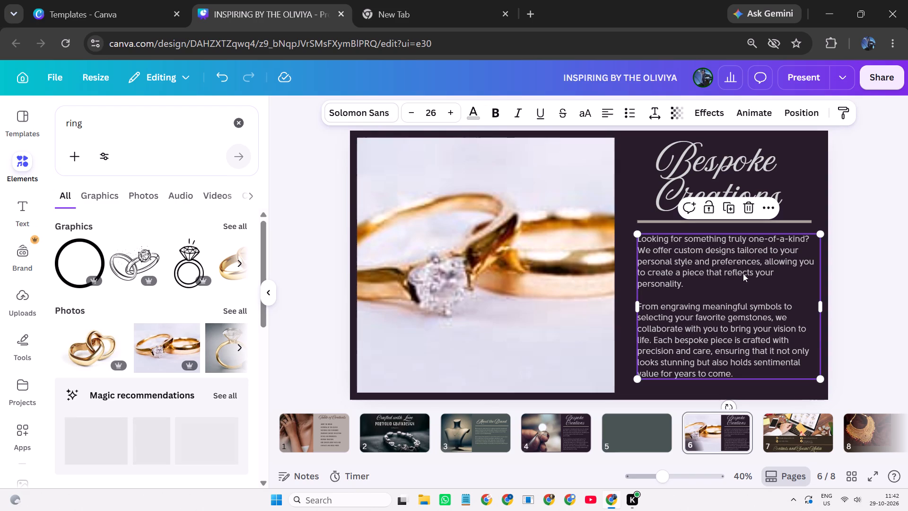
double_click(753, 337)
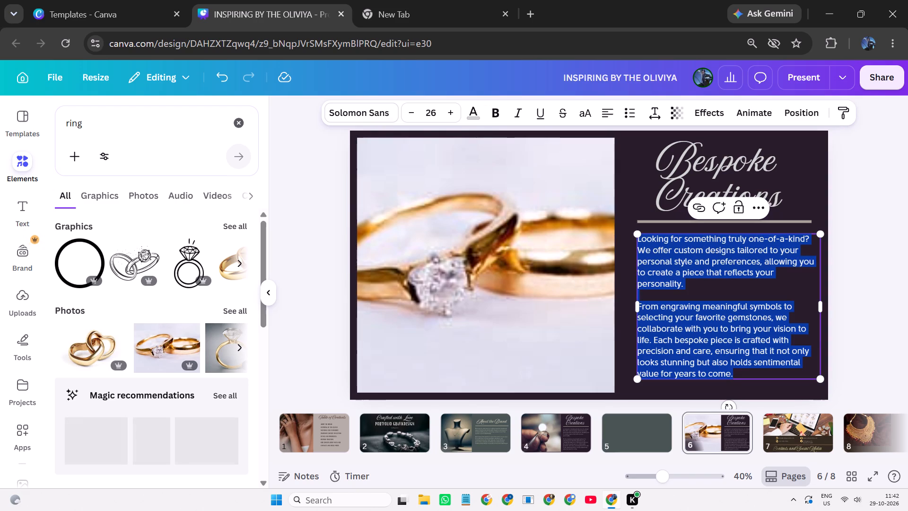
key("BackSpace")
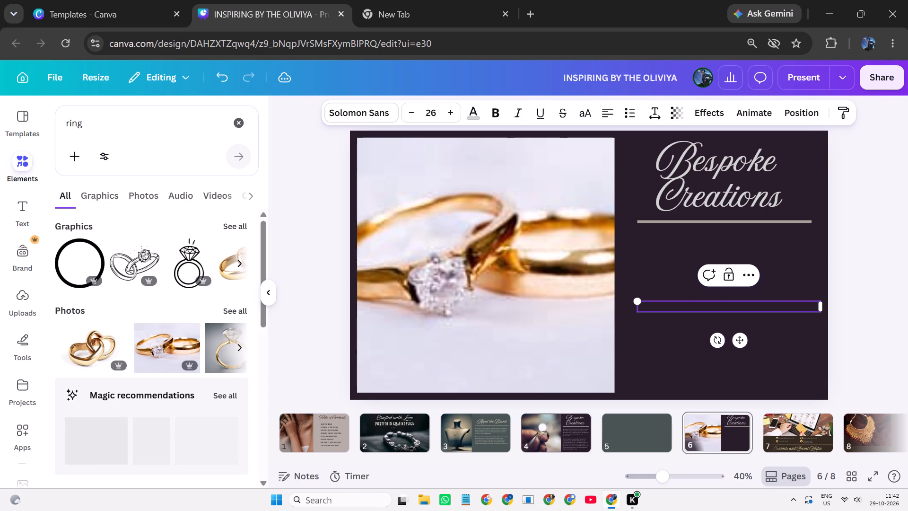
type("dimp")
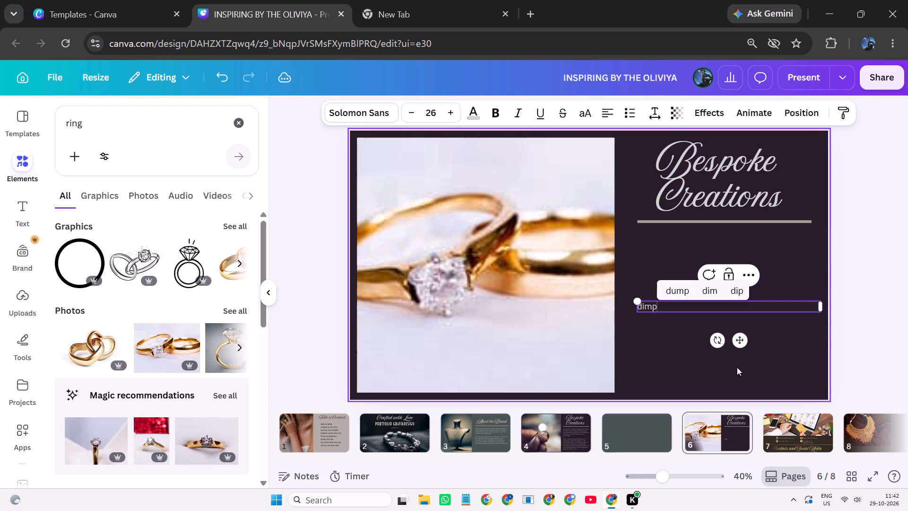
key("BackSpace")
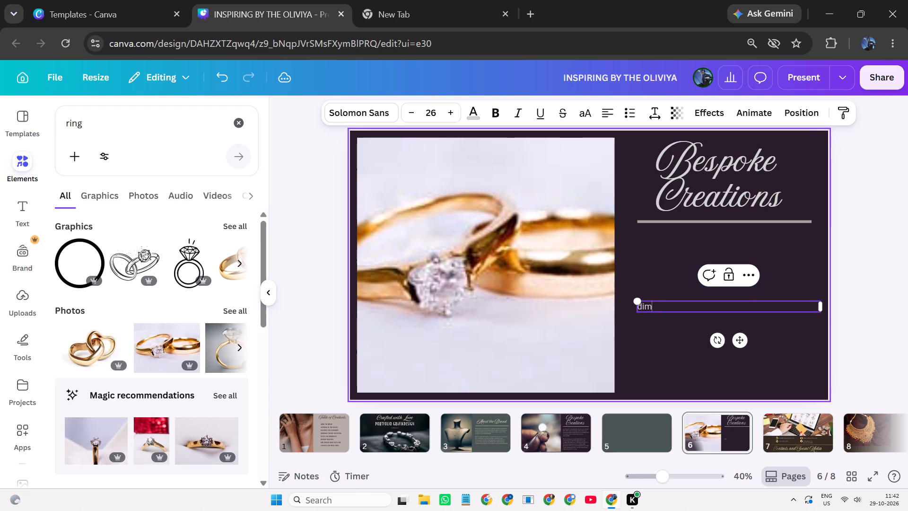
type("ond")
key("space")
key("space")
type("ring")
key("space")
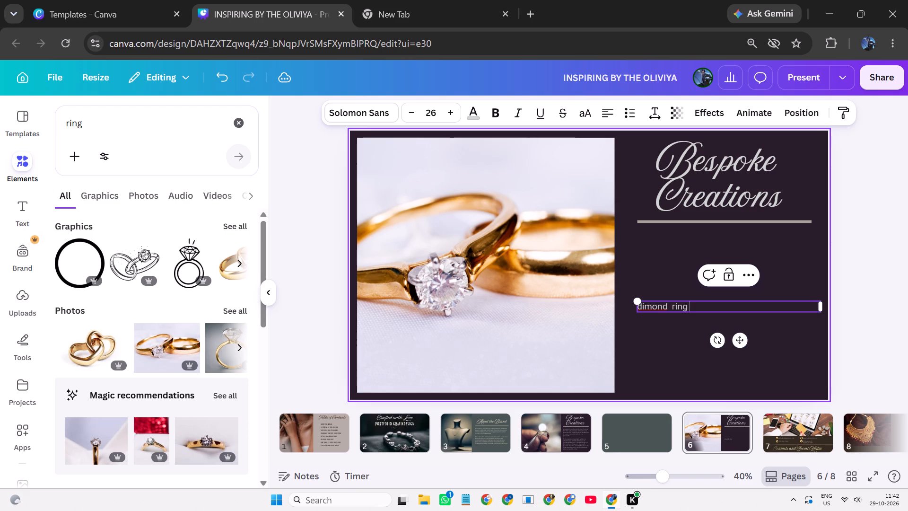
Continue the body text on page 6 after "dimond ring" with "we made for our best custumer", dismissing the WhatsApp notifications that cover the page.
left_click(710, 309)
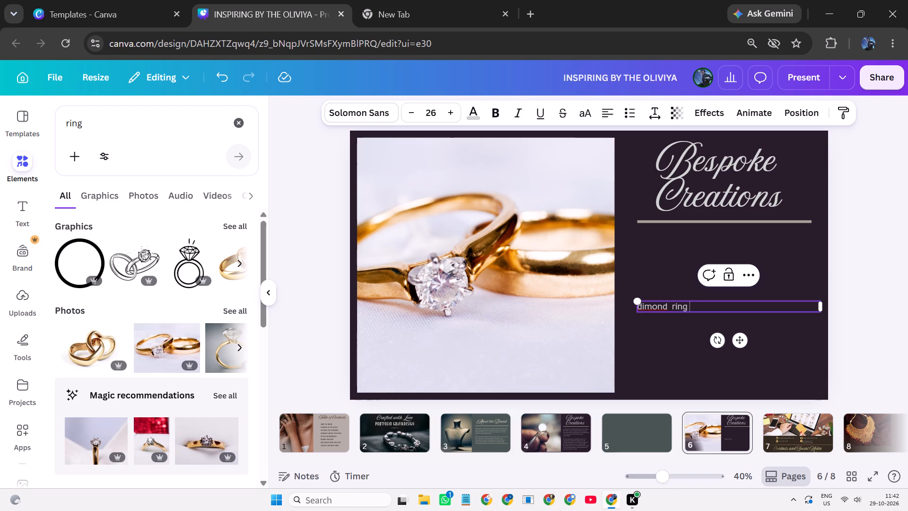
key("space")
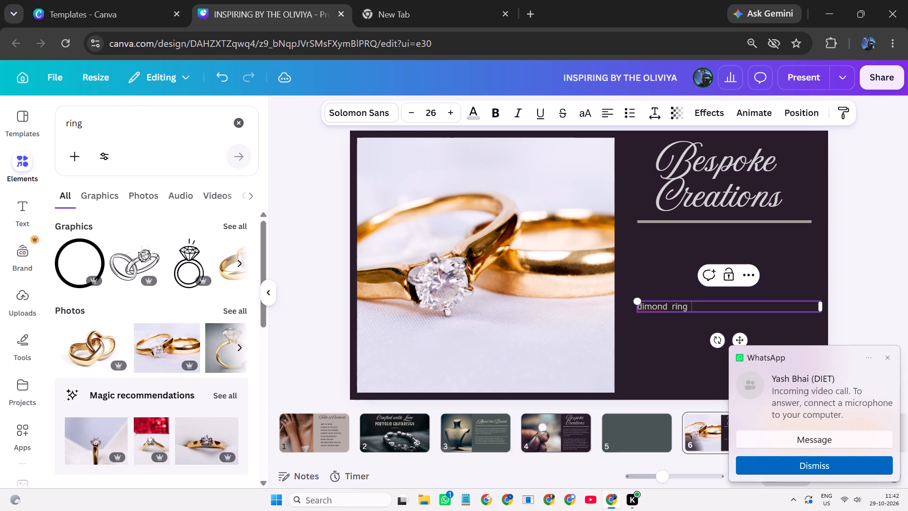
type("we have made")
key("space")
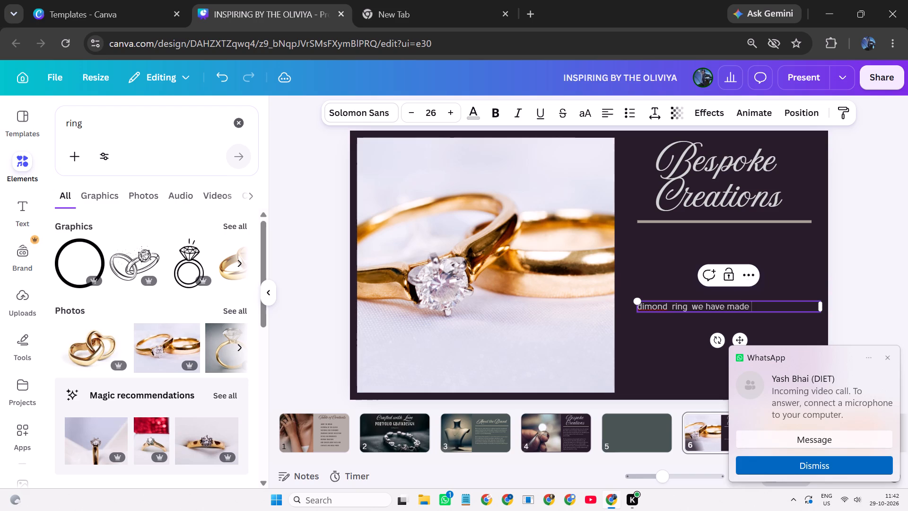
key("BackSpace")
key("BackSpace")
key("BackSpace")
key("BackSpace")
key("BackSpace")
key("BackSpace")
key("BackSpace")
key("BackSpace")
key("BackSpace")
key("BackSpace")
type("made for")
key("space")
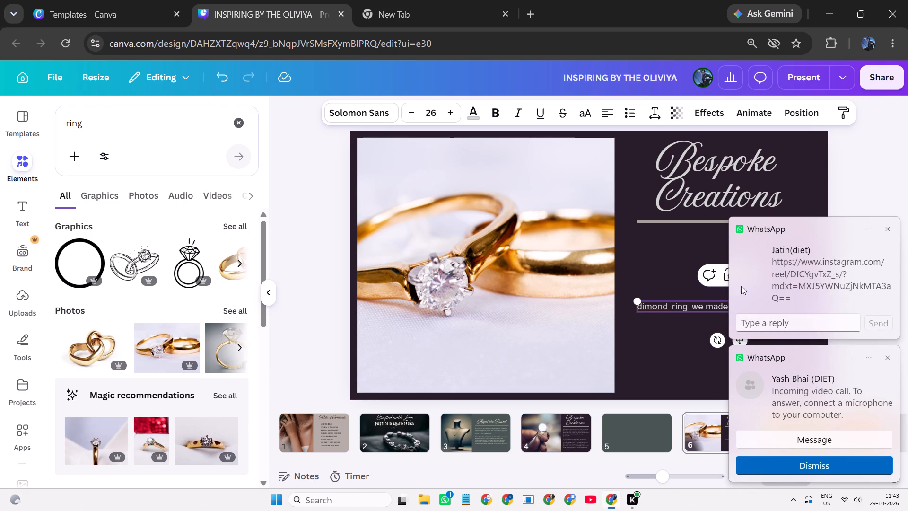
left_click(890, 357)
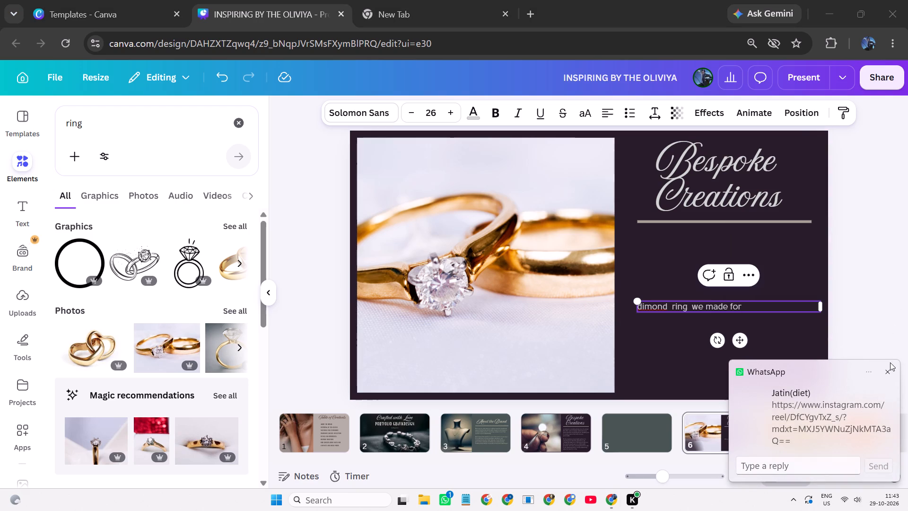
left_click(888, 370)
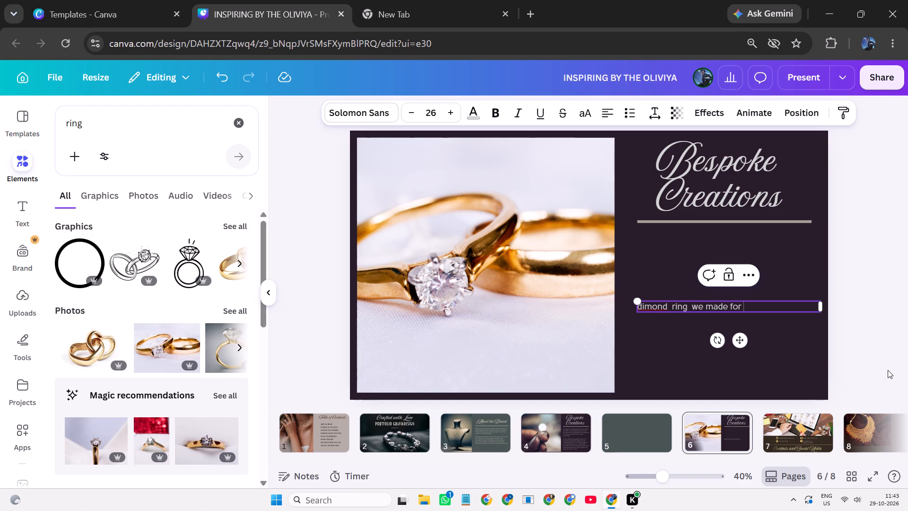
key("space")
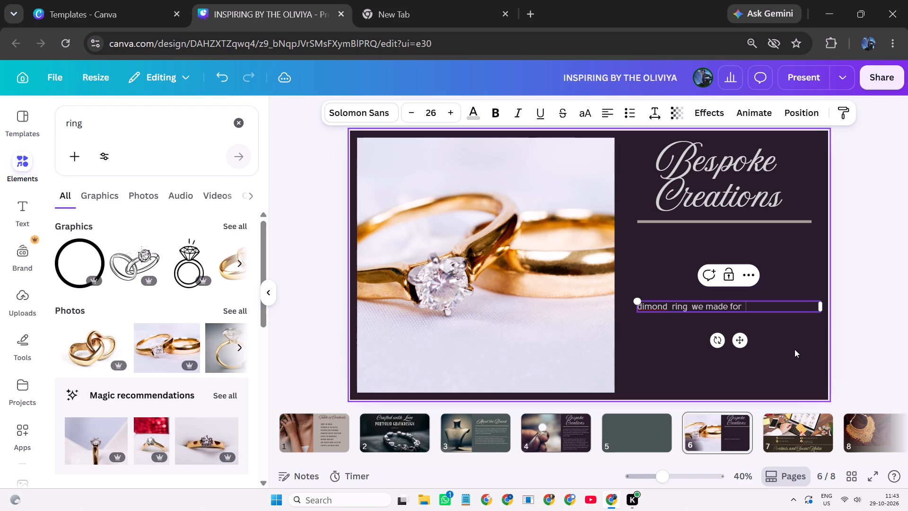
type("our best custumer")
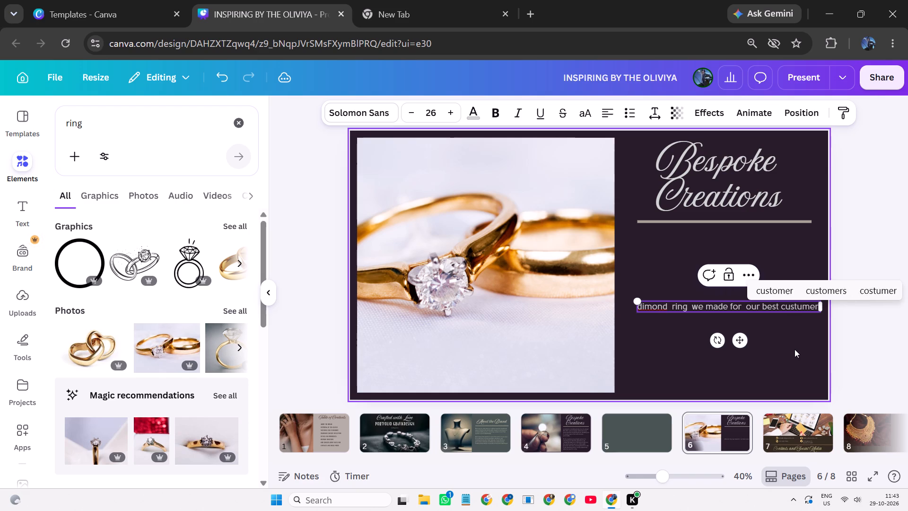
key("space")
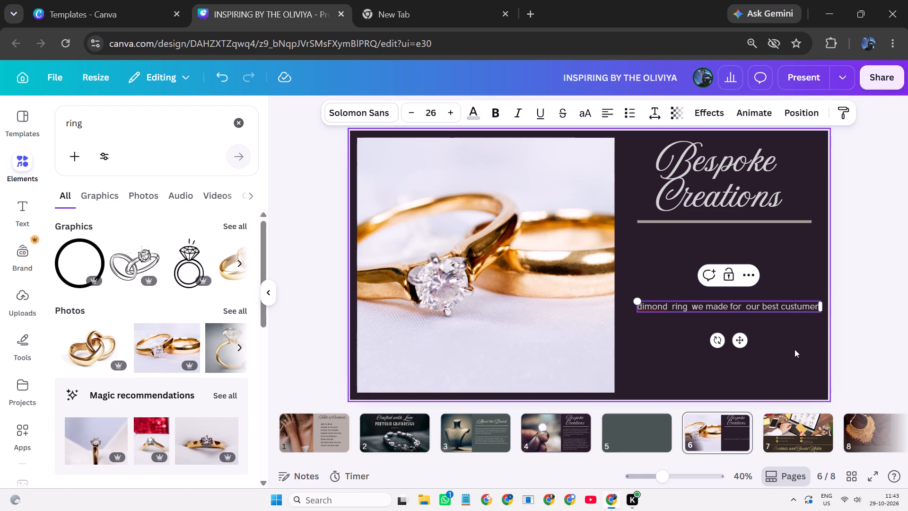
Extend the page 6 body text with "and we made this with best practice for our best custumers".
key("space")
type("and we")
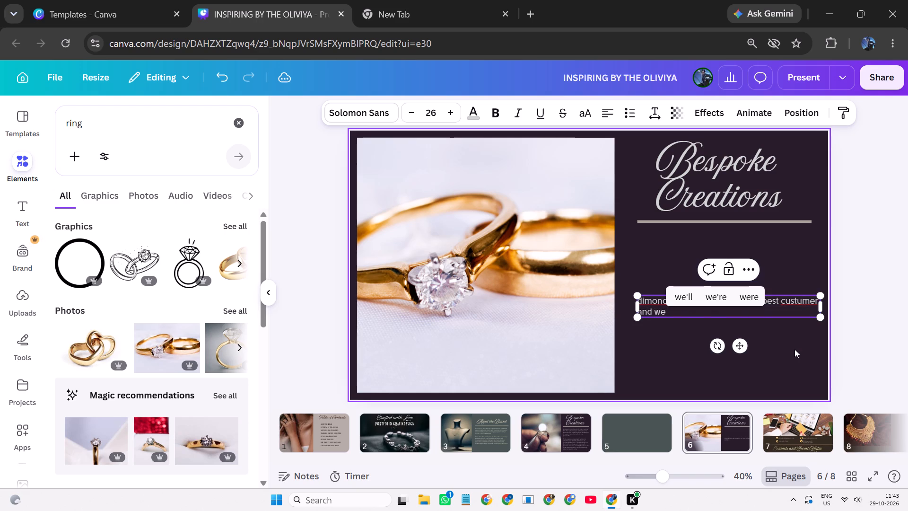
key("space")
type("made this")
key("space")
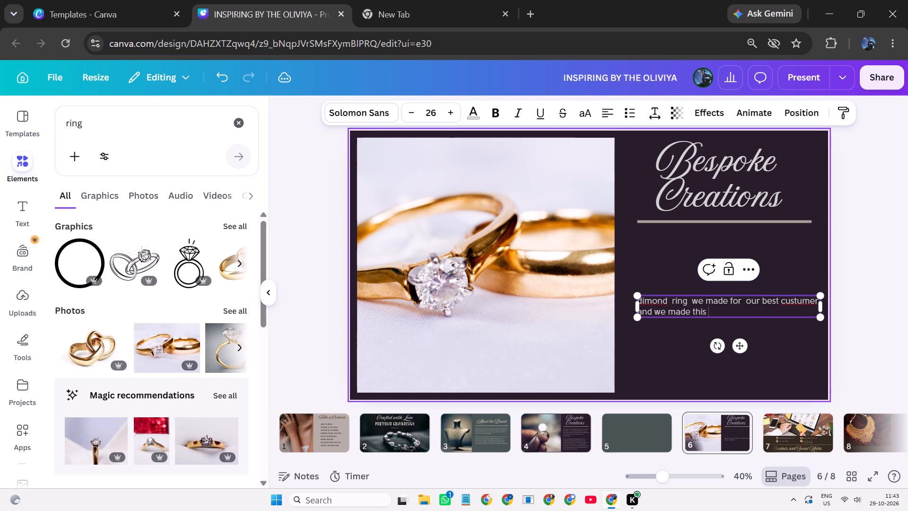
type("with best practice")
key("space")
key("space")
type("for")
key("space")
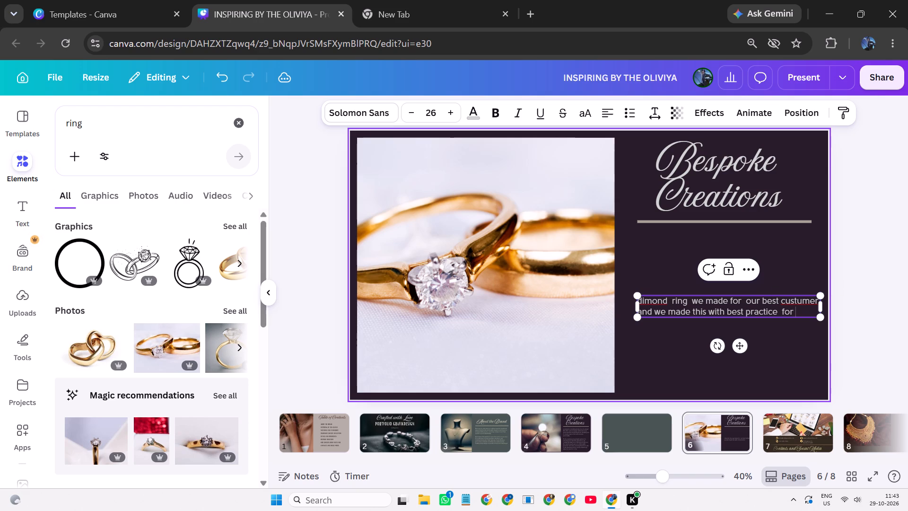
type("our best custumer s")
key("BackSpace")
key("BackSpace")
type("s")
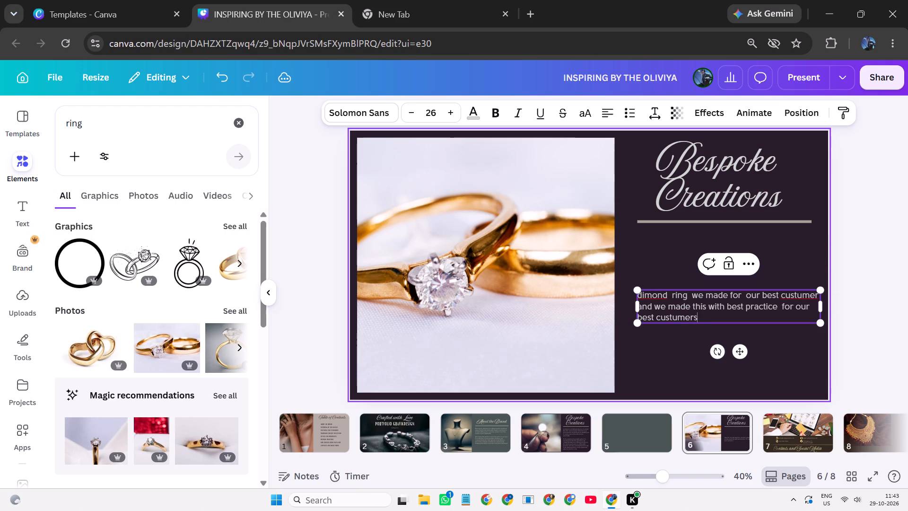
key("space")
key("space")
key("BackSpace")
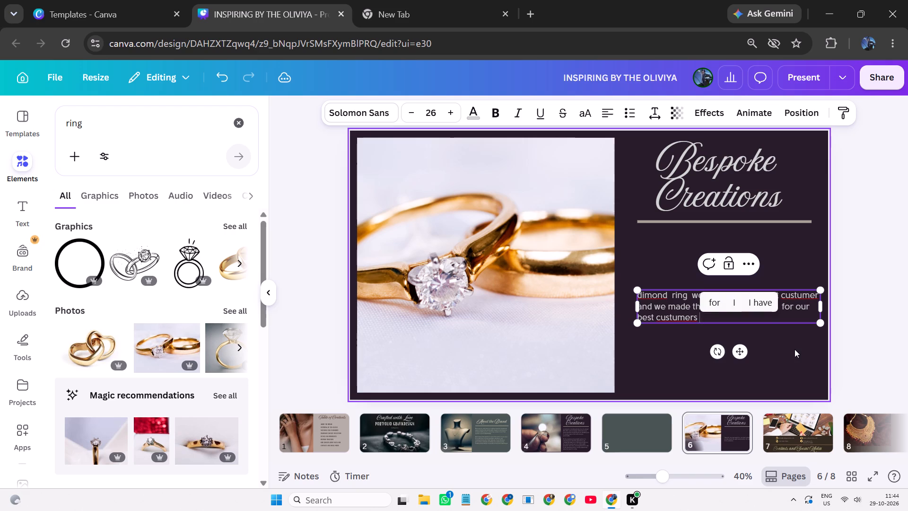
key("space")
key("BackSpace")
left_click(714, 315)
Clear the "Bespoke Creations" heading text on page 6, keeping its text box.
left_click(755, 179)
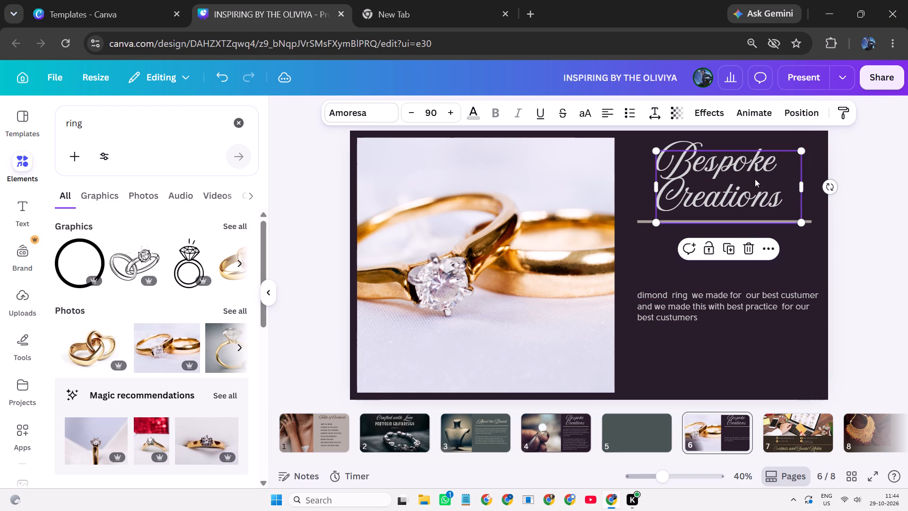
double_click(766, 203)
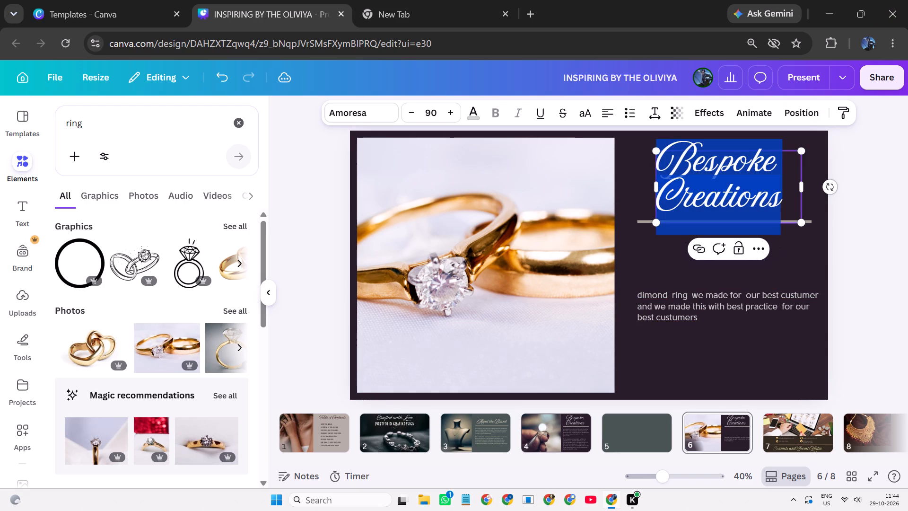
left_click(784, 198)
left_click(784, 198)
left_click(784, 198)
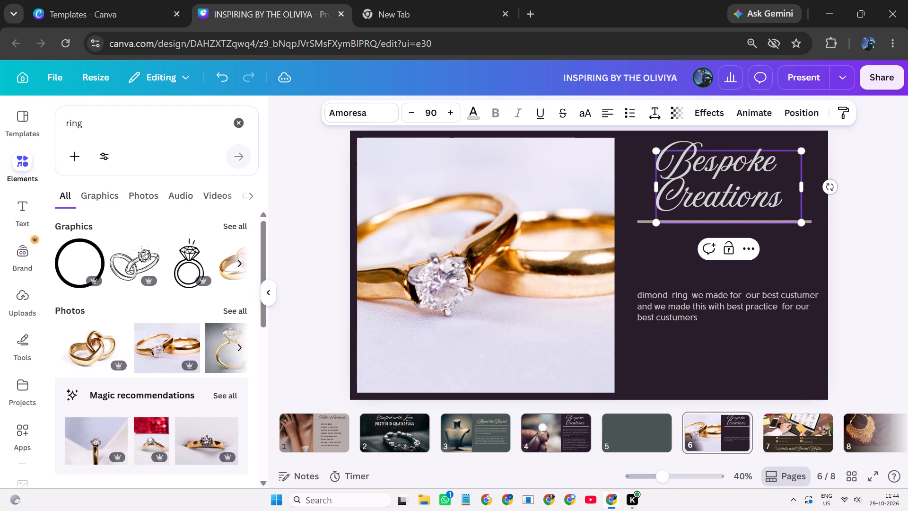
key("BackSpace")
key("BackSpace")
key("BackSpace")
key("BackSpace")
key("BackSpace")
key("BackSpace")
key("BackSpace")
key("BackSpace")
key("BackSpace")
key("BackSpace")
key("BackSpace")
key("BackSpace")
key("BackSpace")
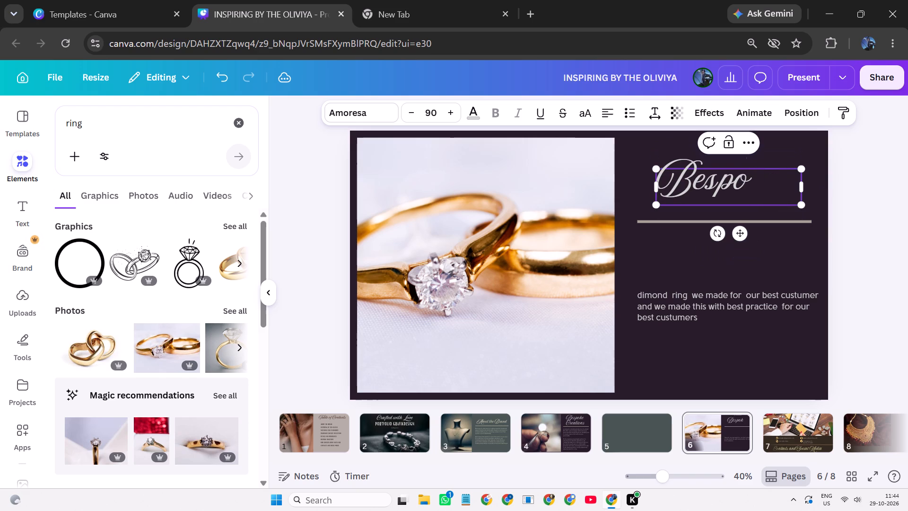
key("BackSpace")
key("BackSpace")
key("BackSpace")
key("BackSpace")
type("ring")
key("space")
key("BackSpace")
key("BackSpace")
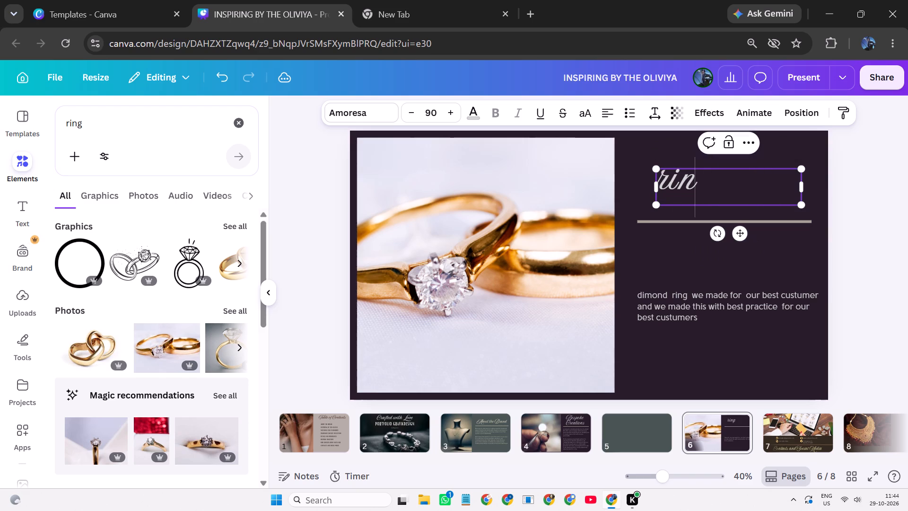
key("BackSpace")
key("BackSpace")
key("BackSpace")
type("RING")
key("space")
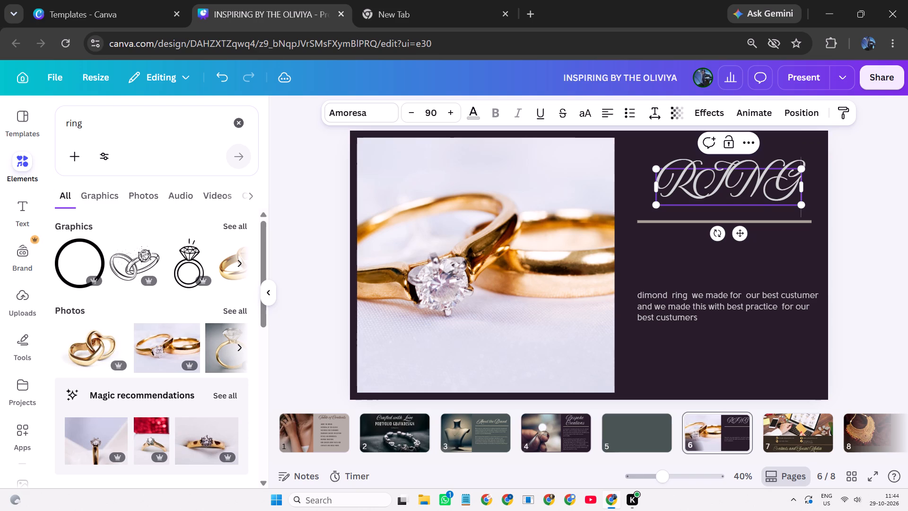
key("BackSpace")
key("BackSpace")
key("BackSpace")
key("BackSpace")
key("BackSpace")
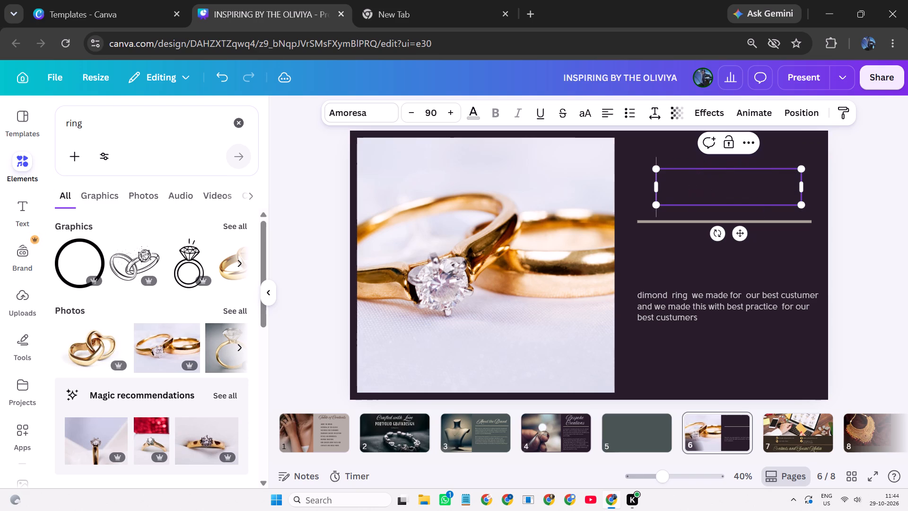
Enter "Ring place" as the heading of page 6.
key("r")
type("ing")
key("space")
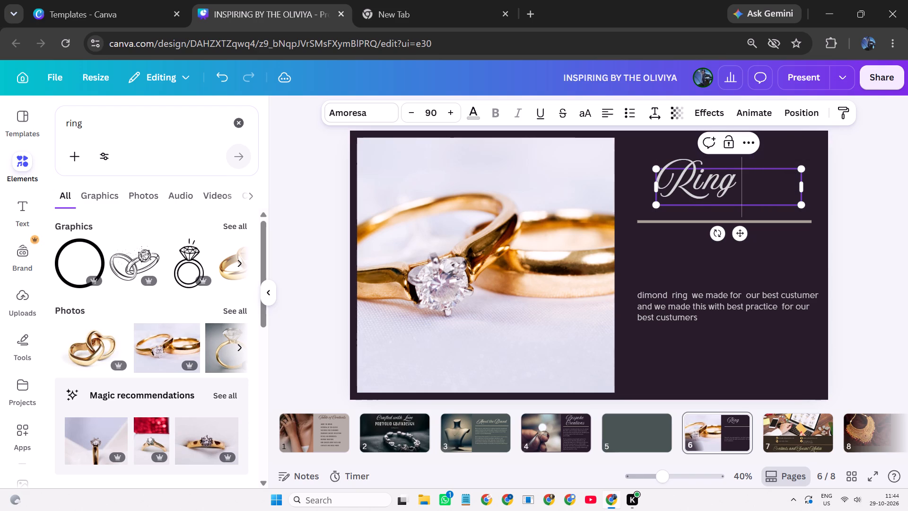
key("o")
key("BackSpace")
type("place")
key("space")
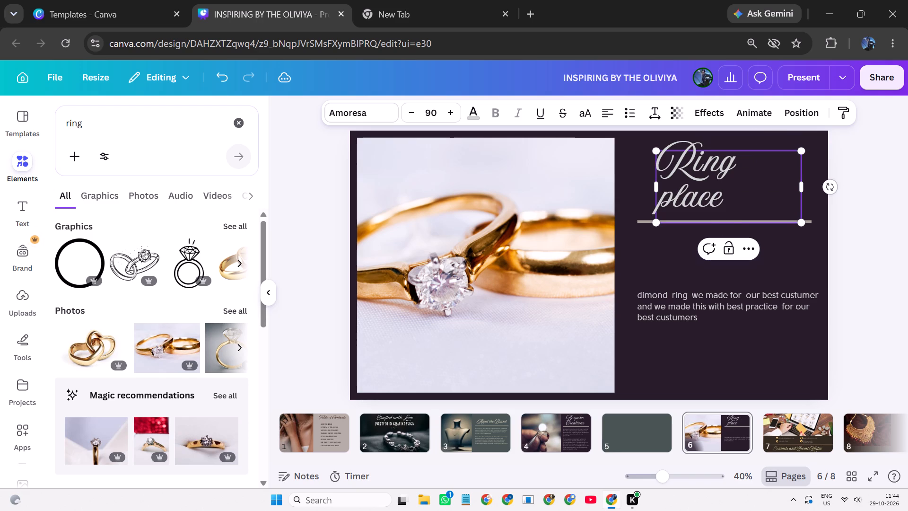
Widen the heading box to fit "Ring place" on one line and move it up, aligned with the body text's left edge.
left_click_drag(802, 185, 815, 182)
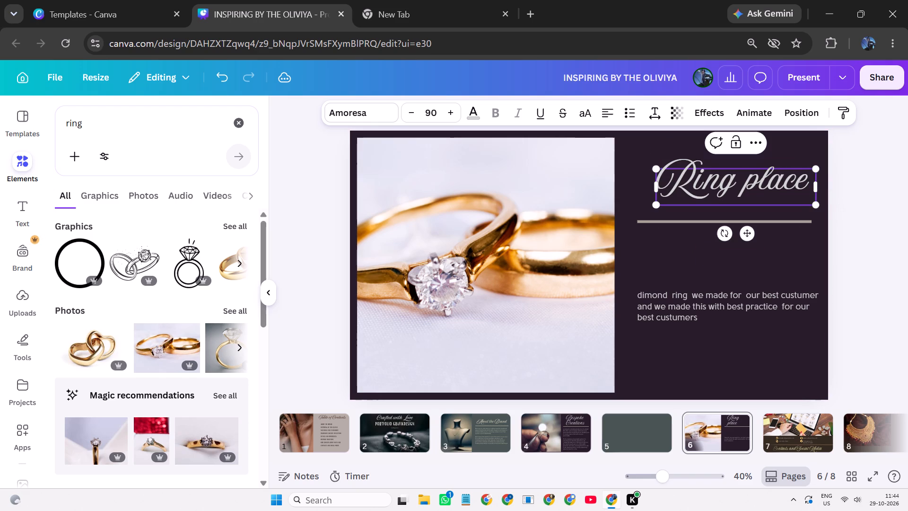
left_click_drag(733, 184, 722, 183)
left_click(797, 232)
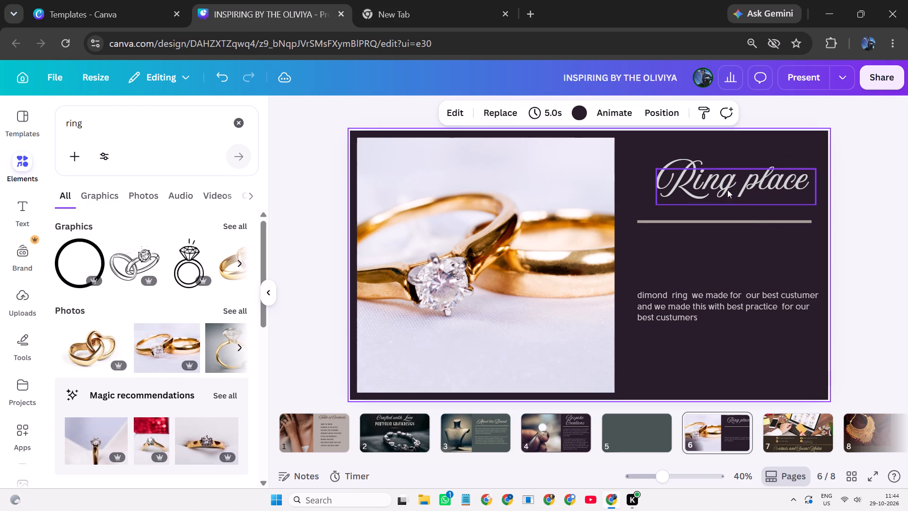
left_click_drag(720, 178, 698, 164)
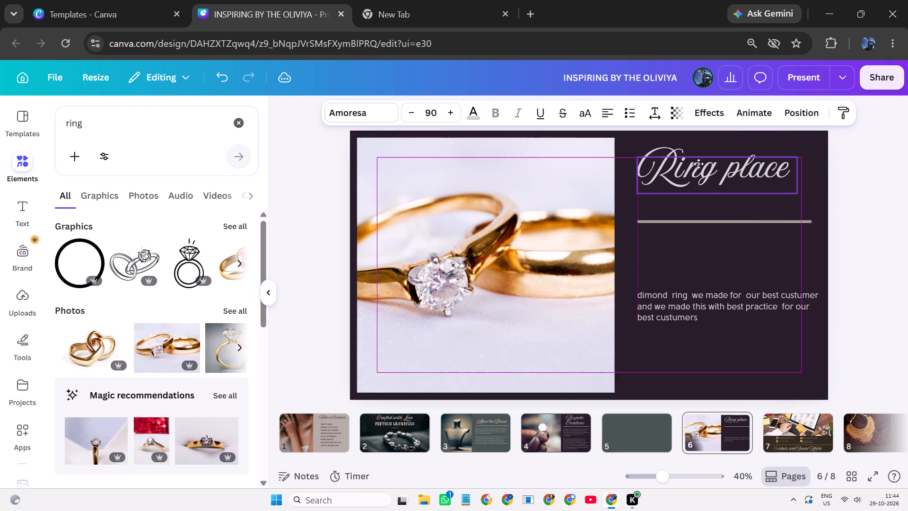
left_click_drag(698, 164, 698, 164)
left_click(762, 251)
Move the divider line on page 6 up and slightly left, closer beneath the "Ring place" heading.
left_click_drag(754, 222, 748, 204)
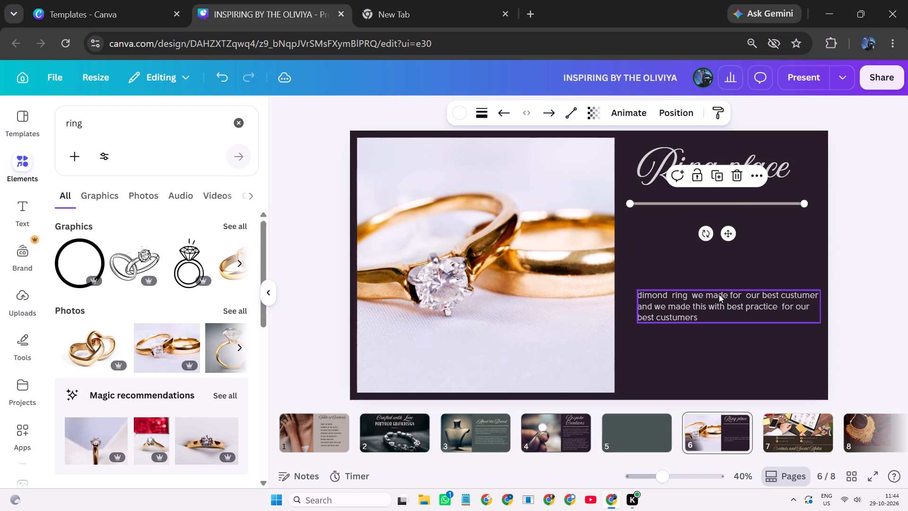
left_click(719, 294)
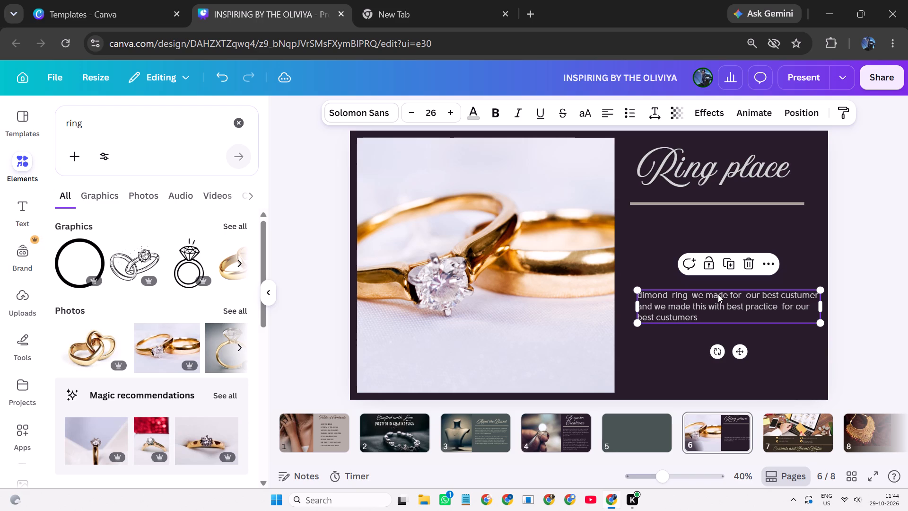
left_click(768, 346)
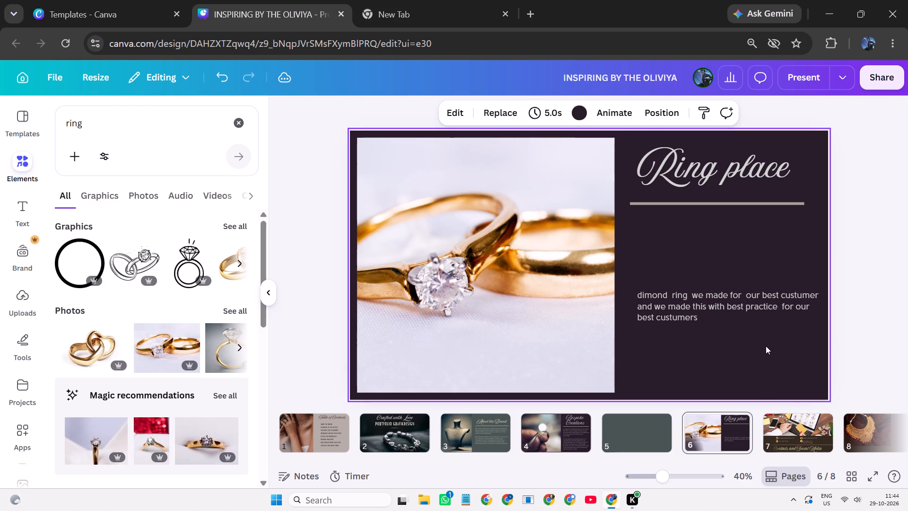
Add a new line reading "if anyoune wants" at the end of the body text on page 6.
double_click(702, 317)
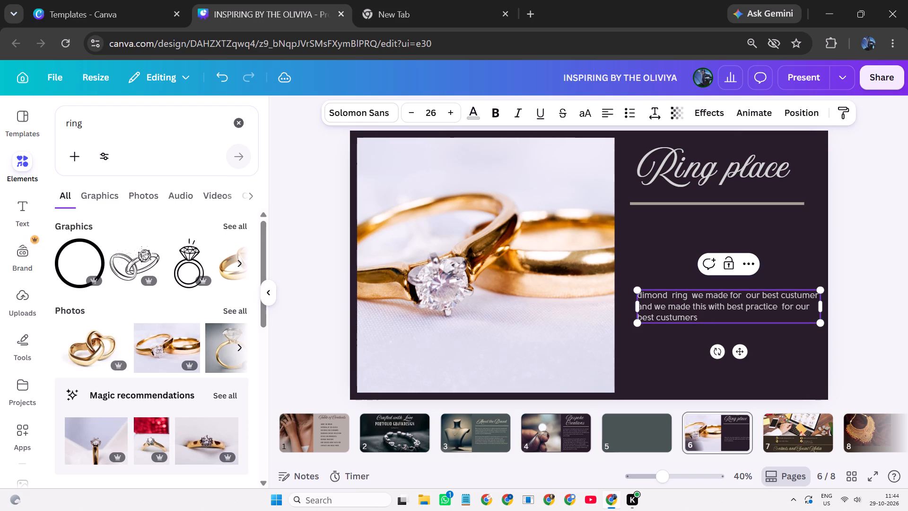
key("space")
key("shift+Return")
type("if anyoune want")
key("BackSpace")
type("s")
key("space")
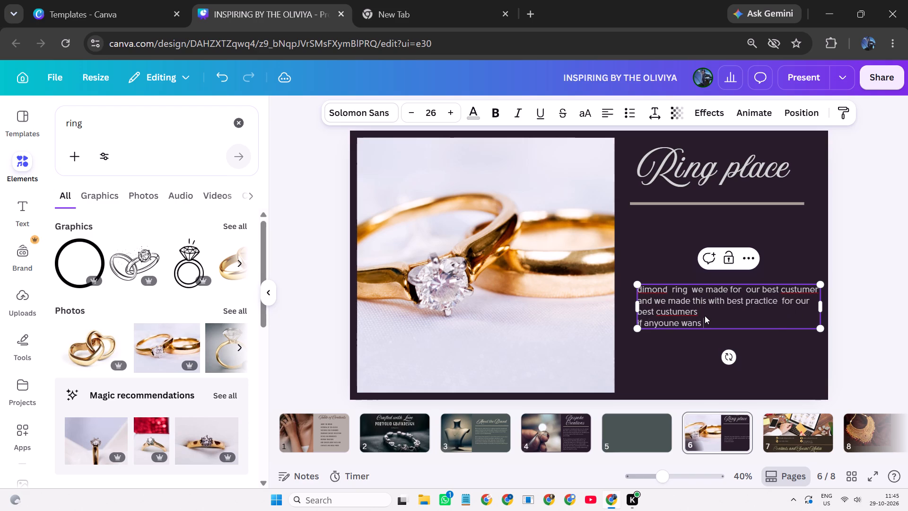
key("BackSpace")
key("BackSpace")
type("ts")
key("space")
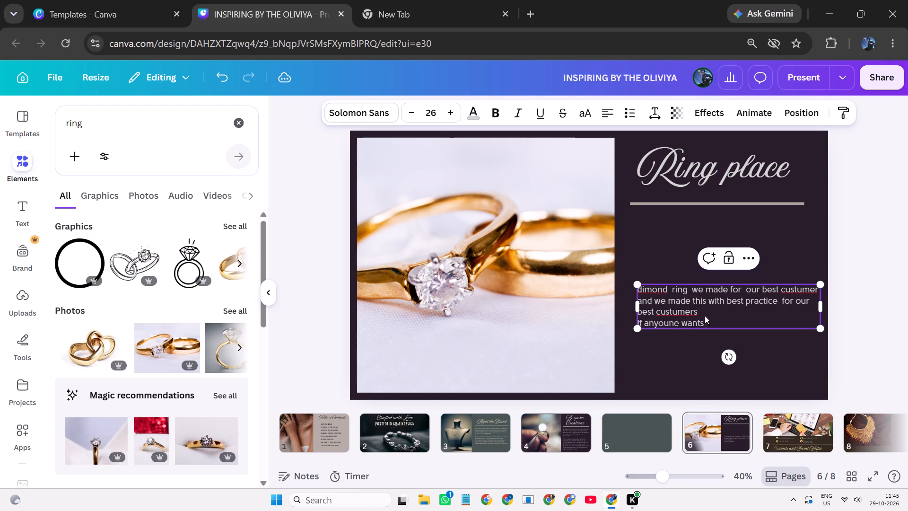
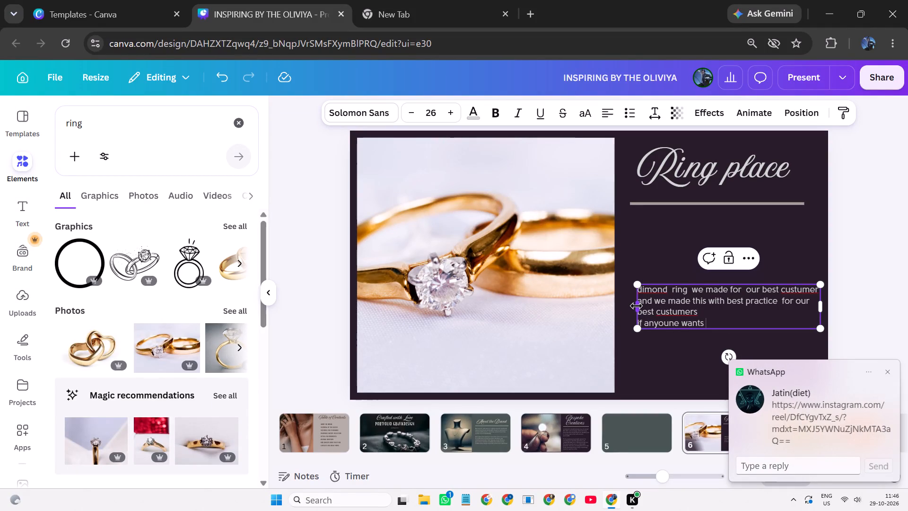
Continue the last line of the page 6 body text after "if anyoune wants" with "these types of rings we made for evry".
scroll(824, 354, "down", 1)
left_click(739, 321)
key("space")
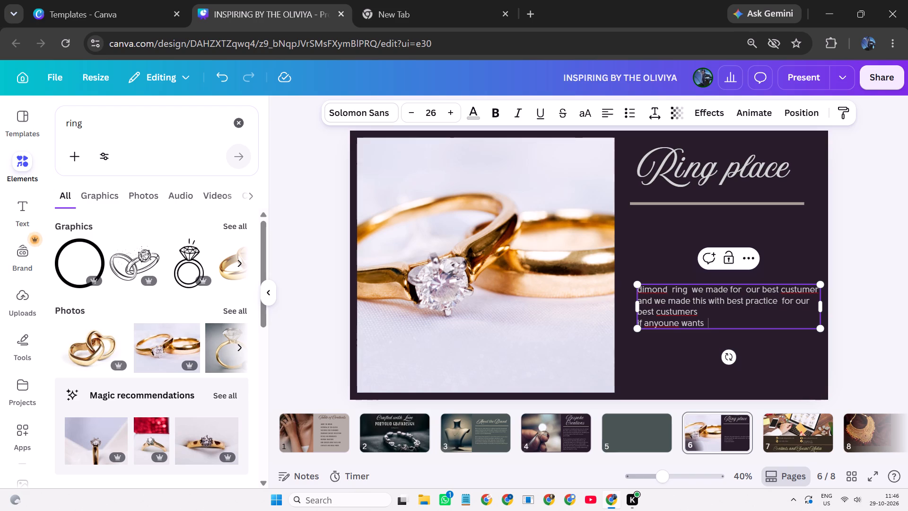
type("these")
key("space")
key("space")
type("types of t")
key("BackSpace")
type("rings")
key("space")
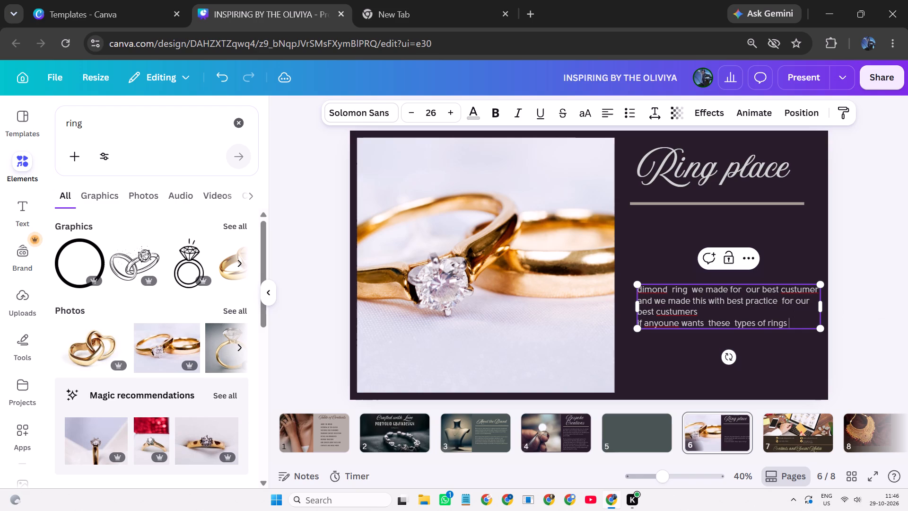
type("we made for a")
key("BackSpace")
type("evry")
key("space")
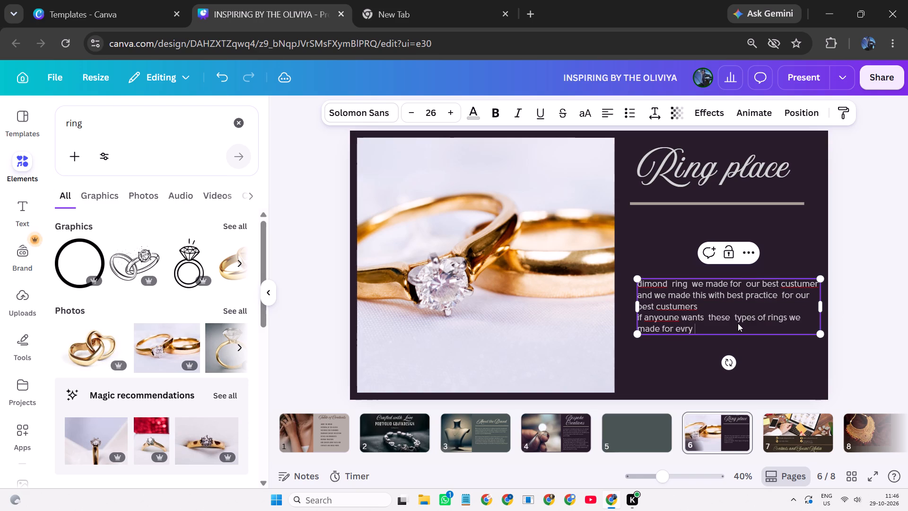
Finish the last line of page 6's body text so it reads "made for every one if you want call me".
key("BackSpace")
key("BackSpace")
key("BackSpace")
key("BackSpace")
type("very one")
key("space")
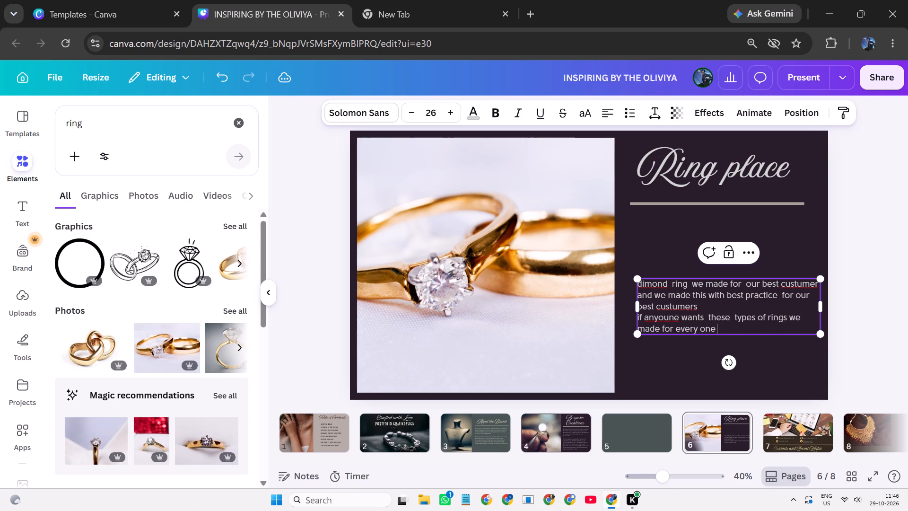
type("if te")
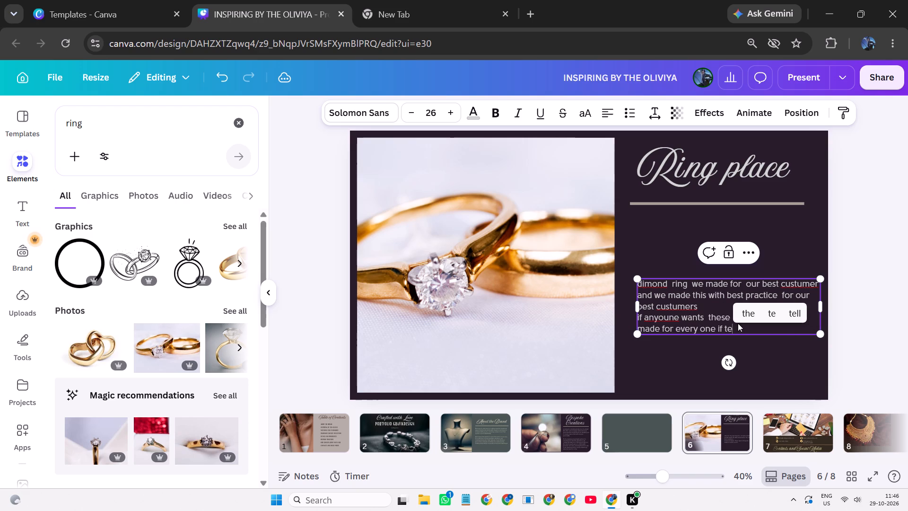
key("BackSpace")
type("hey")
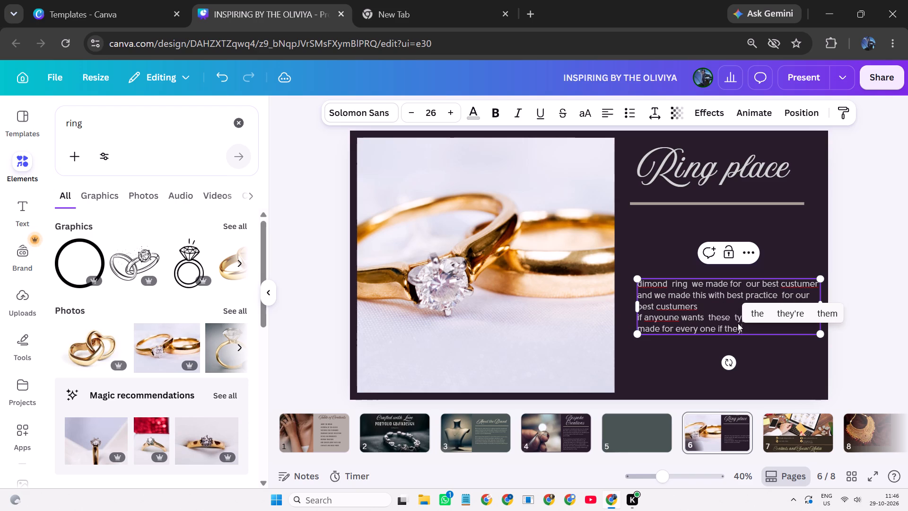
key("BackSpace")
key("BackSpace")
key("BackSpace")
key("BackSpace")
type("you want call me")
key("space")
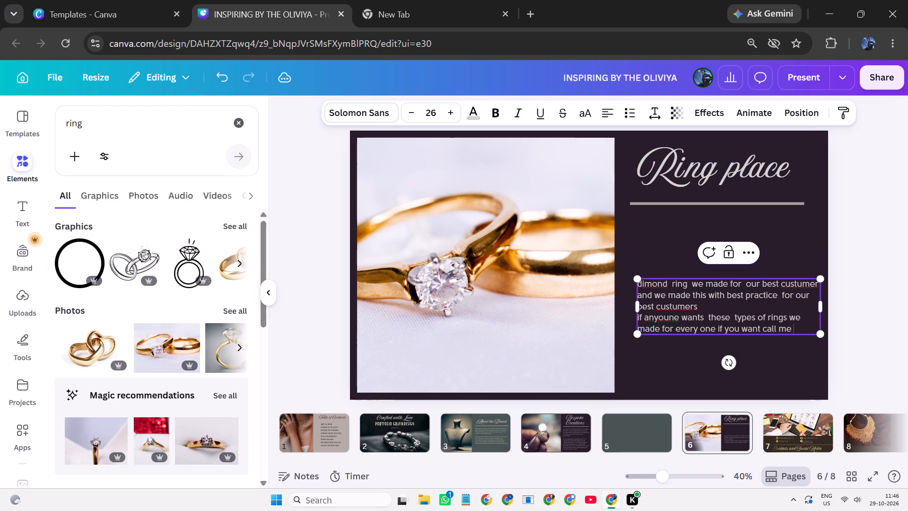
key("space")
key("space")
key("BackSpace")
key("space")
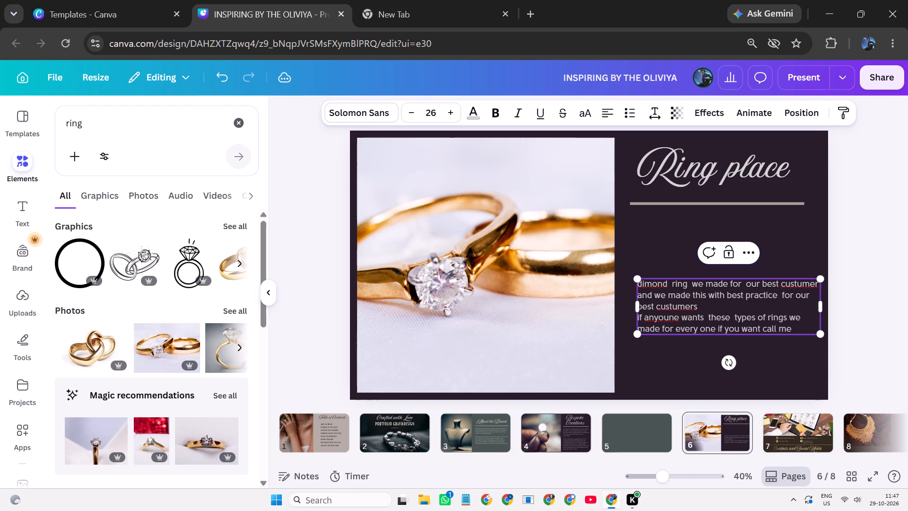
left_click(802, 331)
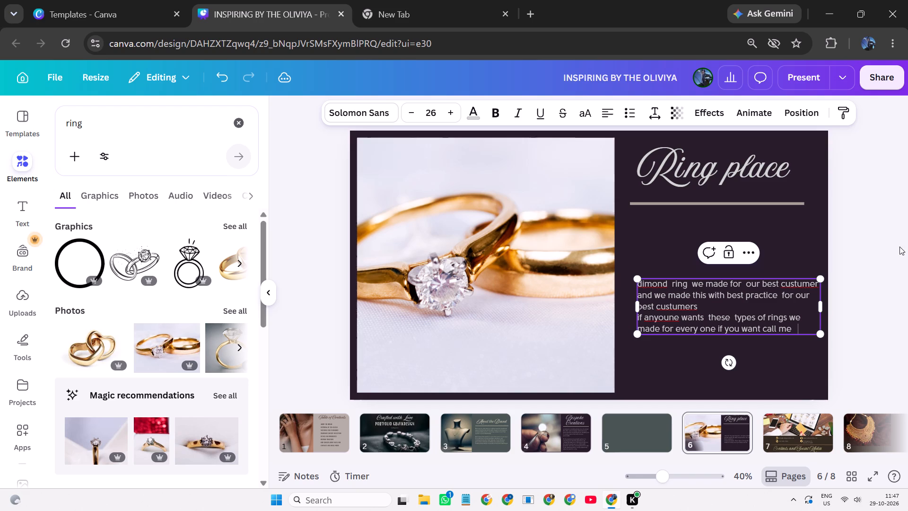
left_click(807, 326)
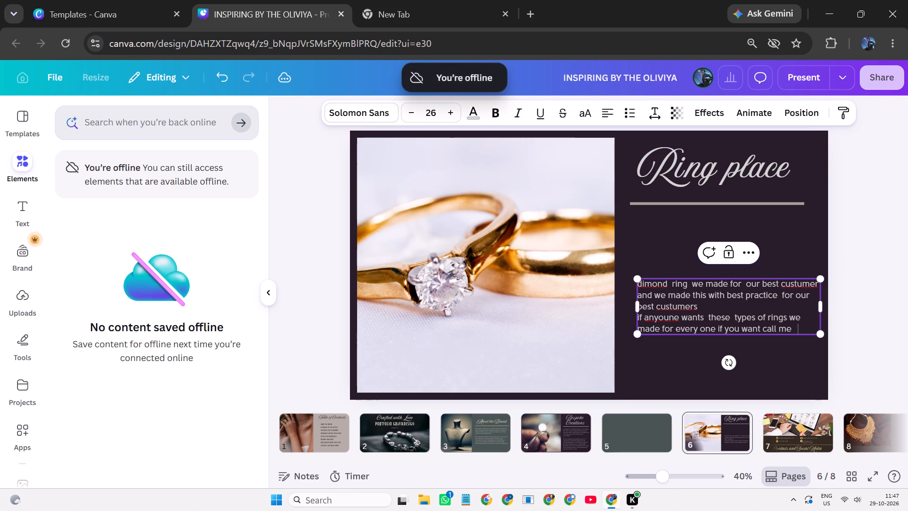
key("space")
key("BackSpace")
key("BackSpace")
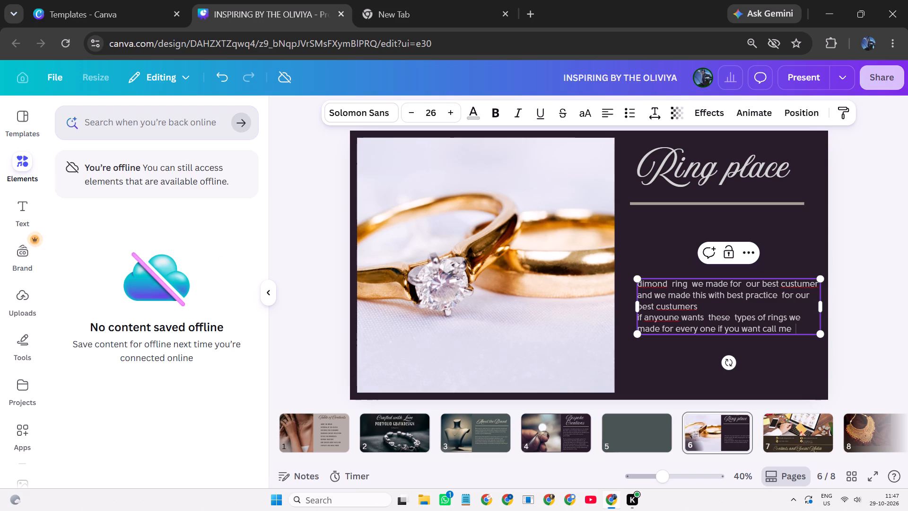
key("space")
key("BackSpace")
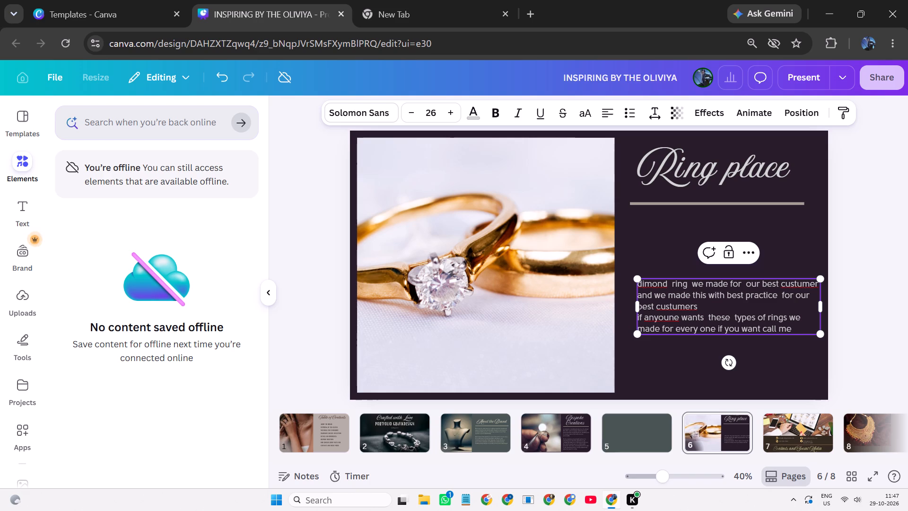
Replace "me" with "us" at the end of the page 6 body text and add a line break after it.
left_click(803, 330)
key("BackSpace")
key("BackSpace")
key("BackSpace")
key("BackSpace")
key("BackSpace")
key("space")
type("us")
key("space")
key("shift+Return")
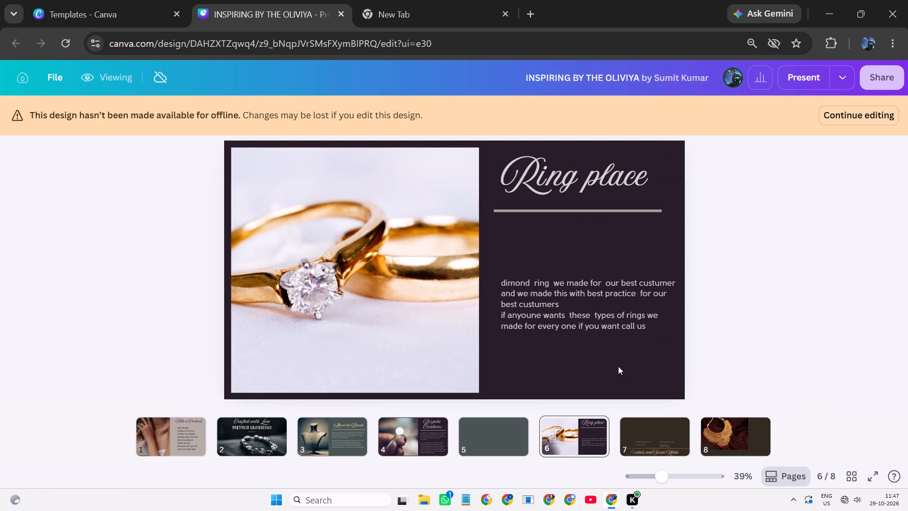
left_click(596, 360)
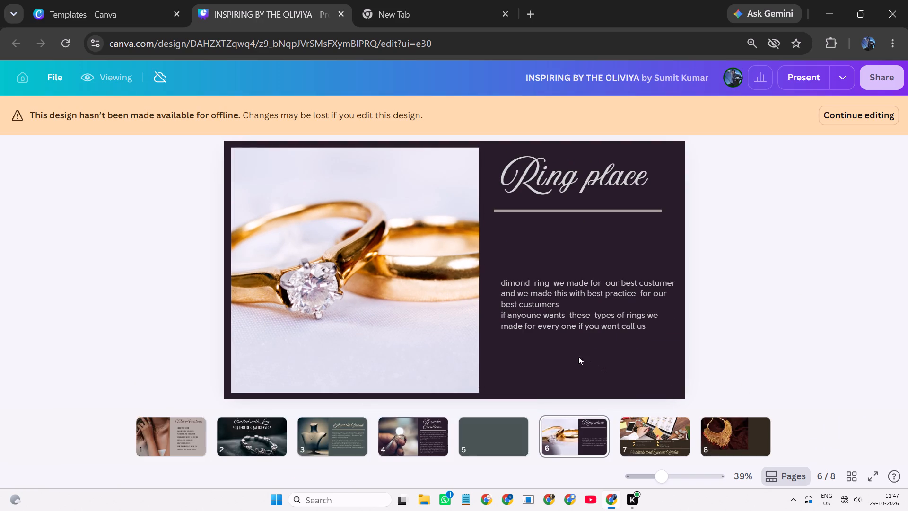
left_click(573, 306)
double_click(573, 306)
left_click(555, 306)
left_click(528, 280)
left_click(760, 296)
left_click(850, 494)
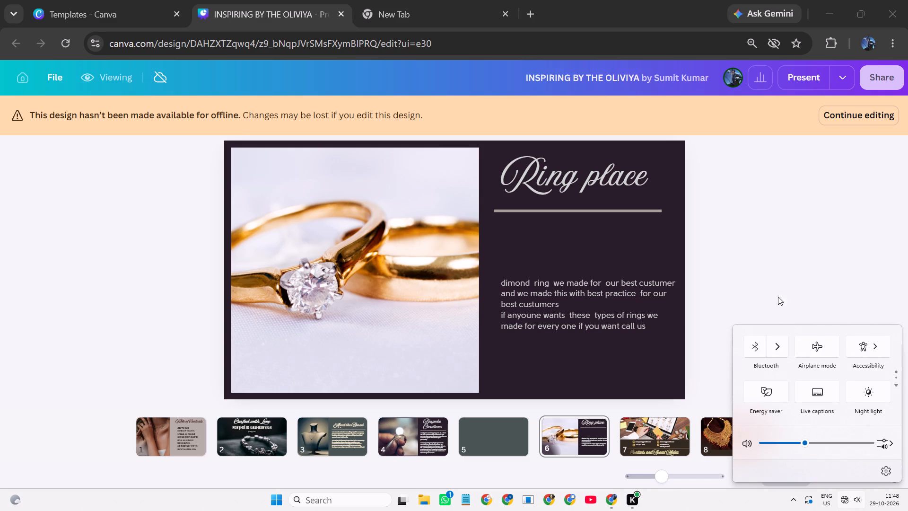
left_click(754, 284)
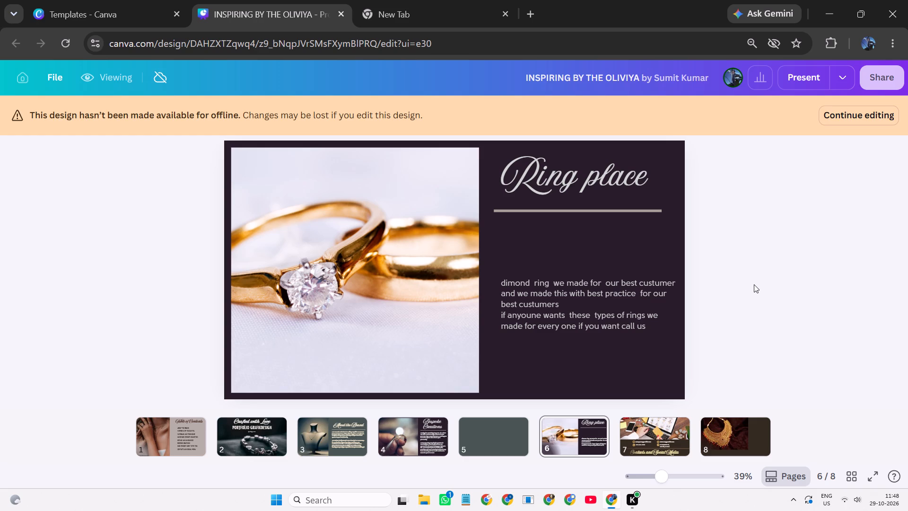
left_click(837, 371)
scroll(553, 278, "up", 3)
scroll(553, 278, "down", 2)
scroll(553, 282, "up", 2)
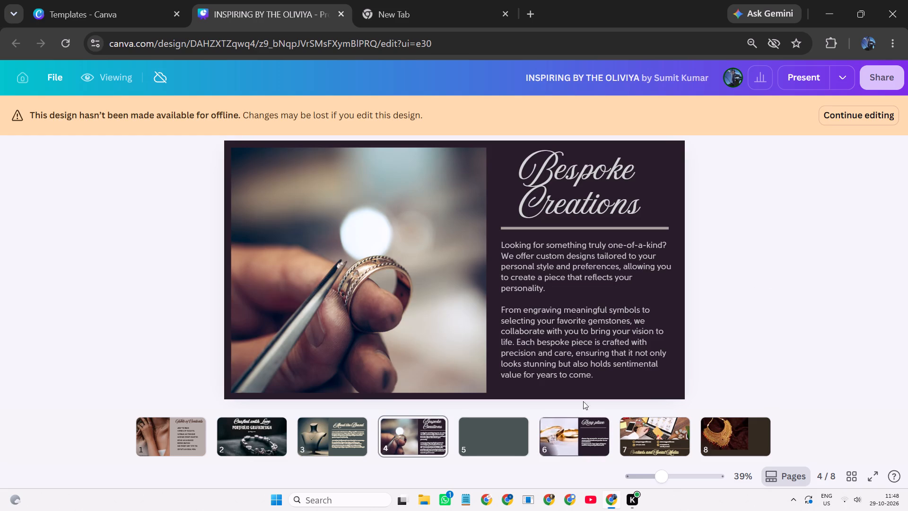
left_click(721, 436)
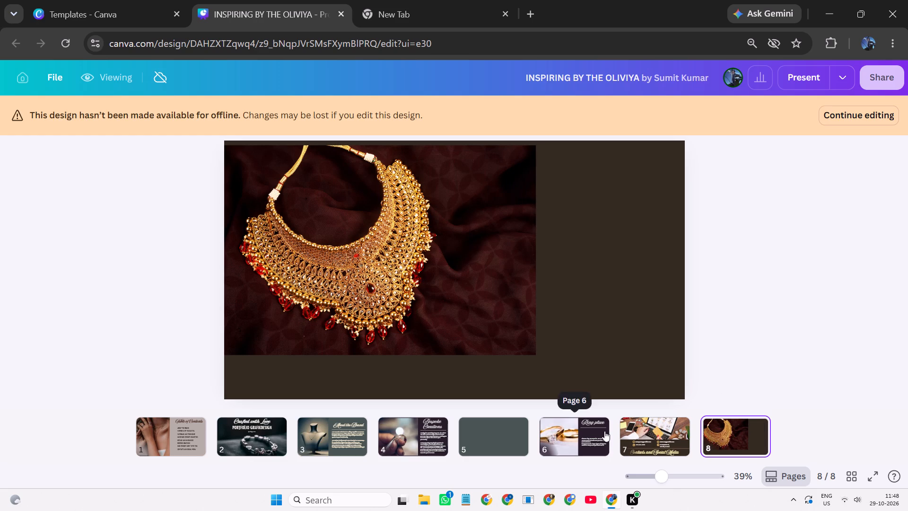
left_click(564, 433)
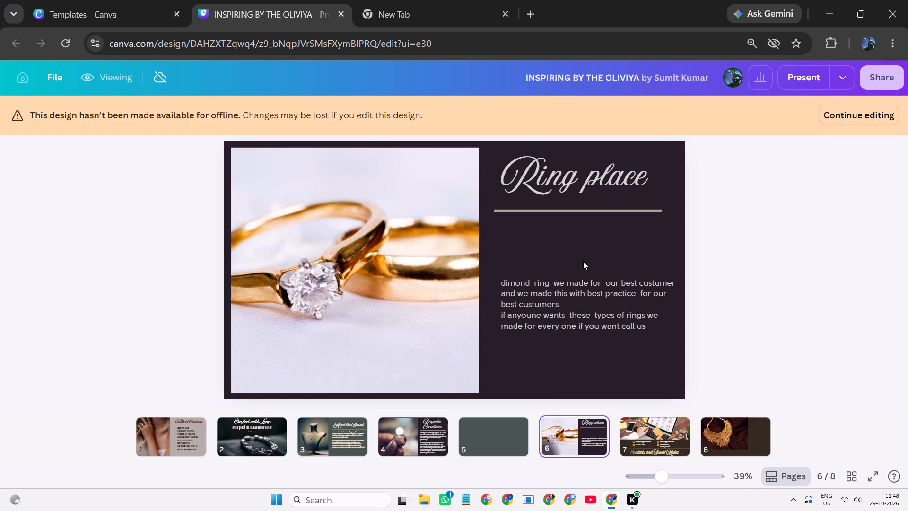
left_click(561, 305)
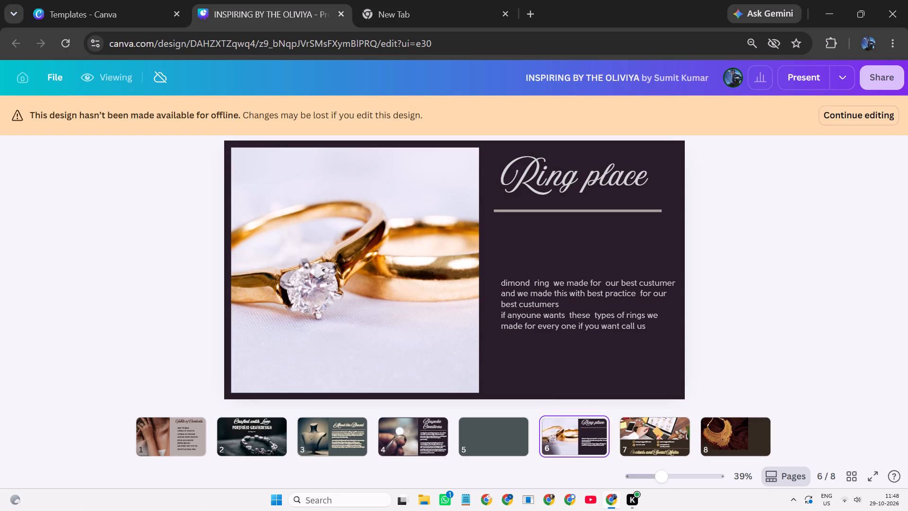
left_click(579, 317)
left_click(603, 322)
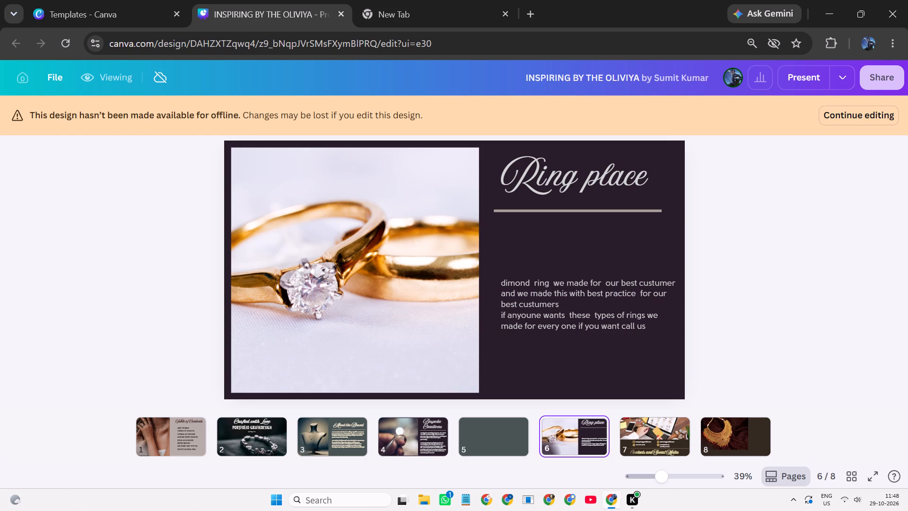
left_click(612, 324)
Open the Windows quick settings to check the network connection while the design is offline.
left_click(850, 504)
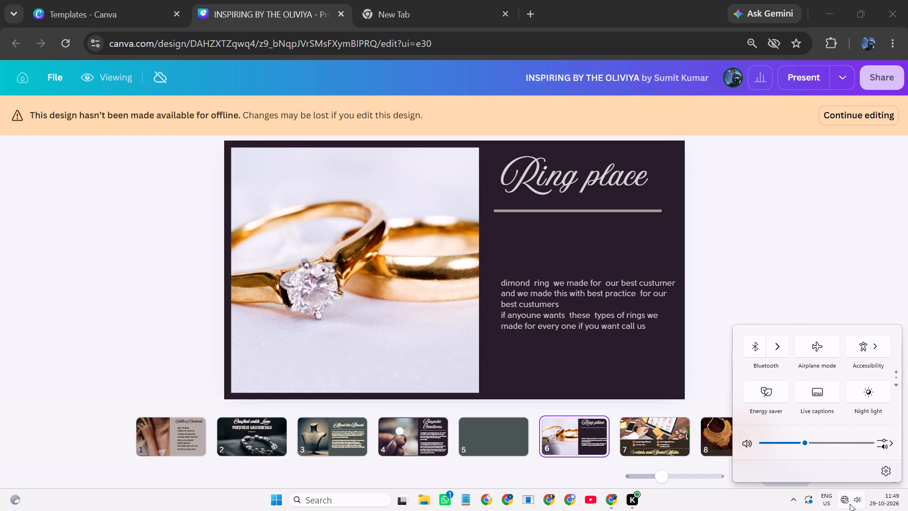
scroll(582, 444, "down", 2)
scroll(637, 327, "up", 1)
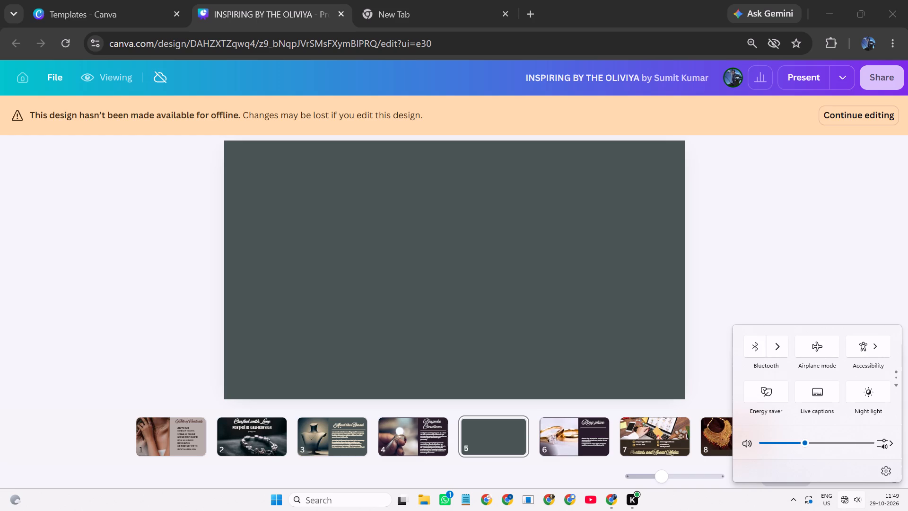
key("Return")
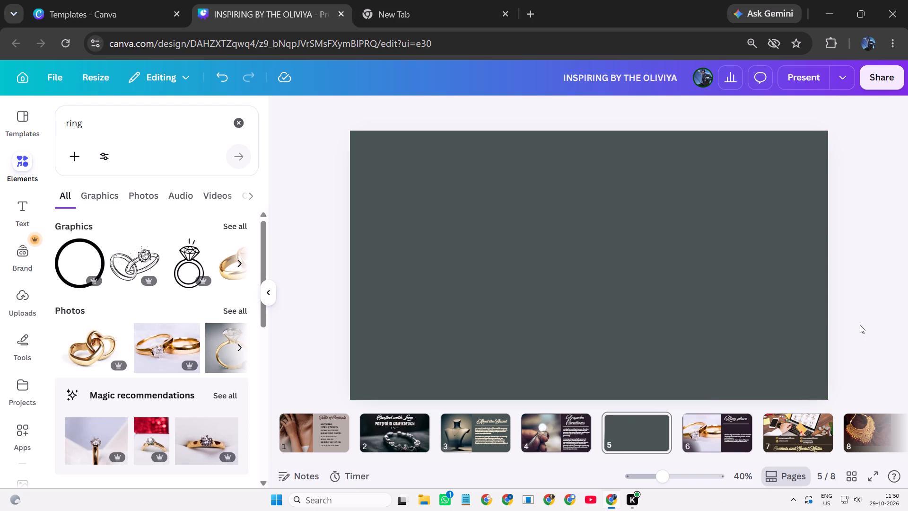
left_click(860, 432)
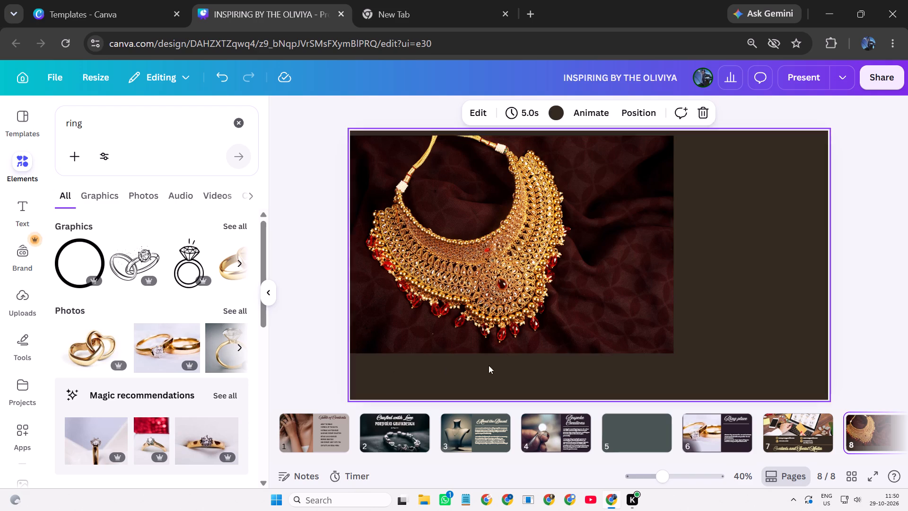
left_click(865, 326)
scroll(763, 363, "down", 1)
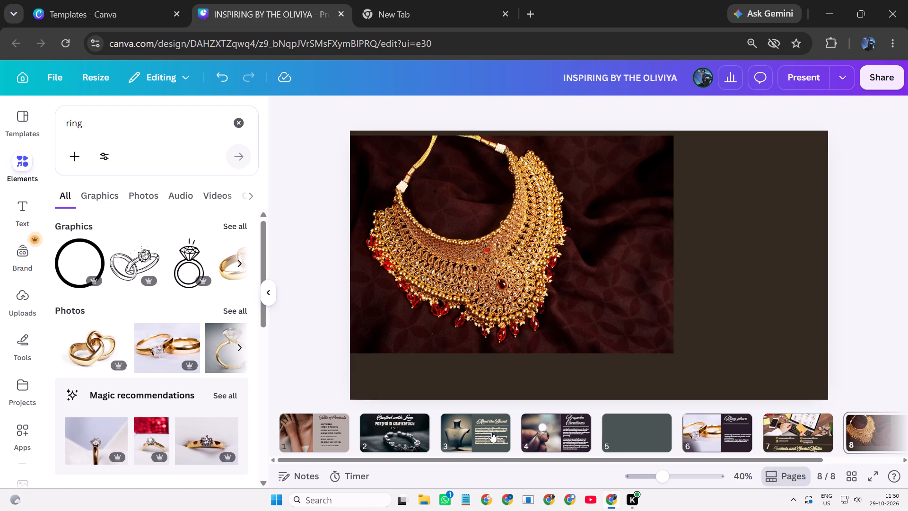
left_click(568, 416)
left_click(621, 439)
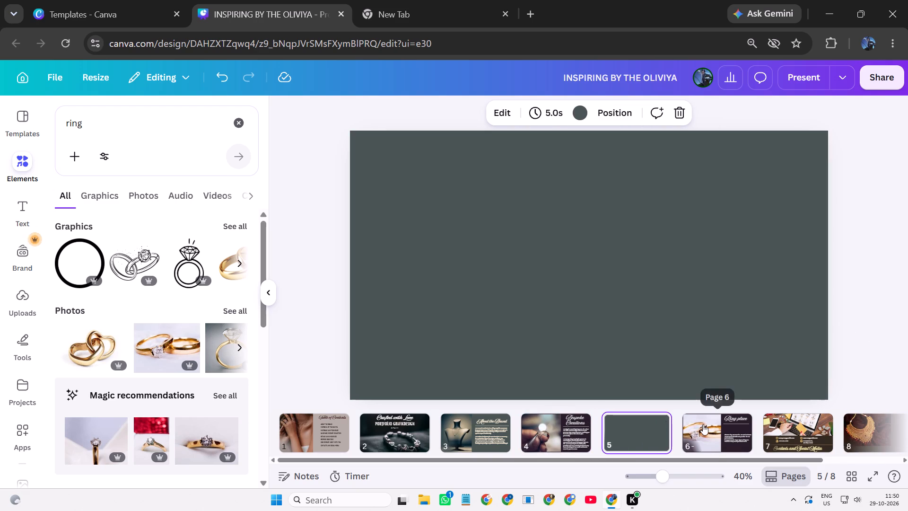
On page 6, add a new line reading "the no" beneath the "call us" line of the body text.
left_click(703, 424)
left_click(716, 327)
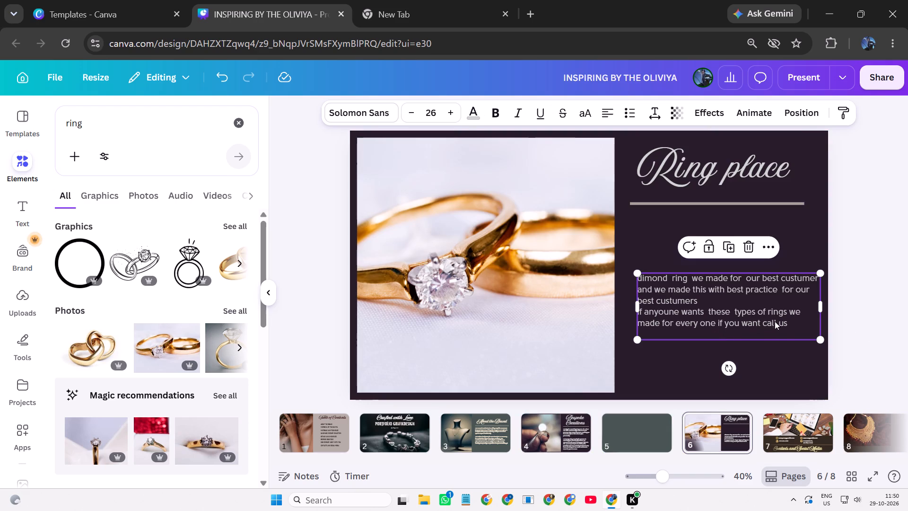
left_click(791, 318)
left_click(791, 324)
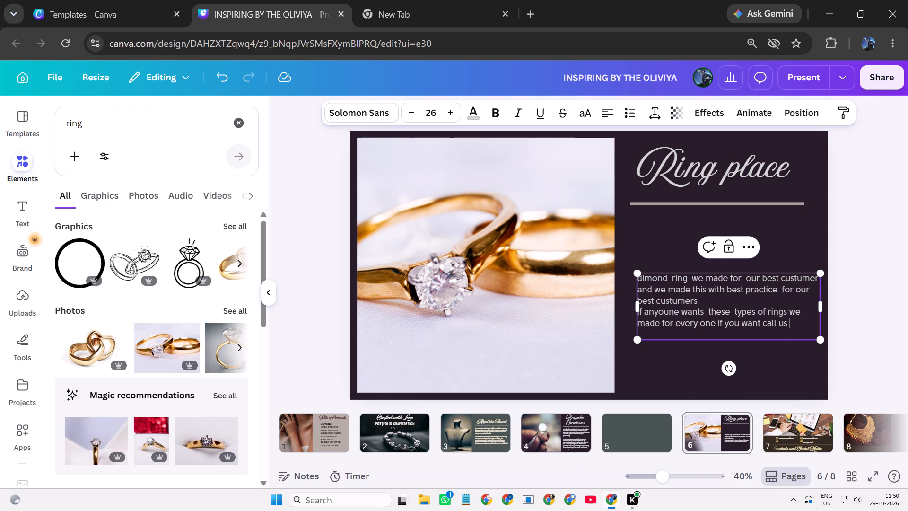
left_click(791, 324)
key("shift+Return")
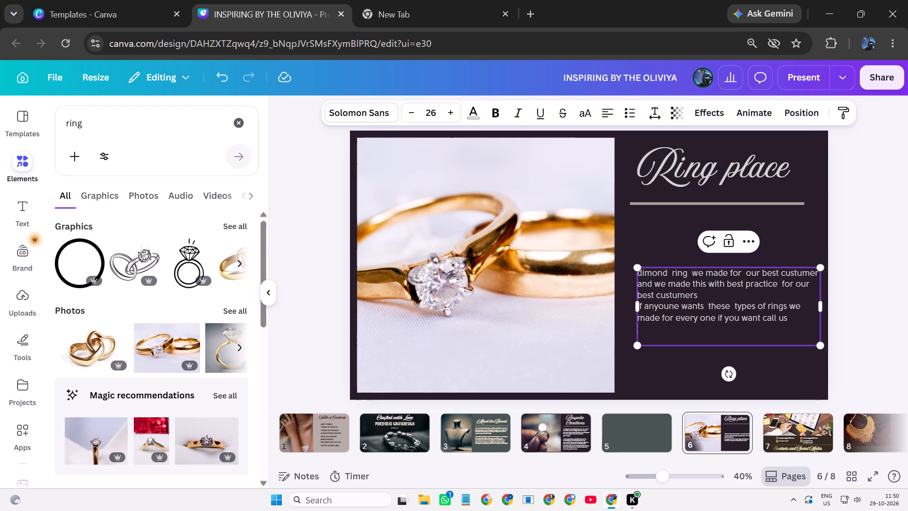
key("space")
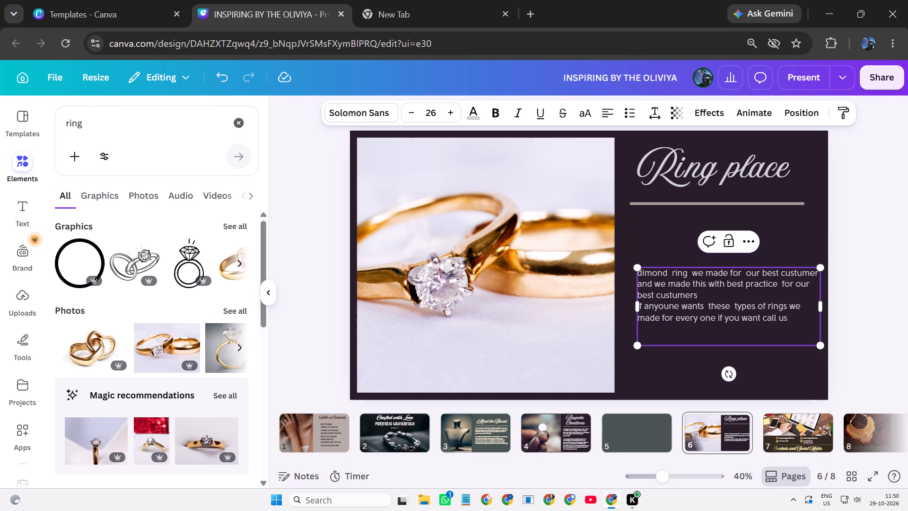
type("the no")
key("space")
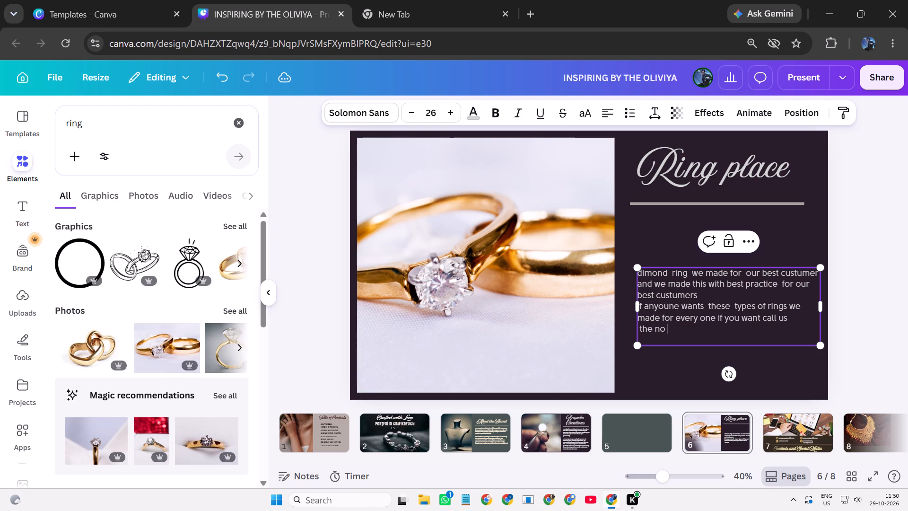
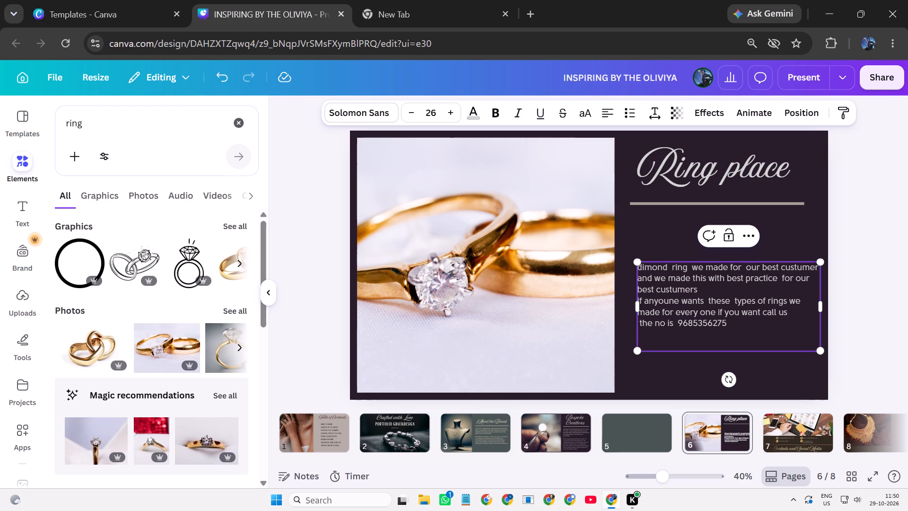
On page 1, replace the "Table of Contents" title with "dimond place".
left_click(670, 363)
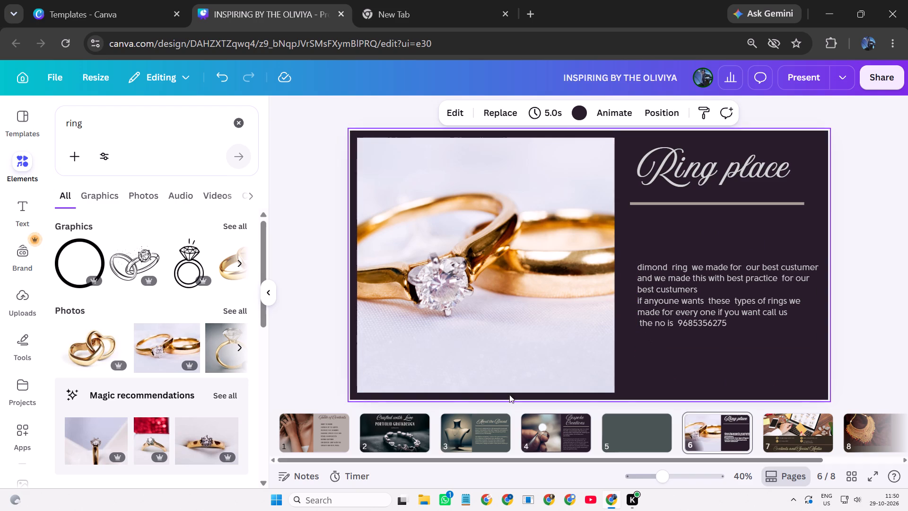
left_click_drag(328, 458, 275, 452)
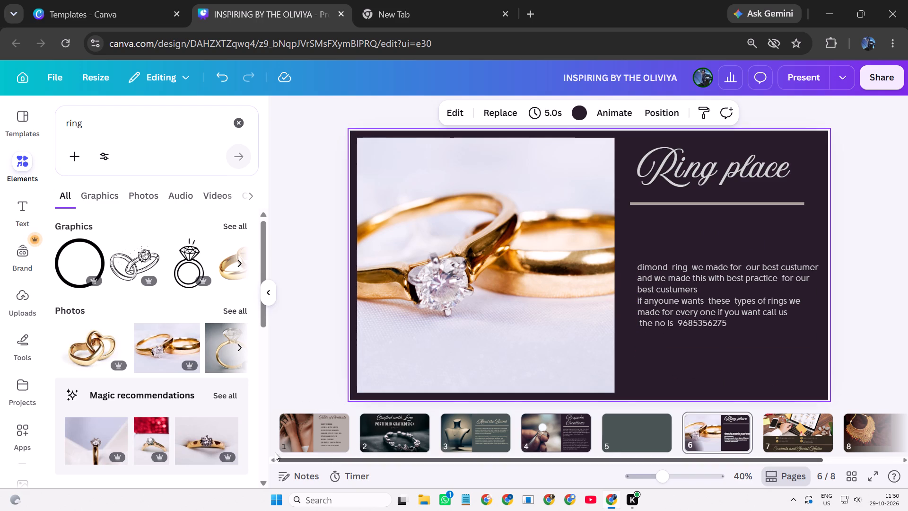
left_click_drag(275, 452, 274, 452)
left_click(311, 446)
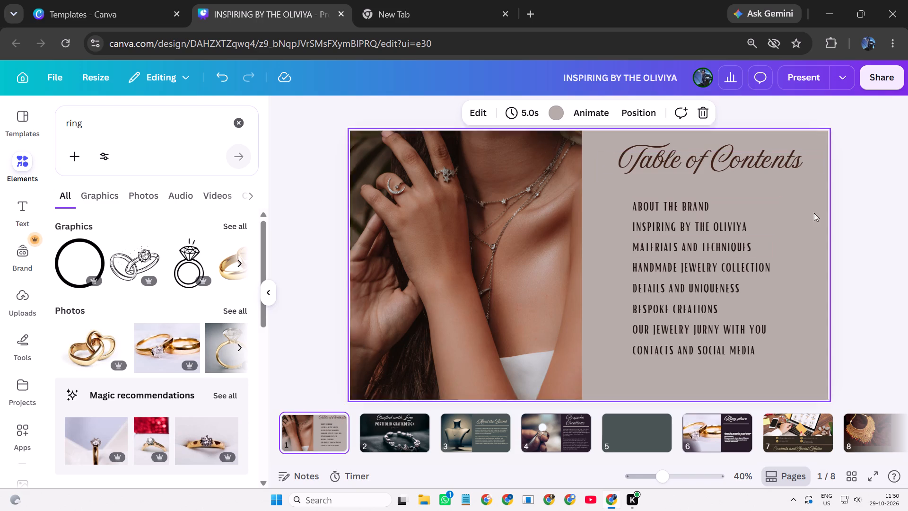
left_click(699, 159)
left_click(699, 159)
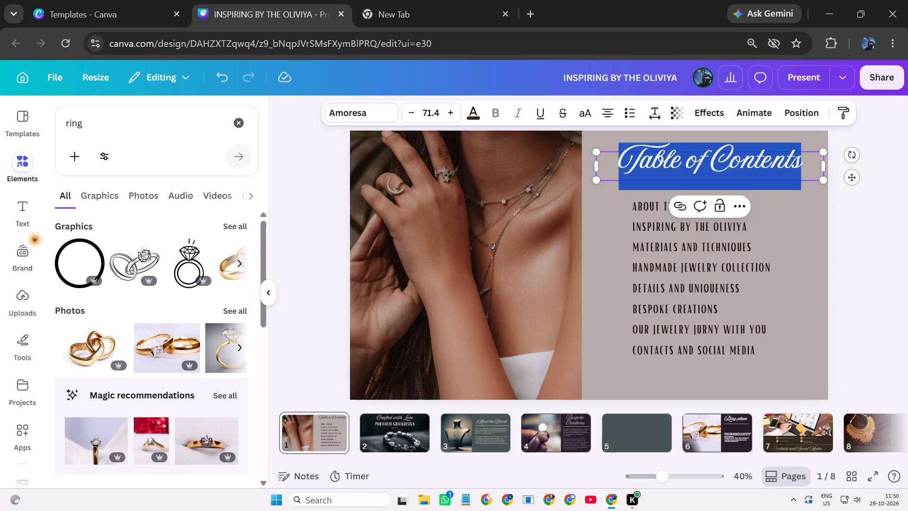
double_click(780, 171)
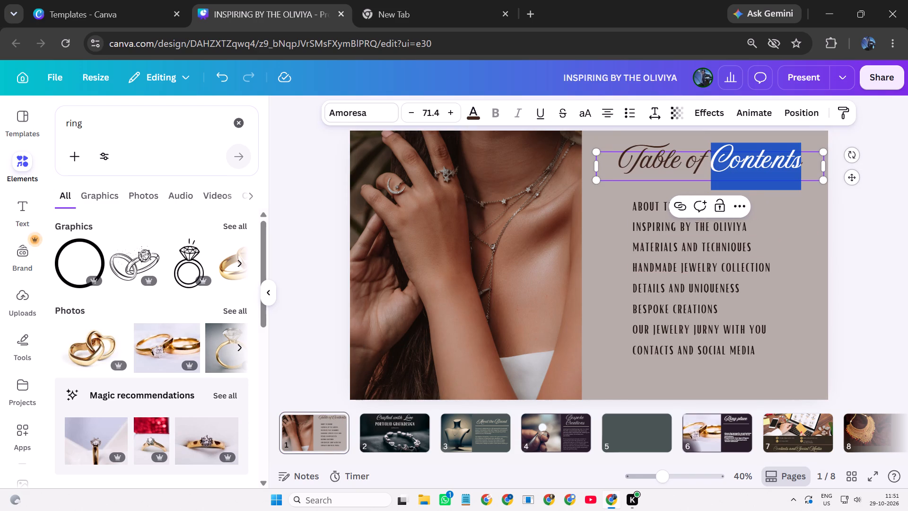
key("BackSpace")
key("BackSpace")
key("BackSpace")
key("BackSpace")
key("BackSpace")
key("BackSpace")
key("BackSpace")
key("BackSpace")
key("BackSpace")
key("BackSpace")
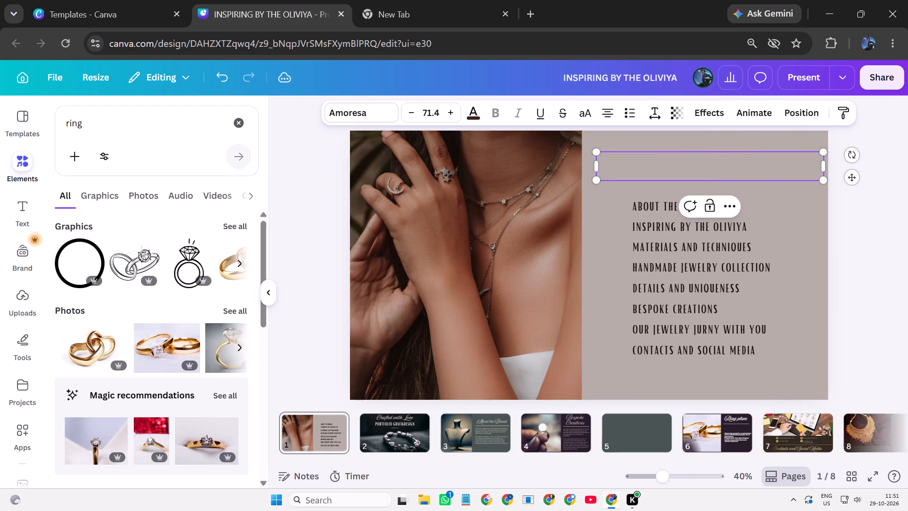
type("dimao")
key("BackSpace")
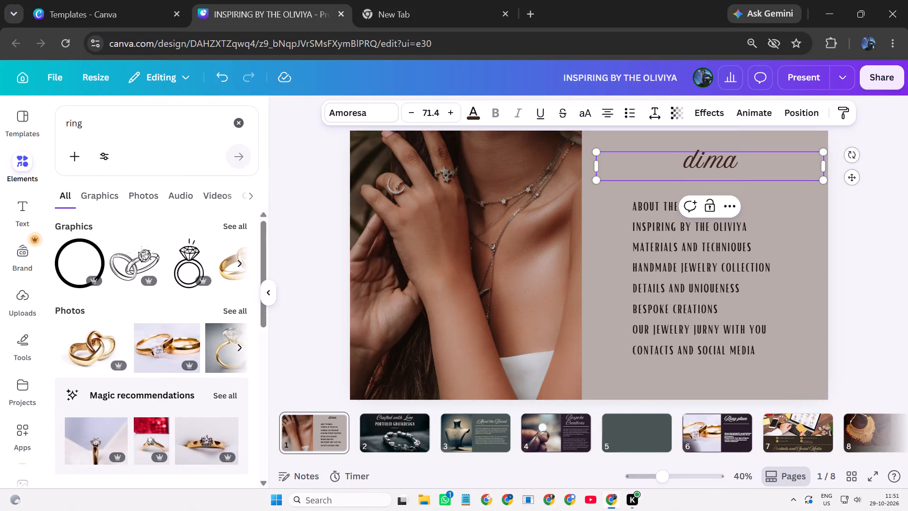
key("BackSpace")
key("BackSpace")
key("BackSpace")
key("BackSpace")
type("di")
type("mond")
key("space")
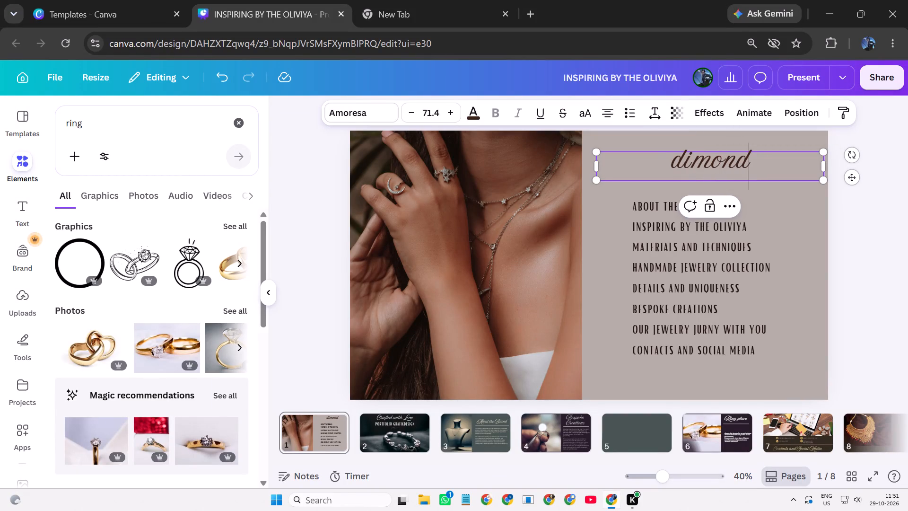
type("place")
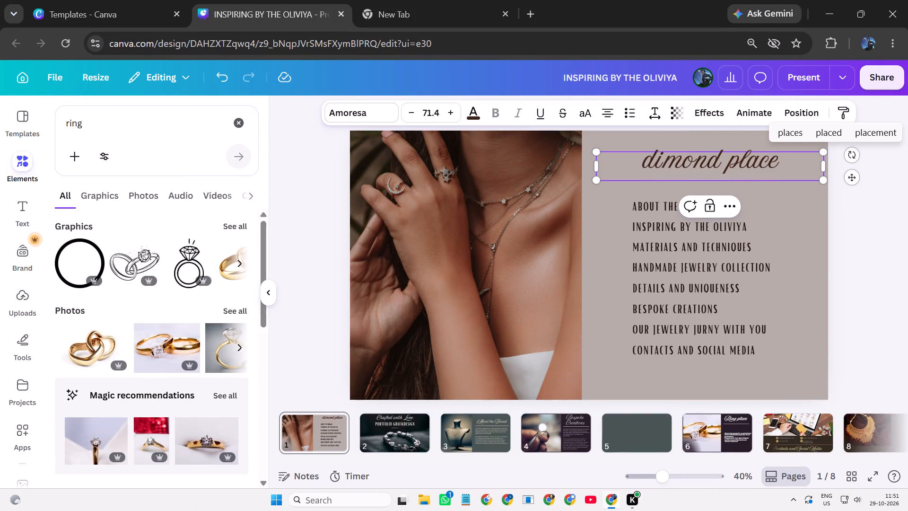
left_click(789, 236)
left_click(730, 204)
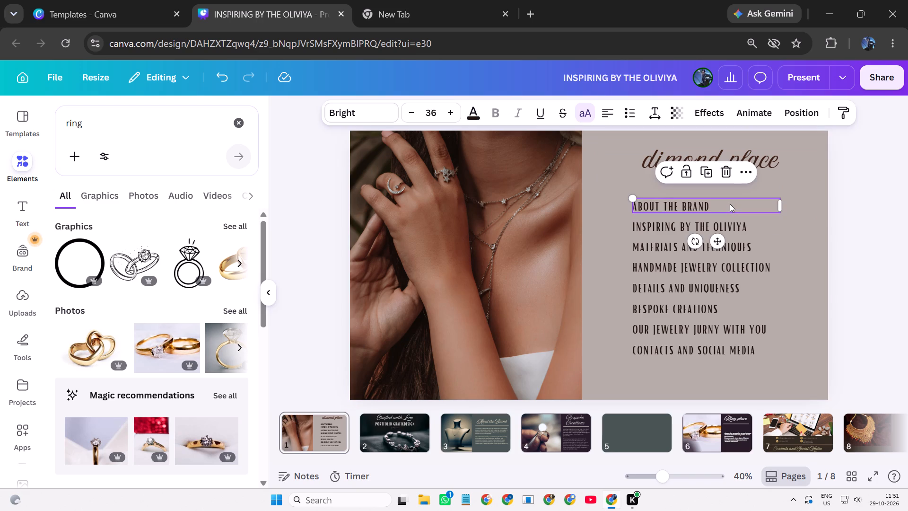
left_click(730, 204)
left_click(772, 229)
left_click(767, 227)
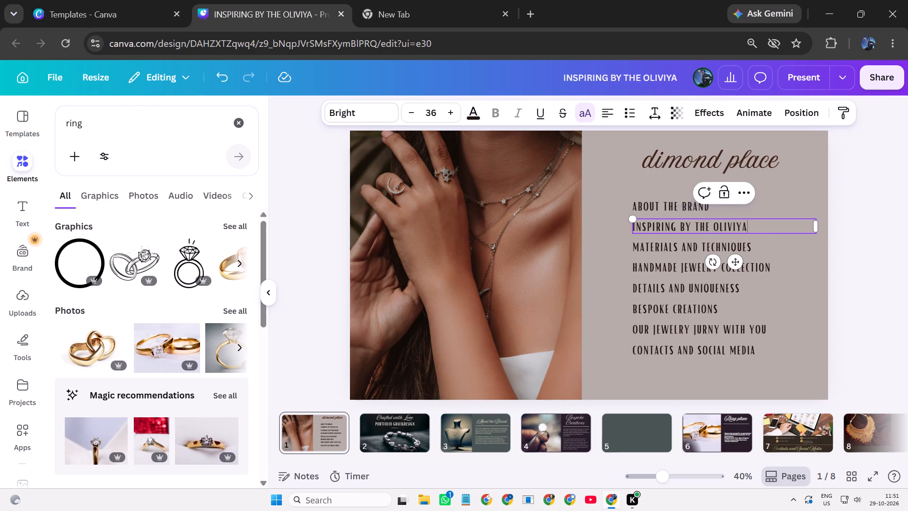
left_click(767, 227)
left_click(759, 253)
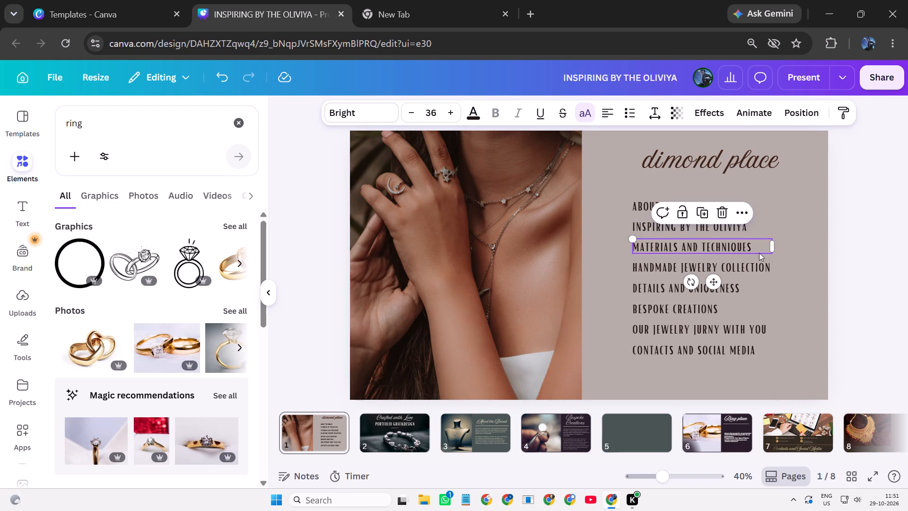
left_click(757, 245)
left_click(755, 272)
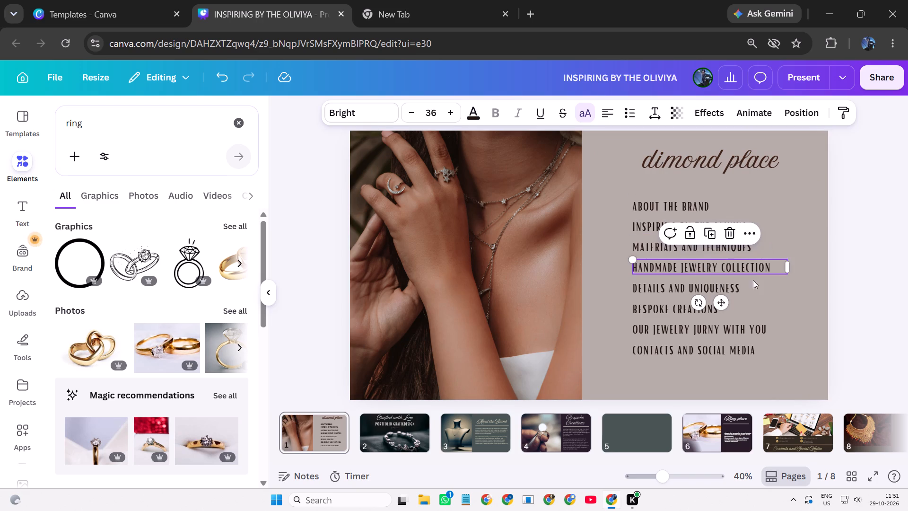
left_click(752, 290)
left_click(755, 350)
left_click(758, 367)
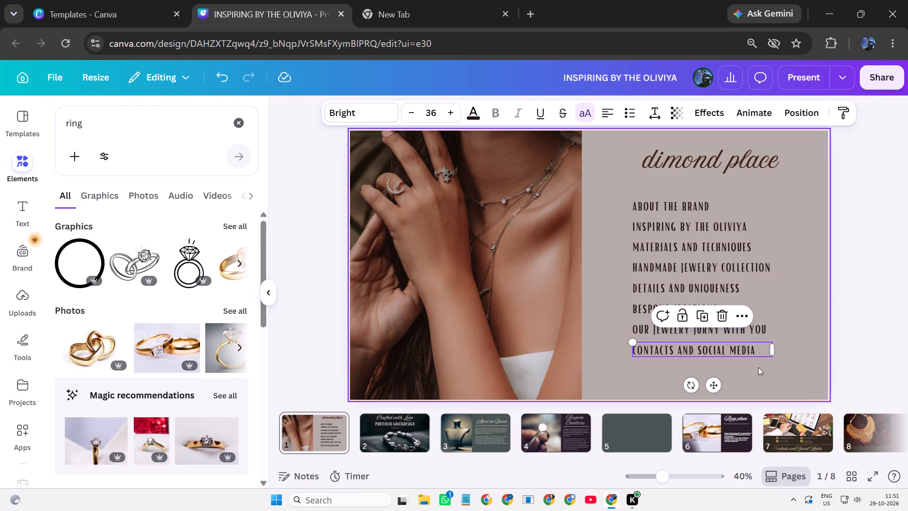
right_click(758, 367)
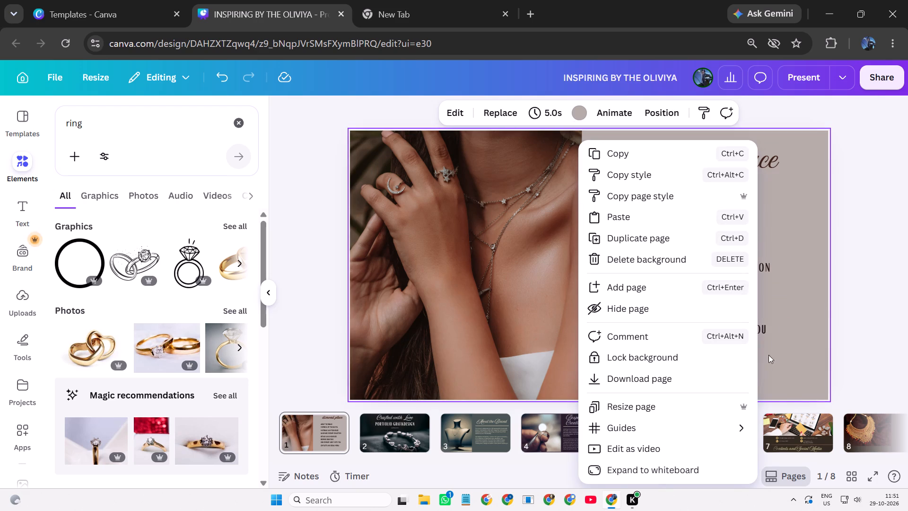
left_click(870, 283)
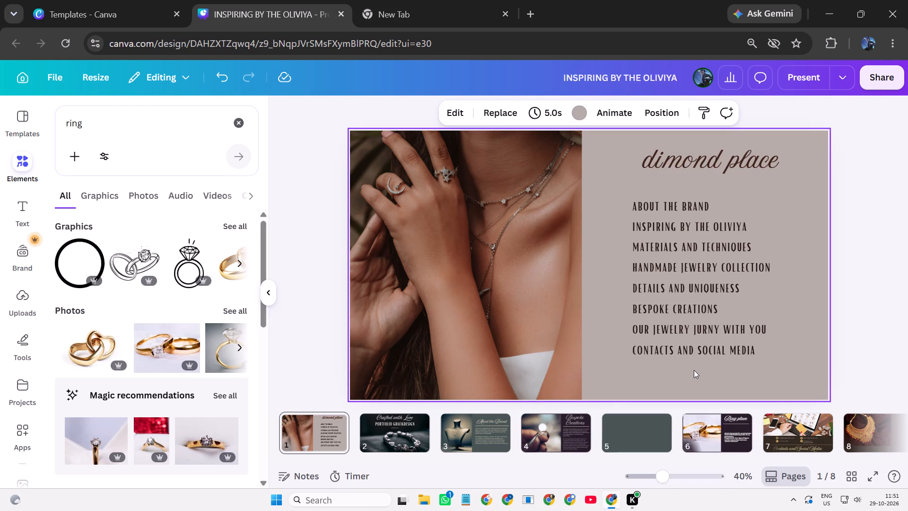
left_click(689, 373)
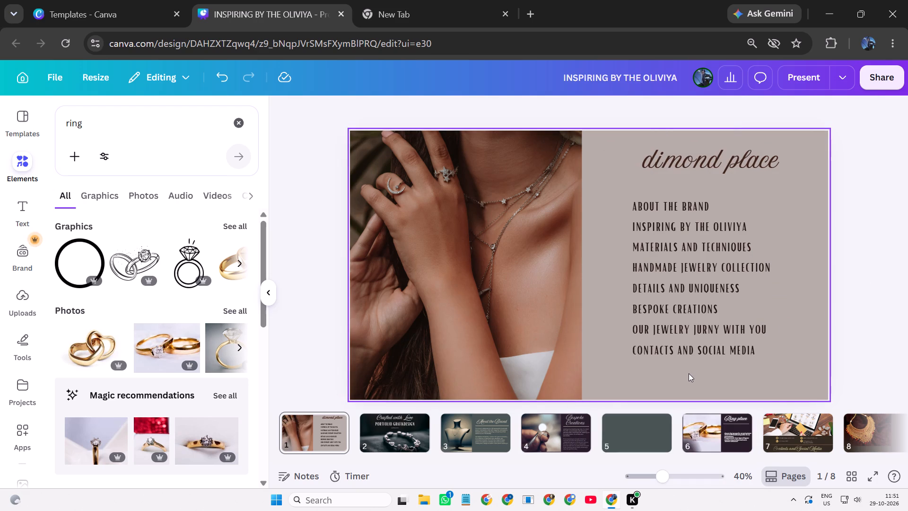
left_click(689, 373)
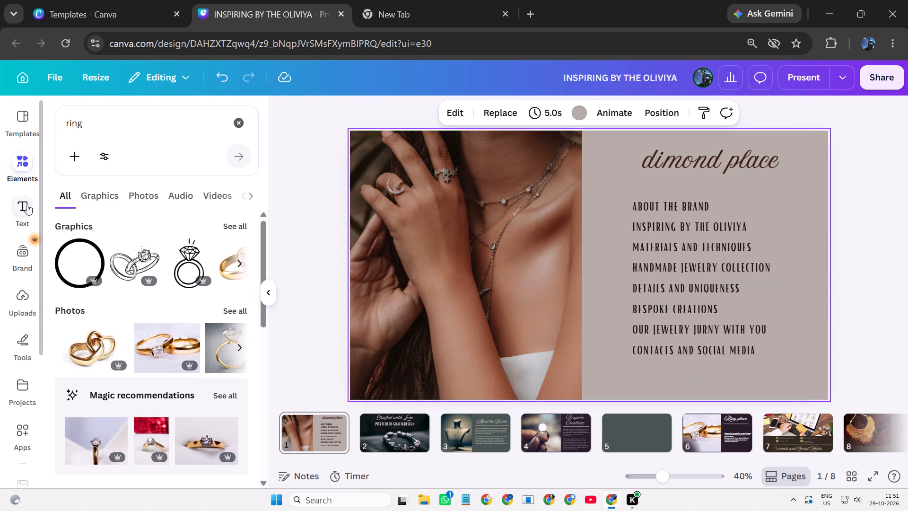
Add a text box to page 1, place it just below the "Contacts and Social Media" line, and widen it.
left_click(26, 206)
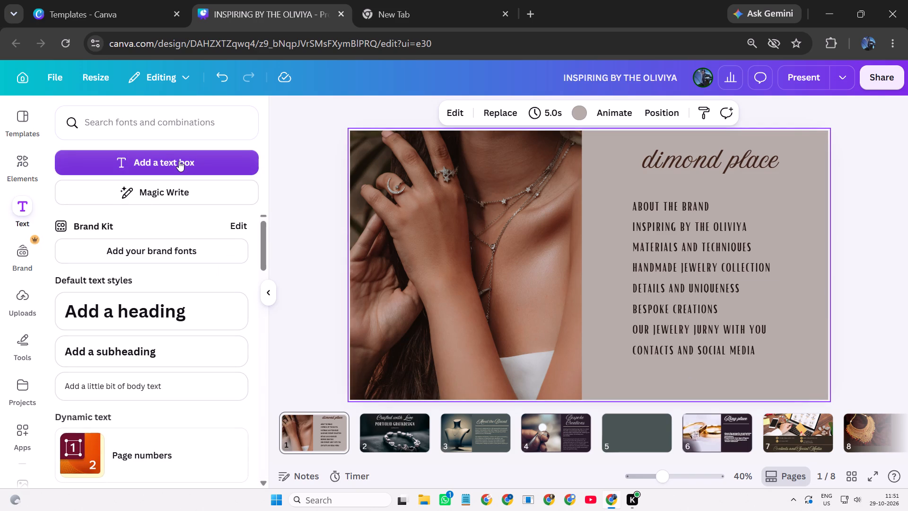
left_click(179, 161)
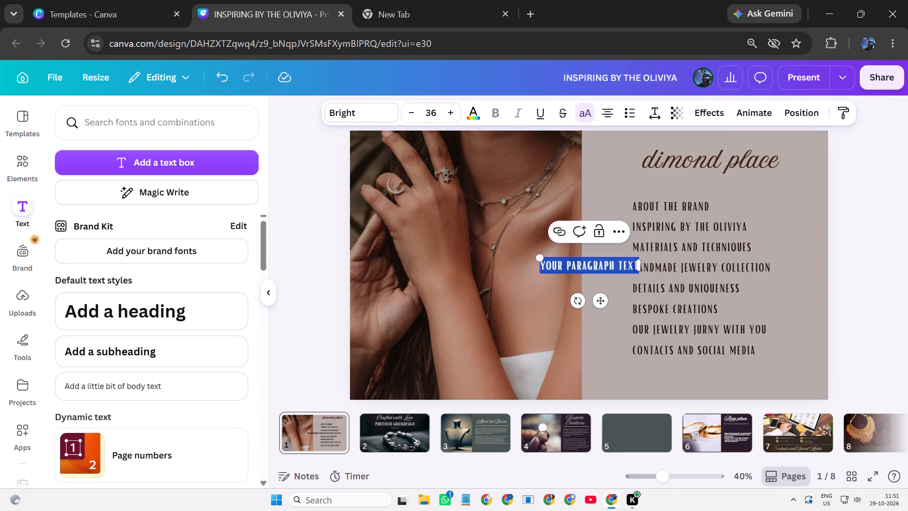
left_click(571, 267)
left_click_drag(571, 267, 594, 279)
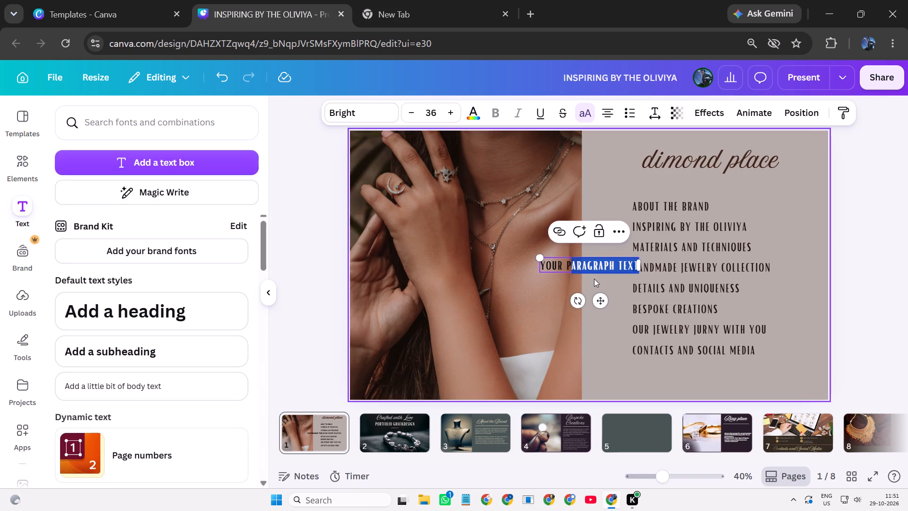
left_click_drag(601, 303, 717, 417)
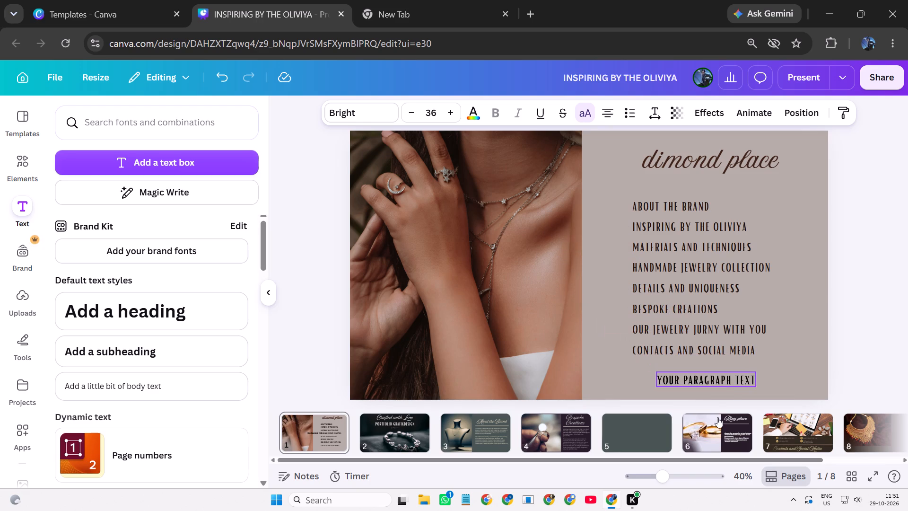
left_click_drag(717, 417, 705, 412)
left_click_drag(743, 371, 788, 371)
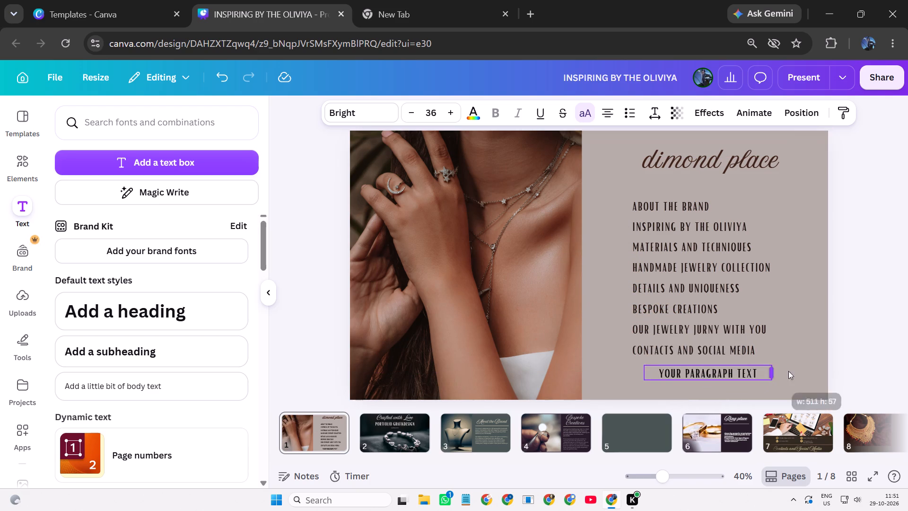
left_click_drag(788, 371, 814, 371)
Replace the new text box's placeholder text with "call us - ".
left_click(775, 370)
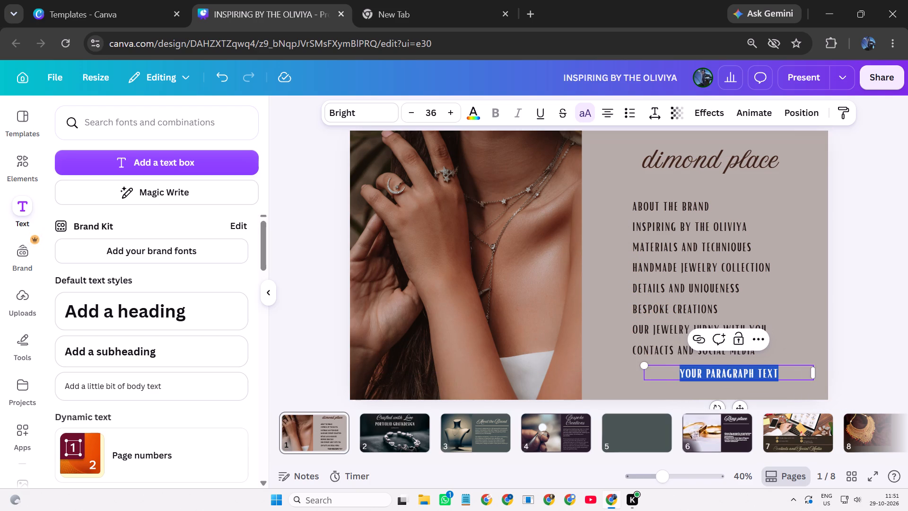
key("BackSpace")
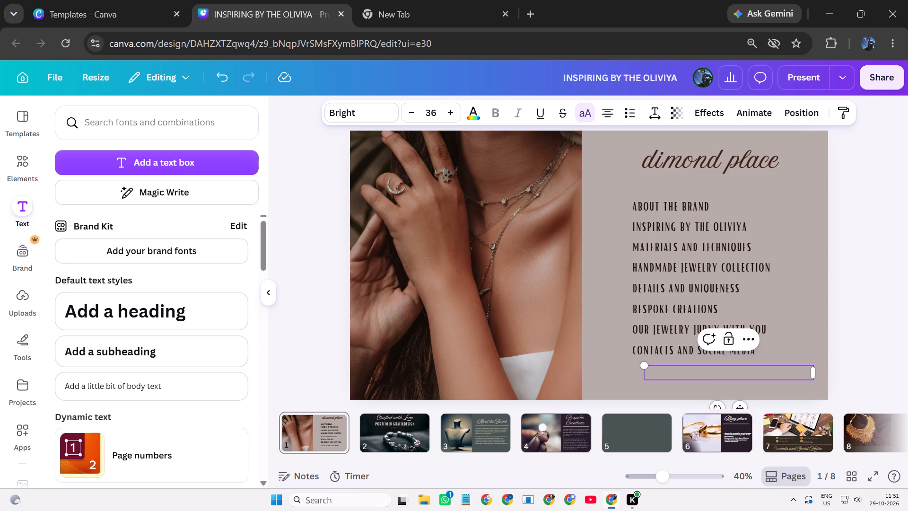
key("t")
key("BackSpace")
type("call us")
key("space")
key("BackSpace")
key("space")
type("-")
key("space")
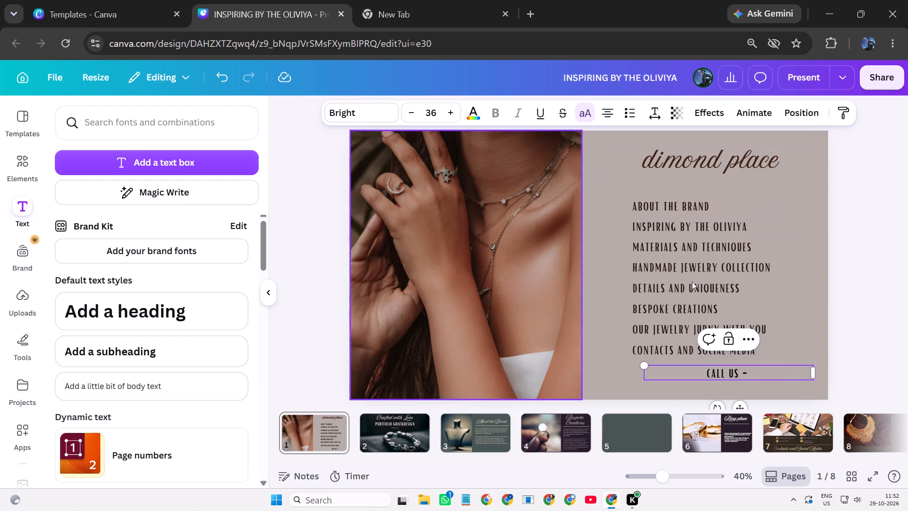
Copy the phone number from the last line of the body text on page 6.
left_click_drag(724, 461, 817, 456)
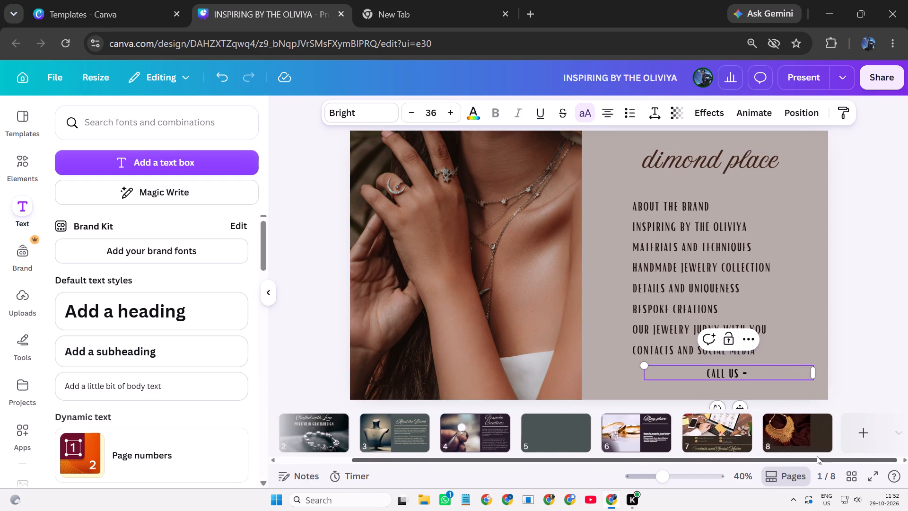
left_click_drag(817, 456, 820, 455)
left_click(777, 436)
left_click(727, 438)
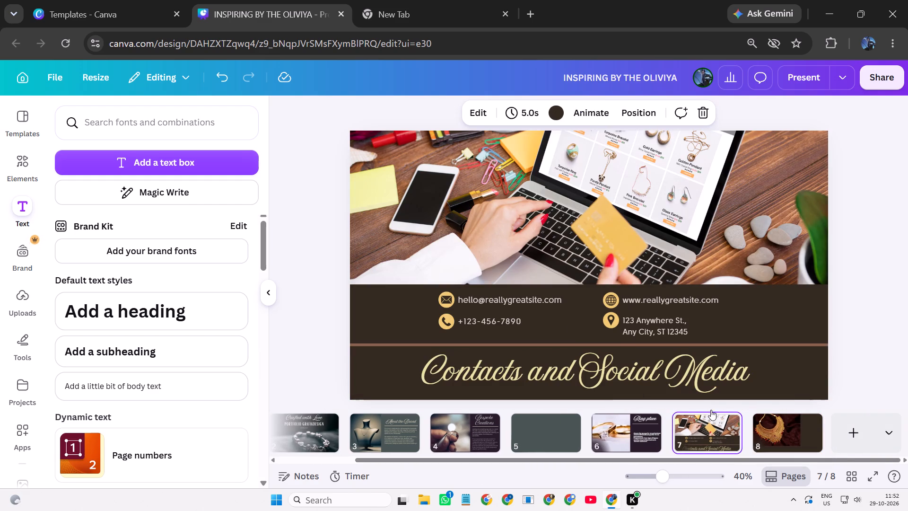
left_click(625, 426)
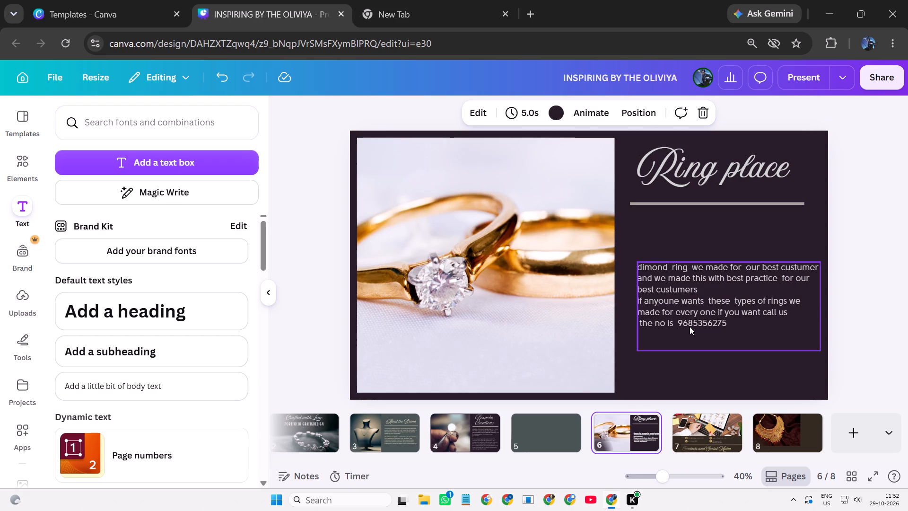
left_click(690, 326)
left_click(697, 325)
left_click(703, 324)
left_click(737, 326)
left_click_drag(731, 324, 685, 328)
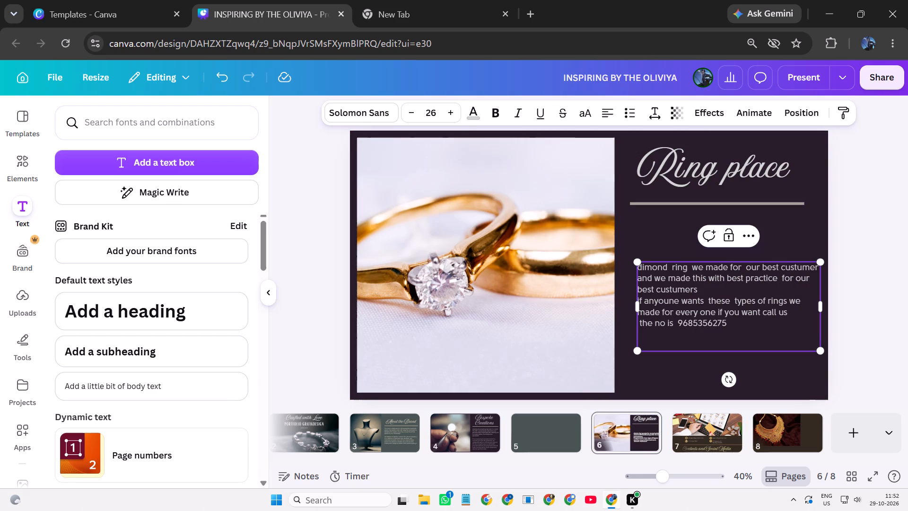
left_click_drag(685, 328, 678, 324)
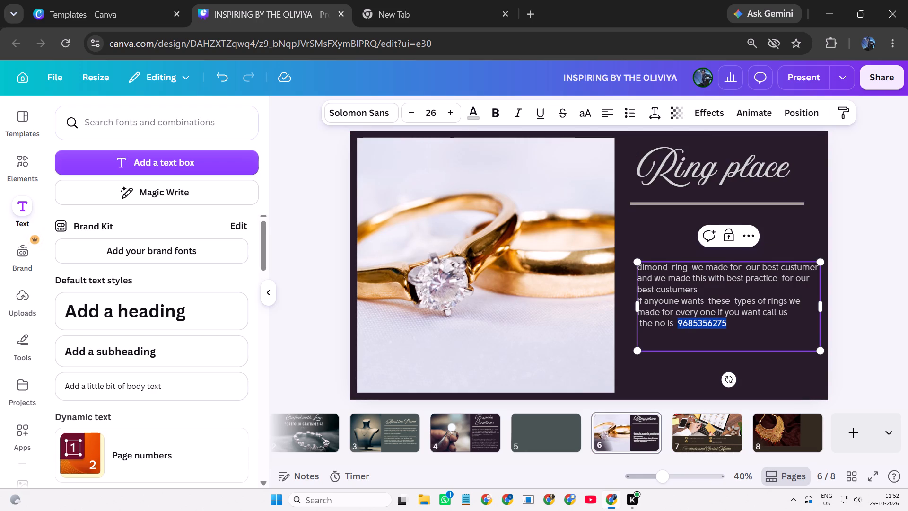
key("ctrl+c")
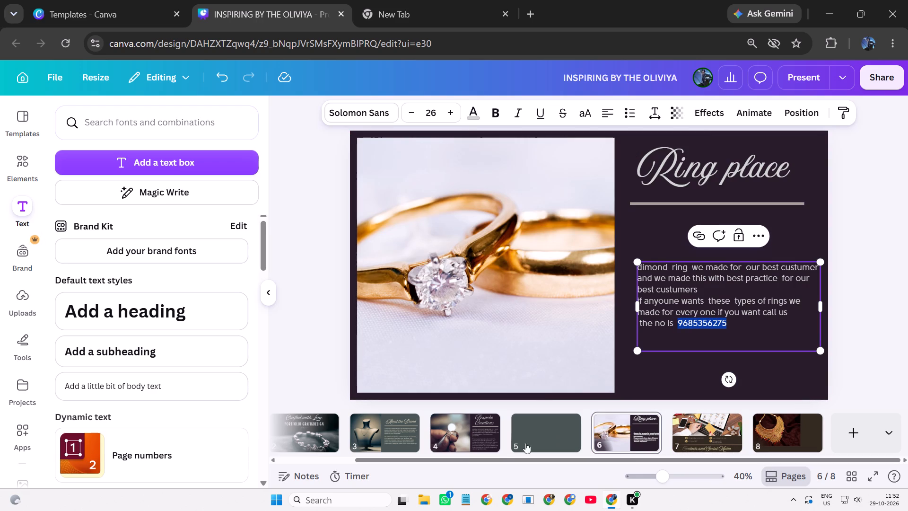
Paste the copied phone number after "call us - " in the contact line on page 1.
left_click_drag(417, 461, 300, 459)
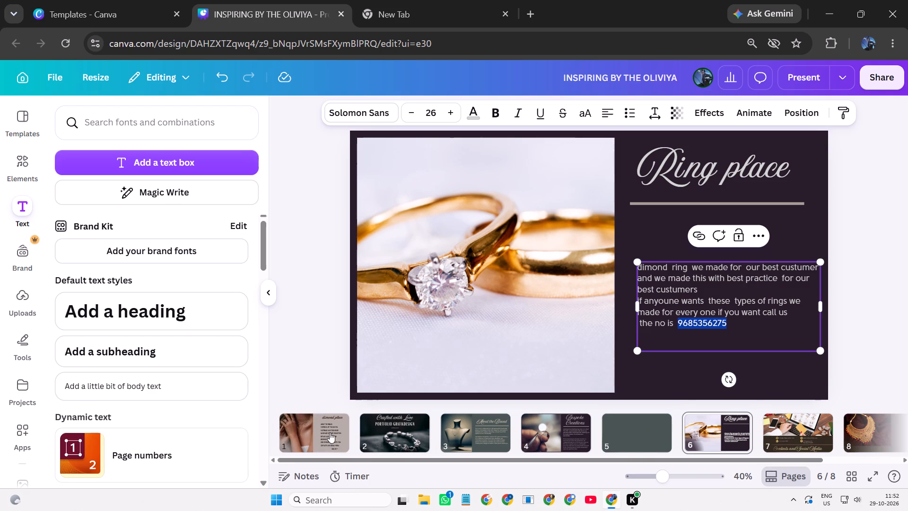
left_click(330, 432)
double_click(761, 374)
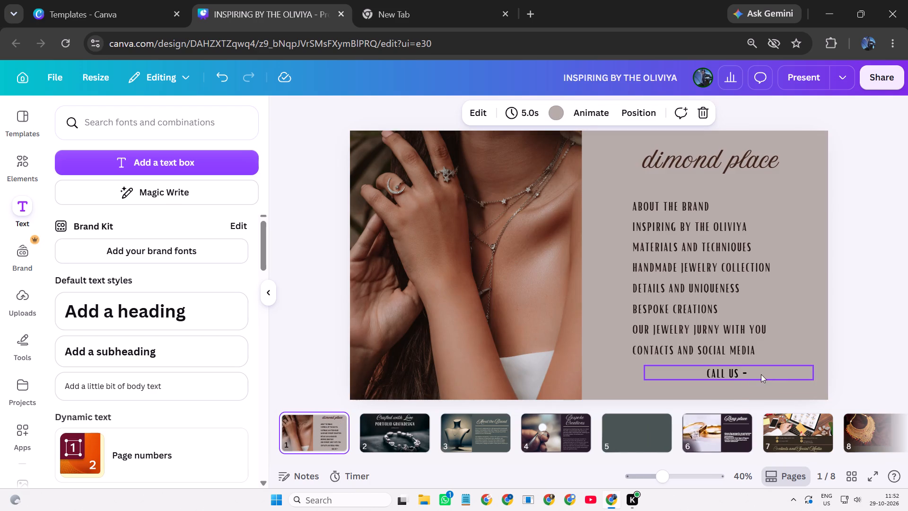
key("ctrl+v")
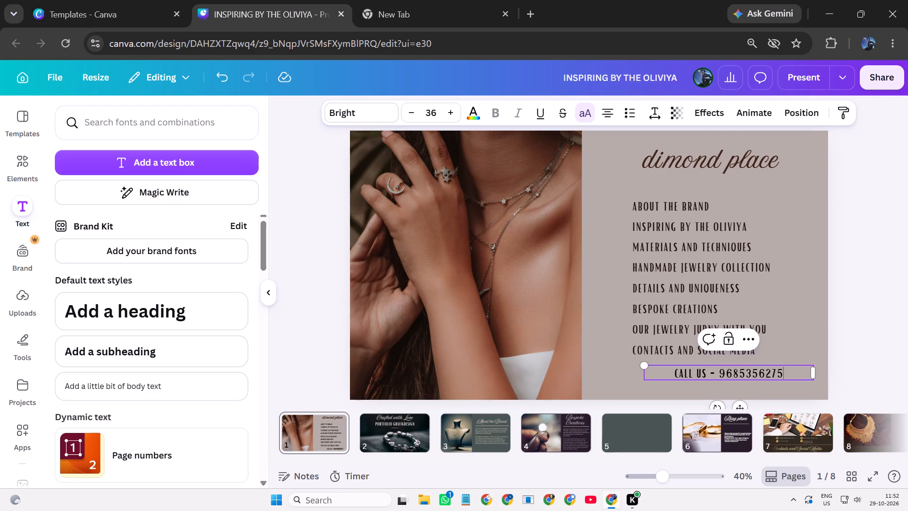
left_click(825, 349)
Move the "call us" line on page 1 down near the page's lower edge, roughly centred beneath the list.
left_click_drag(755, 366, 753, 367)
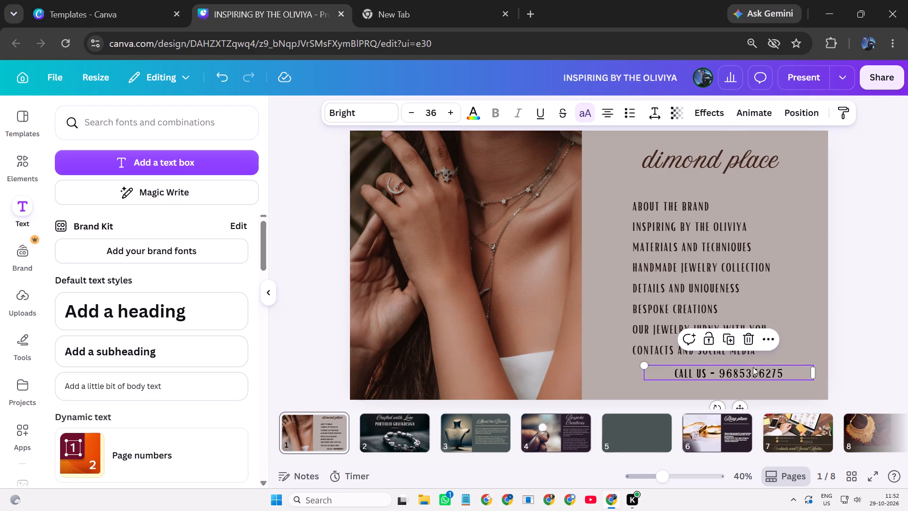
left_click_drag(753, 367, 722, 378)
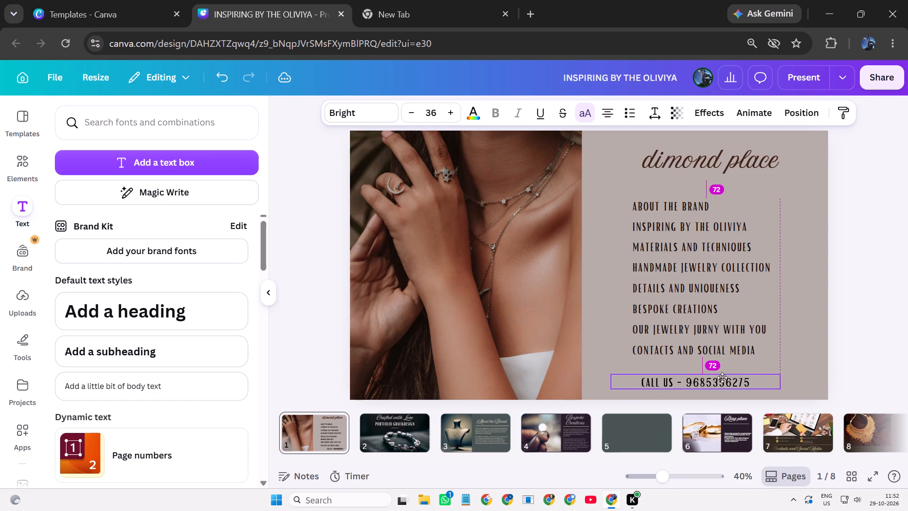
left_click_drag(722, 378, 723, 380)
left_click(781, 347)
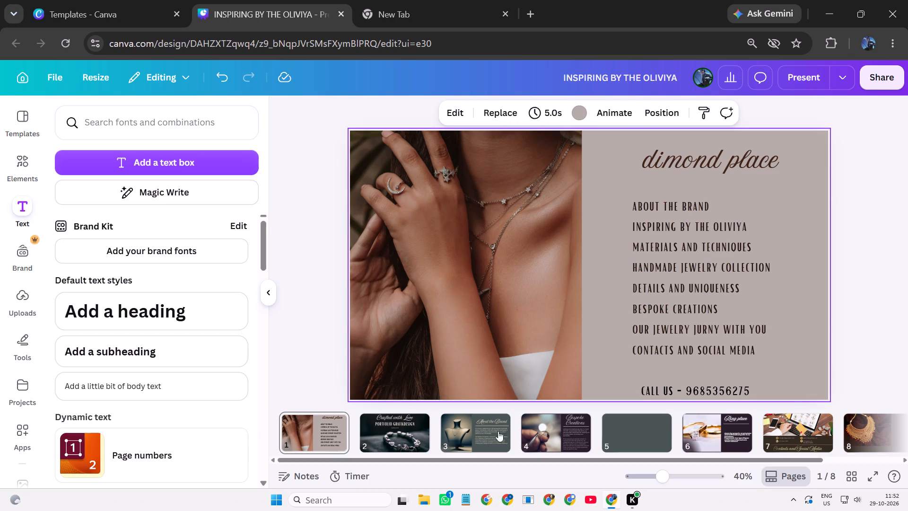
Copy the entire "call us" contact line, including the phone number, from page 1.
left_click(383, 423)
left_click(337, 421)
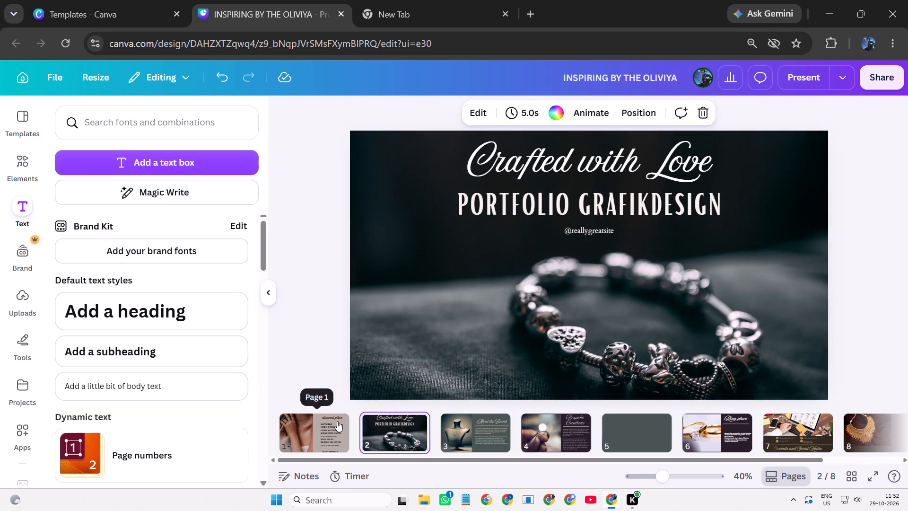
triple_click(752, 388)
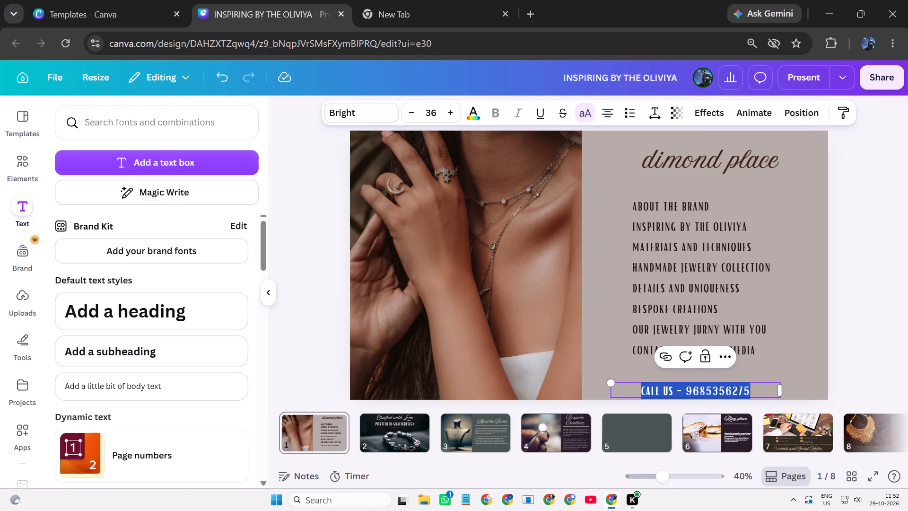
key("ctrl+c")
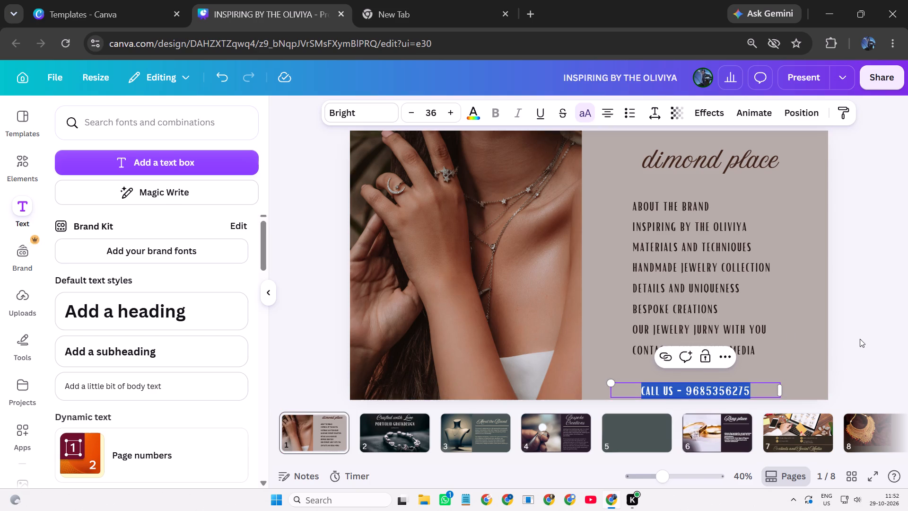
left_click(860, 339)
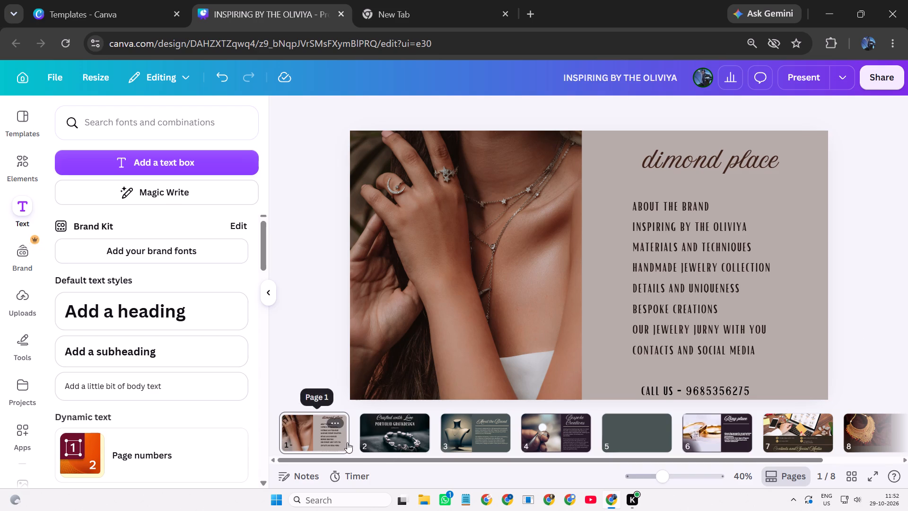
double_click(712, 388)
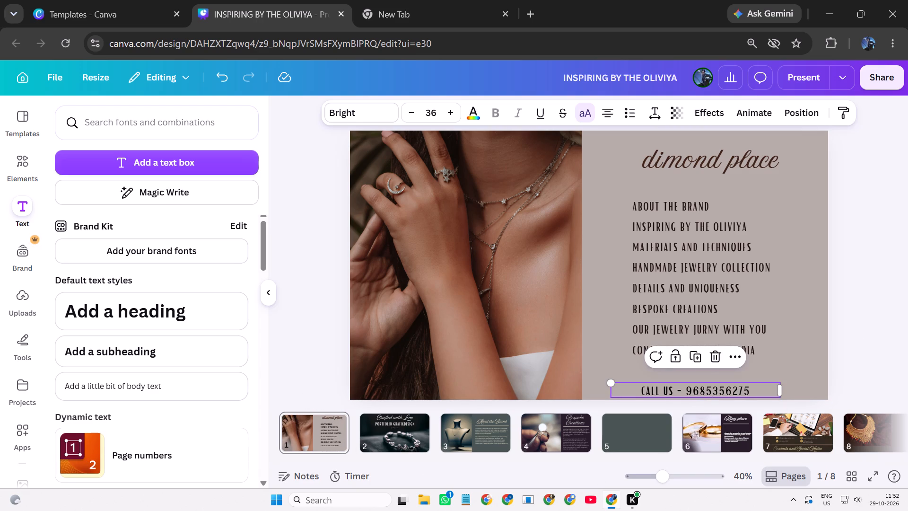
double_click(750, 388)
left_click(750, 388)
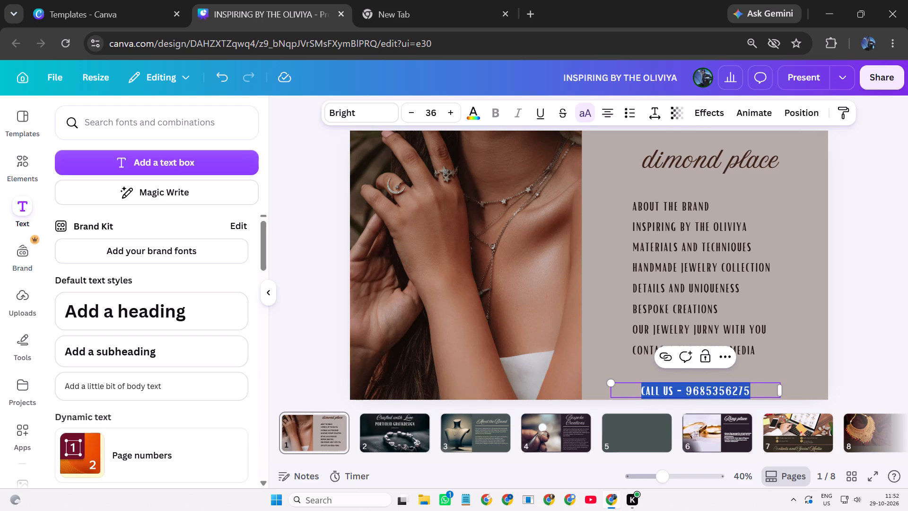
key("ctrl+c")
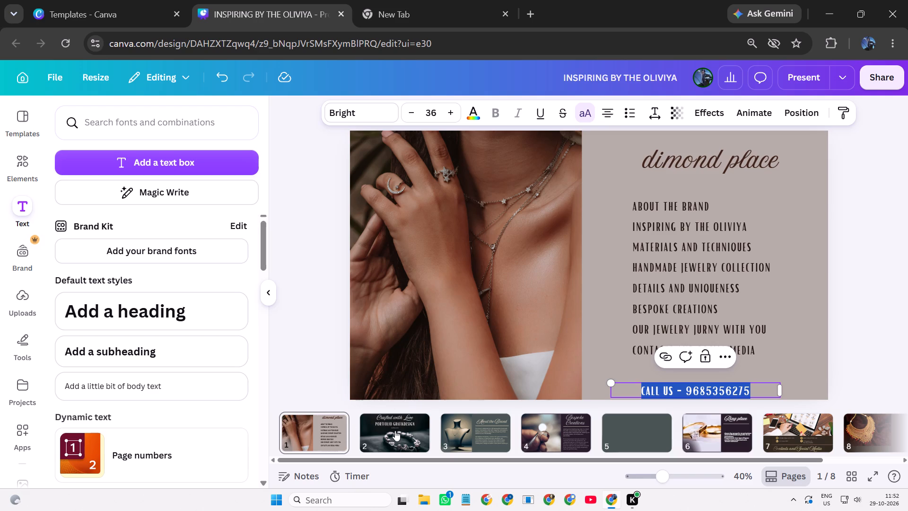
Add a text box to page 2 and place it in the lower-left corner of the bracelet photo.
left_click(395, 431)
left_click(704, 344)
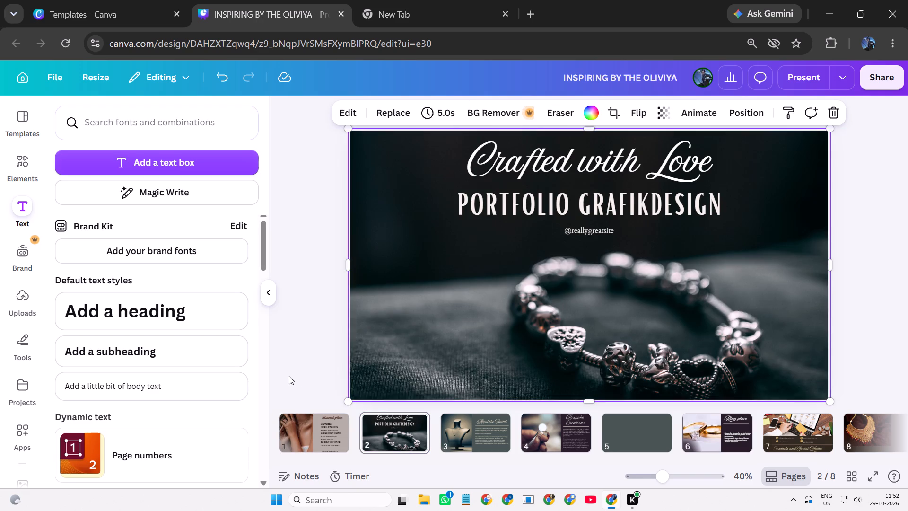
left_click(388, 376)
left_click(181, 155)
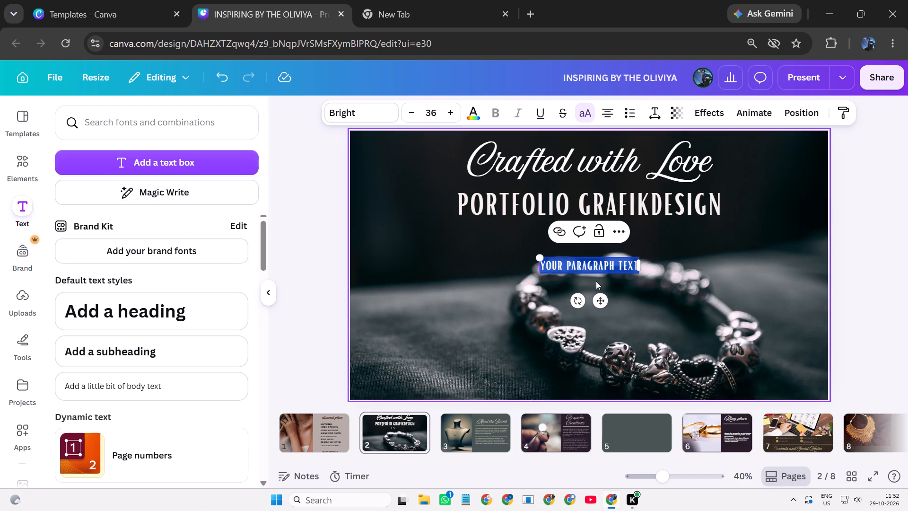
left_click_drag(602, 299, 419, 419)
left_click(434, 384)
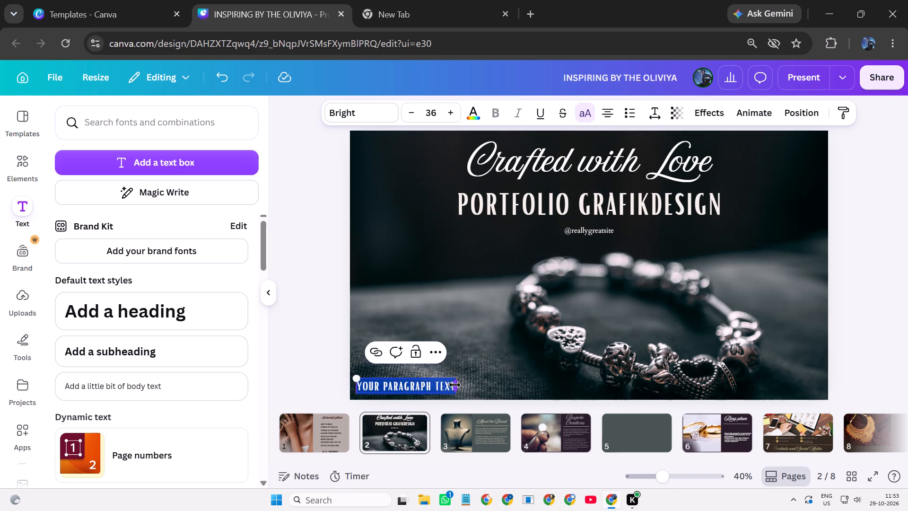
left_click_drag(450, 386, 517, 385)
Search Google for "google play games" in the other browser tab, view its Google Play page, and return to the presentation.
left_click(418, 12)
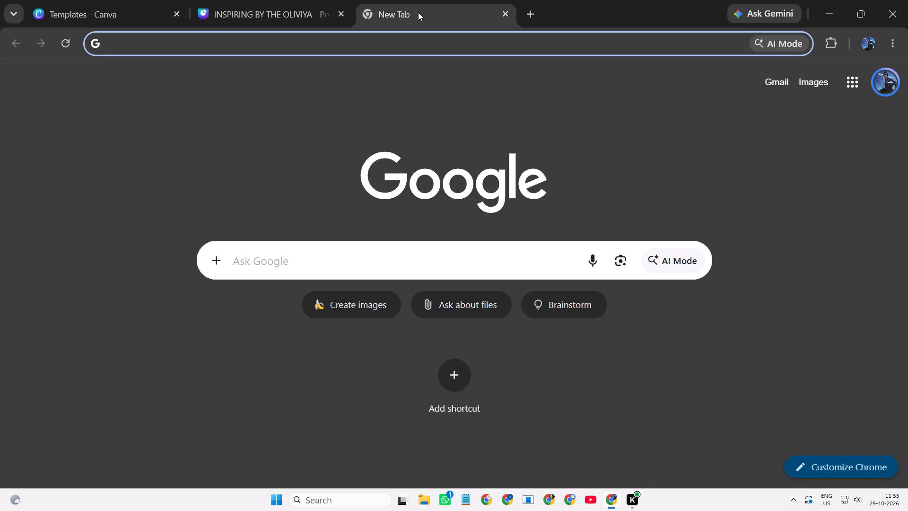
left_click(292, 0)
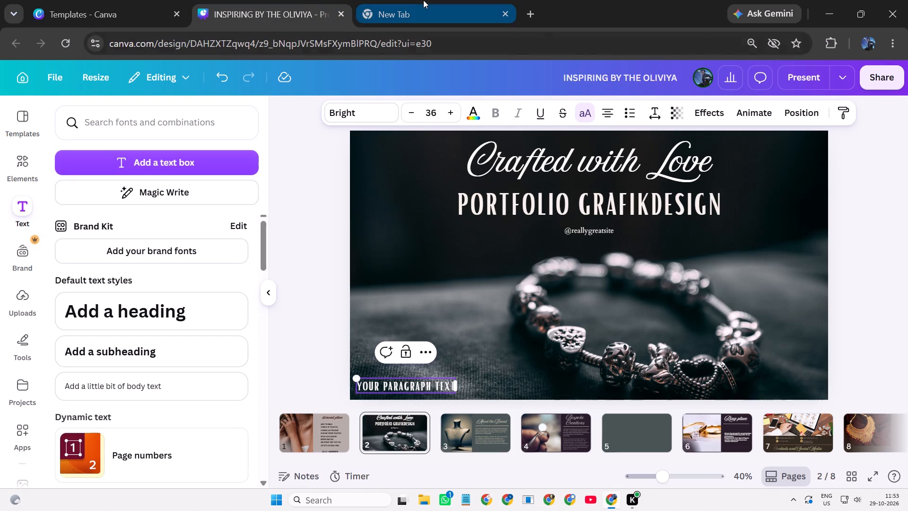
left_click(423, 0)
type("google p")
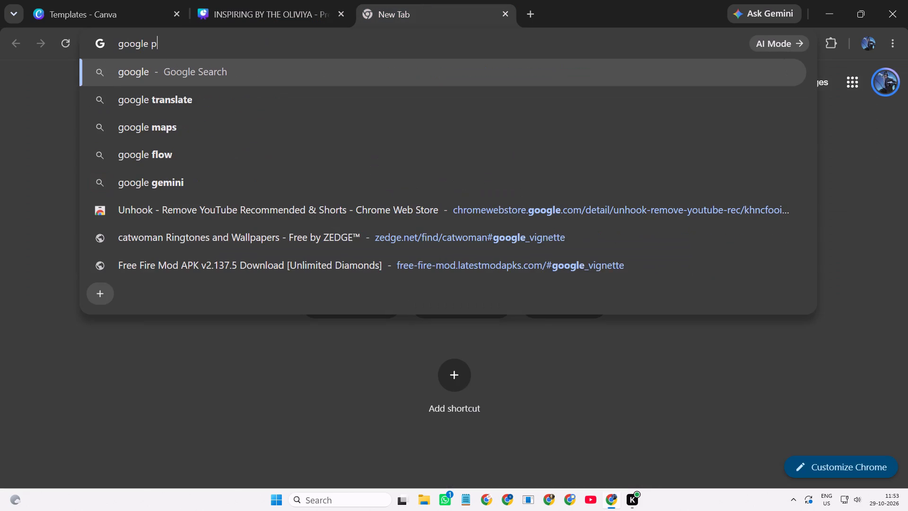
type("lay games")
key("Return")
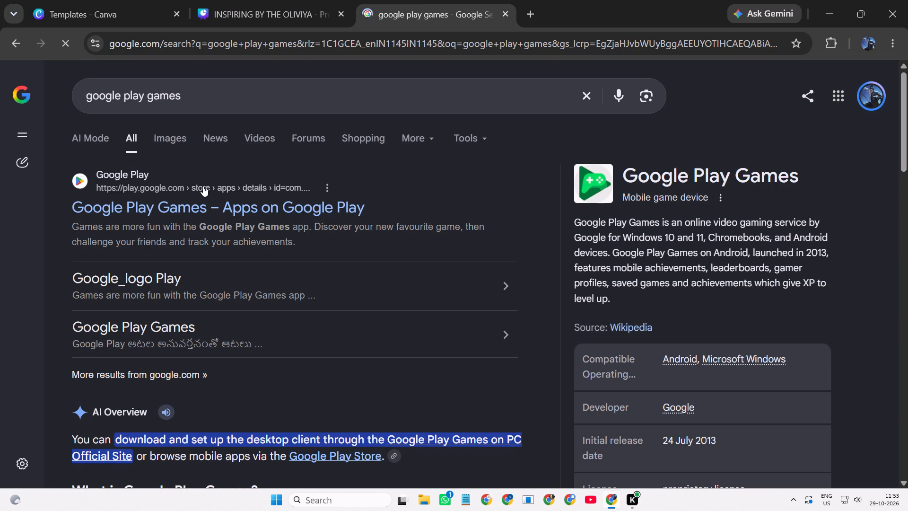
left_click(245, 209)
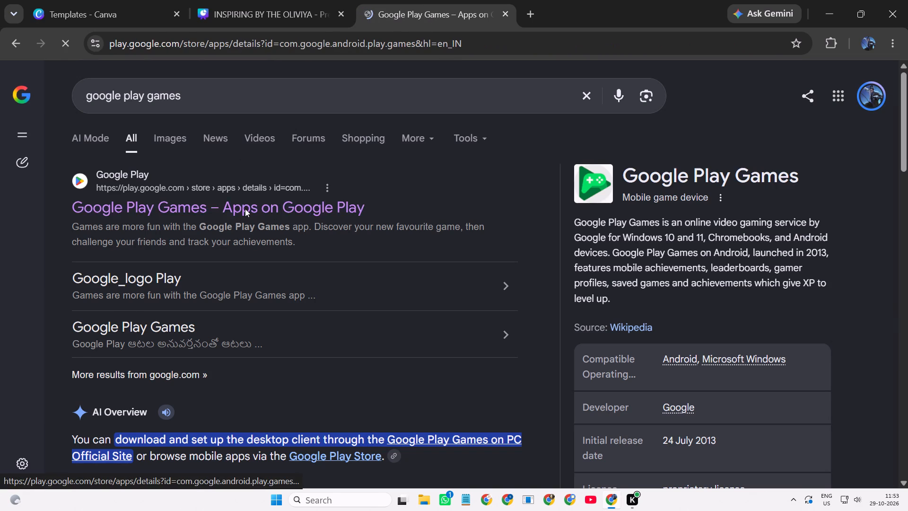
scroll(245, 209, "down", 1)
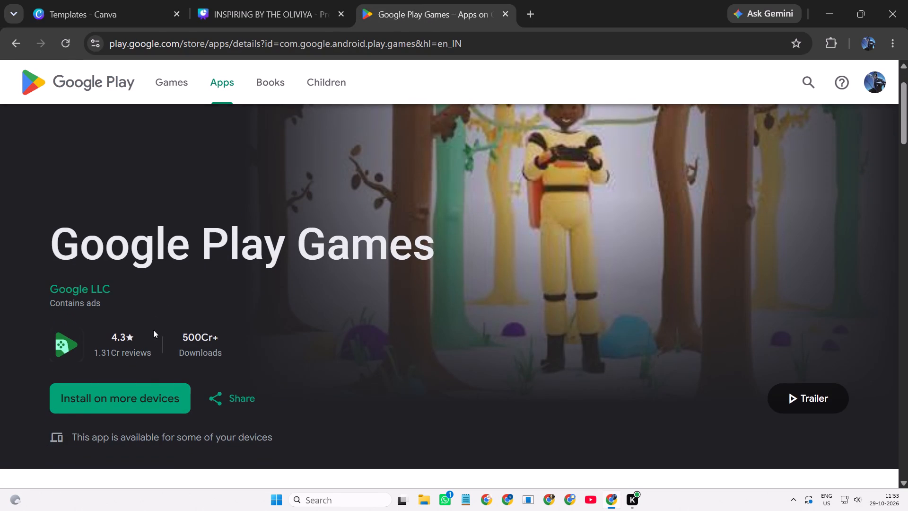
scroll(452, 333, "up", 3)
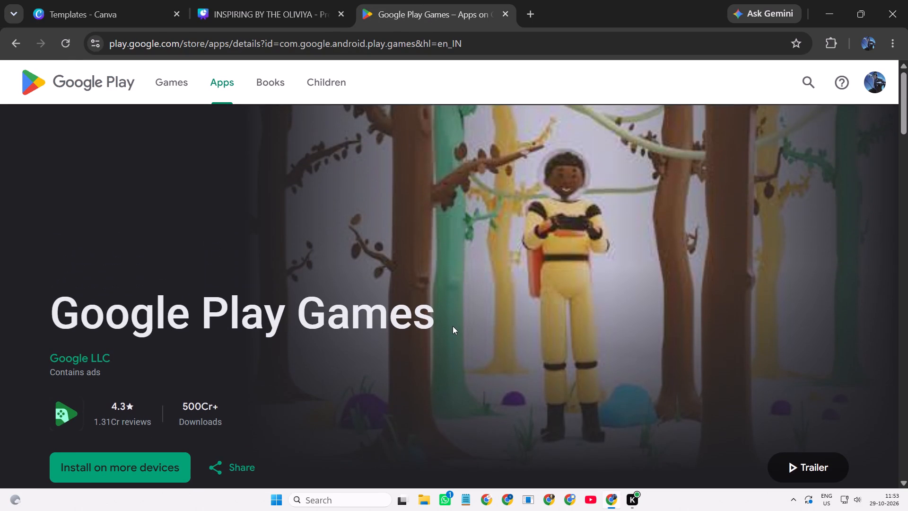
scroll(415, 304, "up", 1)
left_click(233, 0)
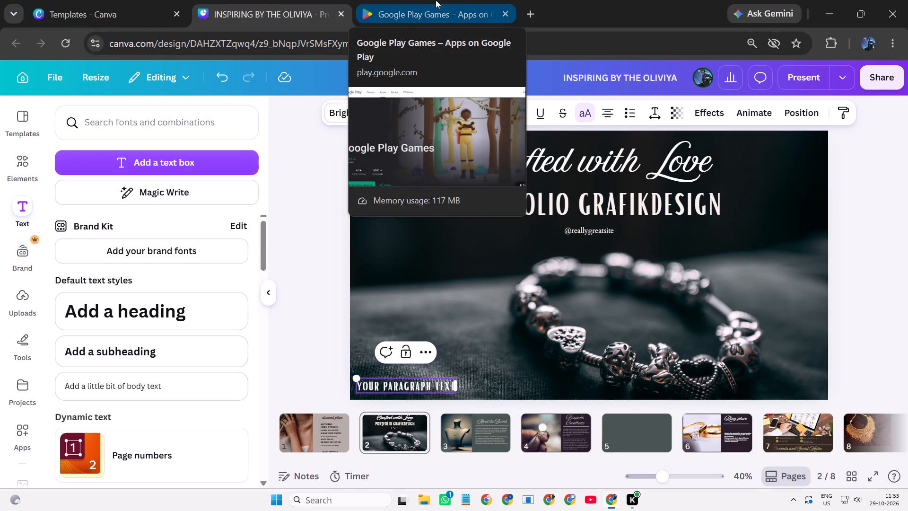
left_click(273, 0)
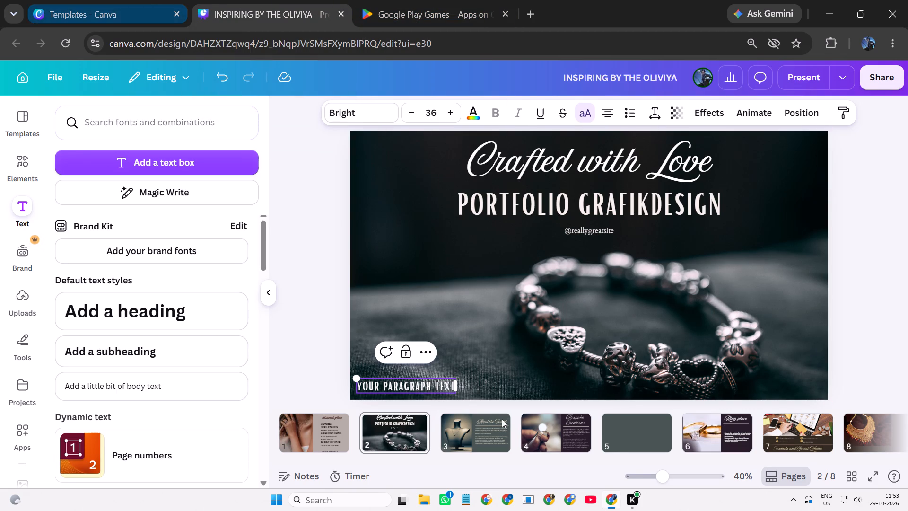
Widen the new text box on page 2 to about 620, extending it toward the page's centre.
double_click(448, 386)
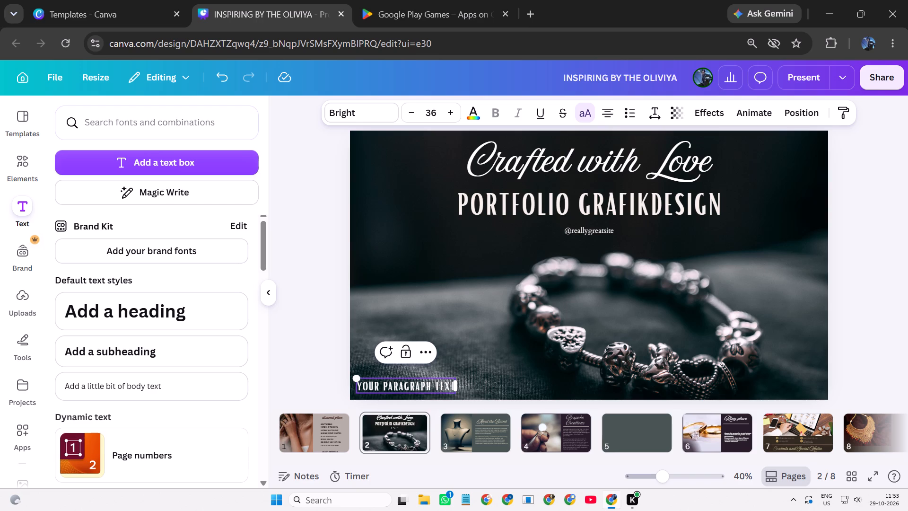
left_click(448, 386)
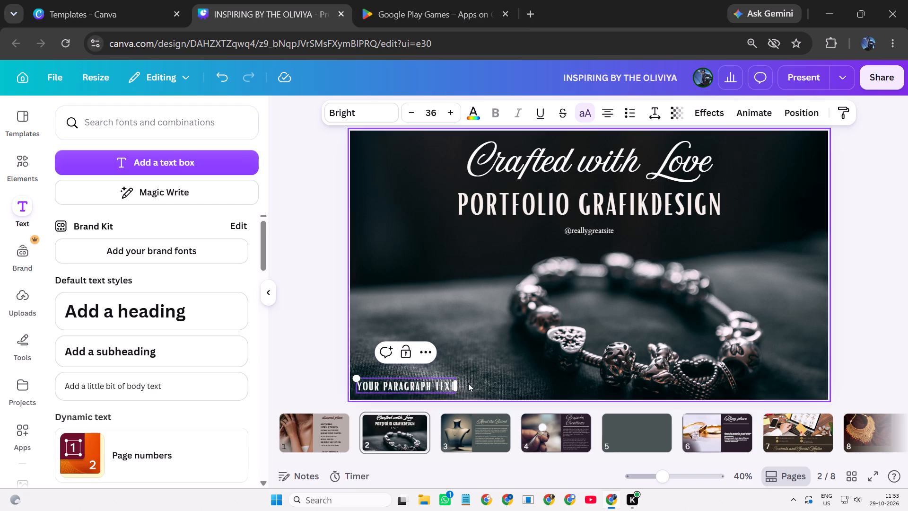
left_click(454, 386)
left_click_drag(458, 387, 525, 383)
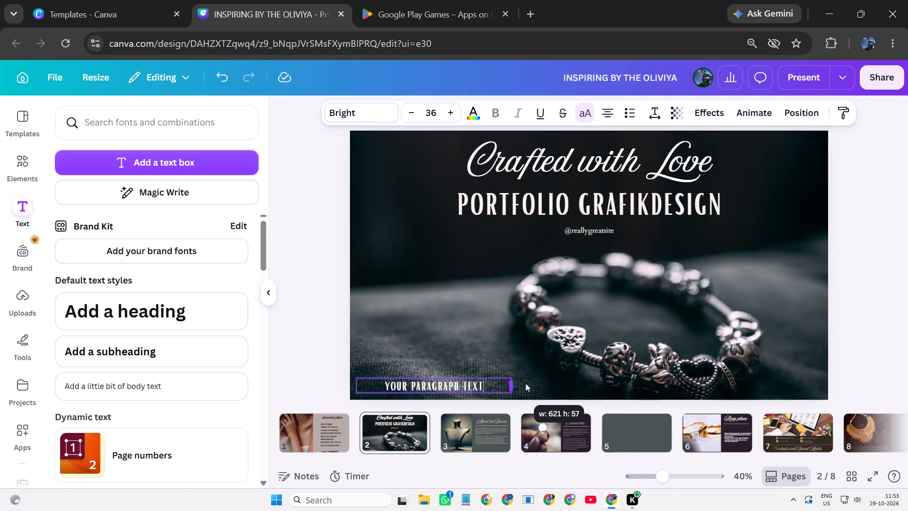
Widen page 2's new text box slightly more and replace its placeholder text with the copied "call us" contact line.
left_click_drag(525, 383, 542, 383)
double_click(501, 388)
key("BackSpace")
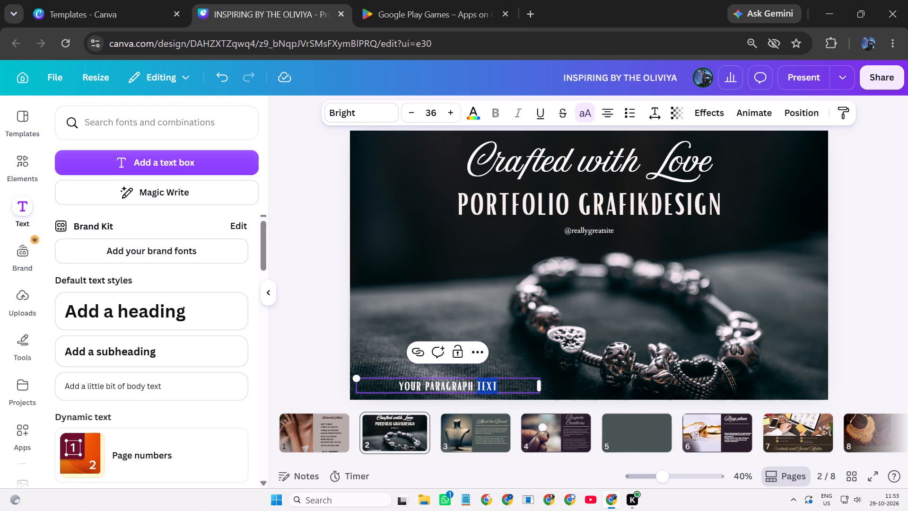
key("BackSpace")
key("BackSpace")
key("BackSpace")
key("BackSpace")
key("BackSpace")
key("BackSpace")
key("BackSpace")
key("BackSpace")
key("BackSpace")
key("BackSpace")
key("BackSpace")
key("BackSpace")
key("BackSpace")
key("BackSpace")
key("BackSpace")
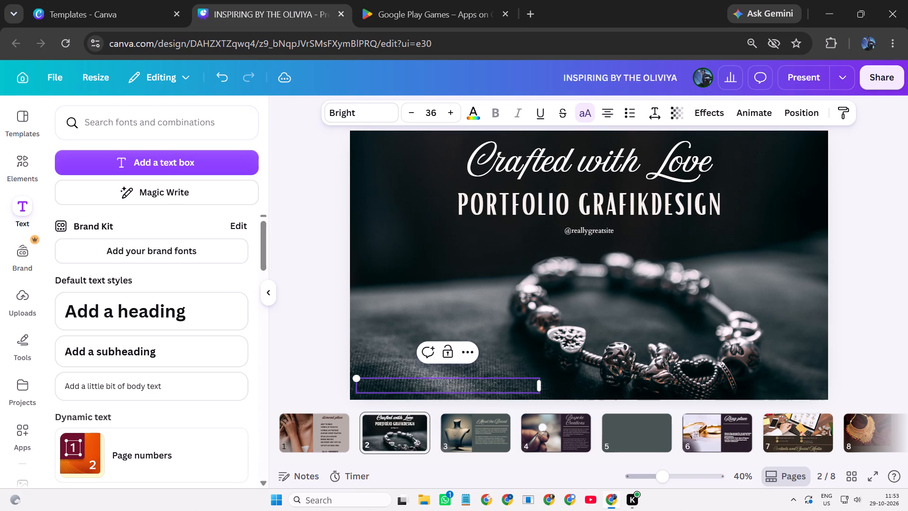
key("ctrl+v")
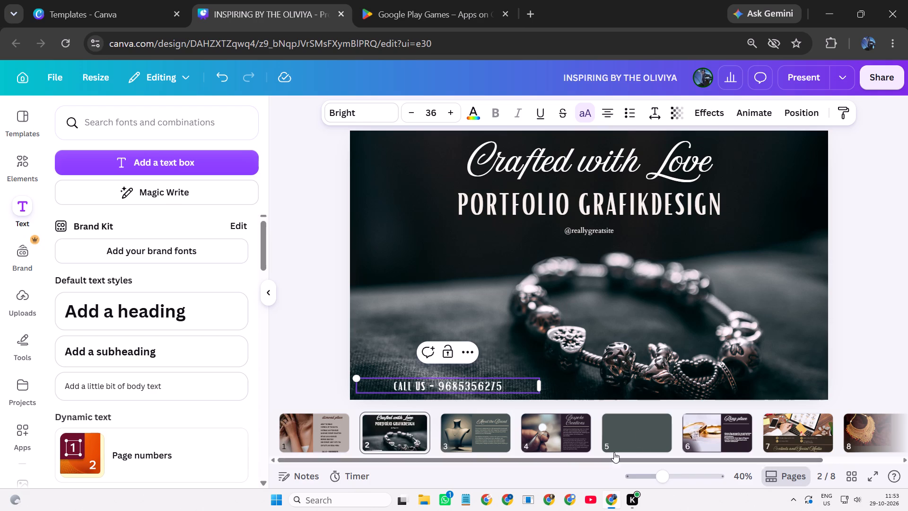
Add a text box to page 3 at the bottom of the necklace bust photo and widen it across most of the photo.
left_click(469, 436)
left_click(432, 356)
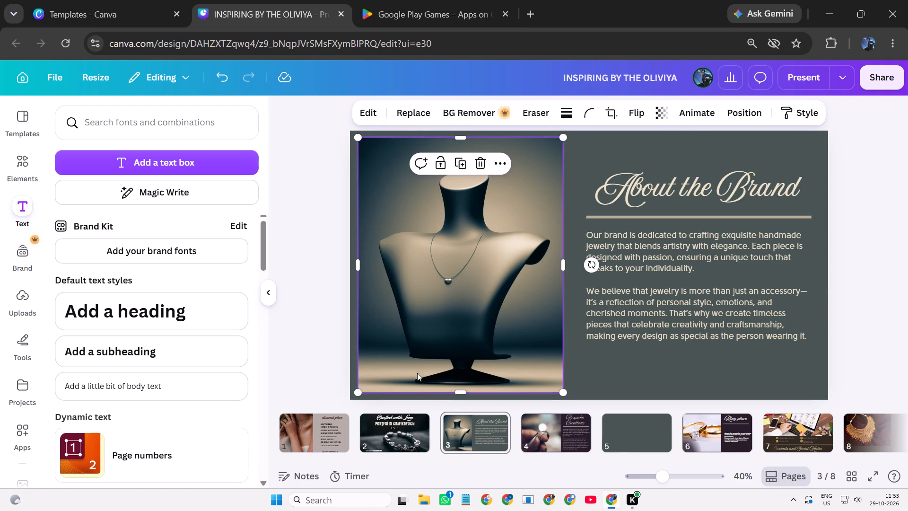
left_click(173, 161)
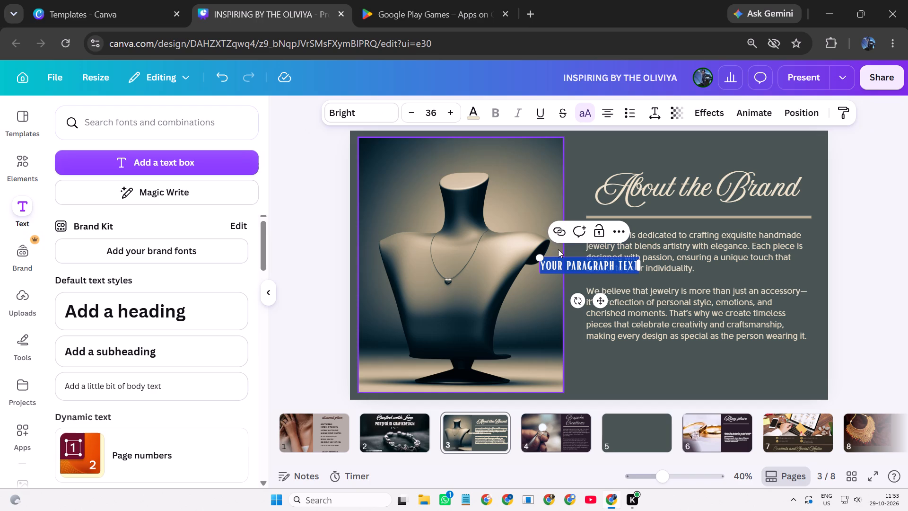
left_click_drag(603, 299, 602, 300)
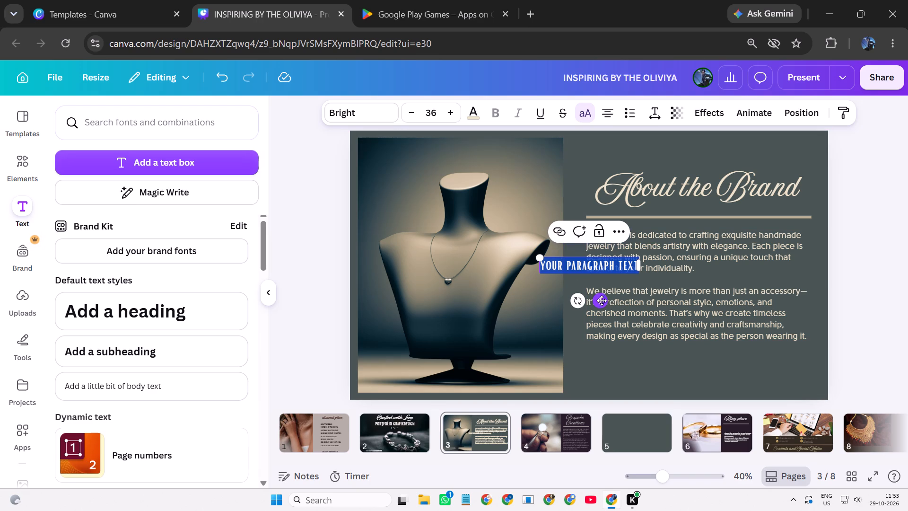
left_click_drag(602, 300, 423, 415)
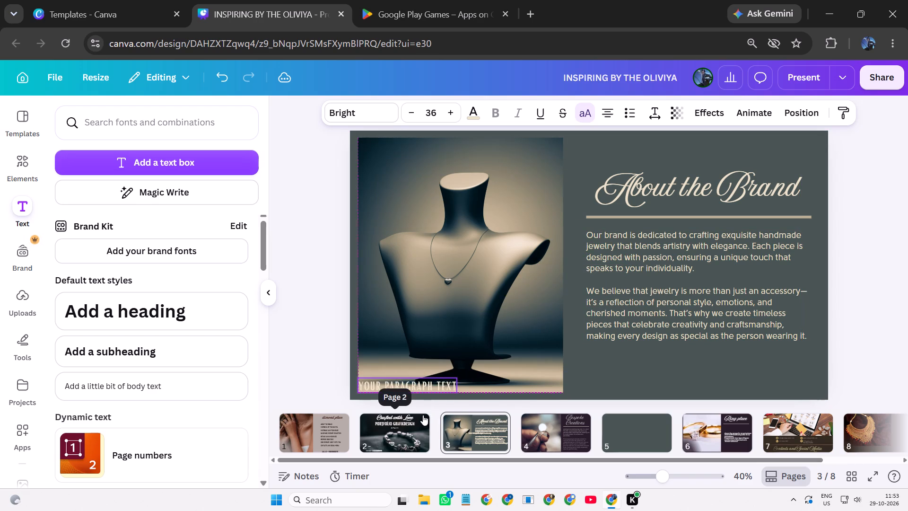
left_click_drag(423, 415, 424, 412)
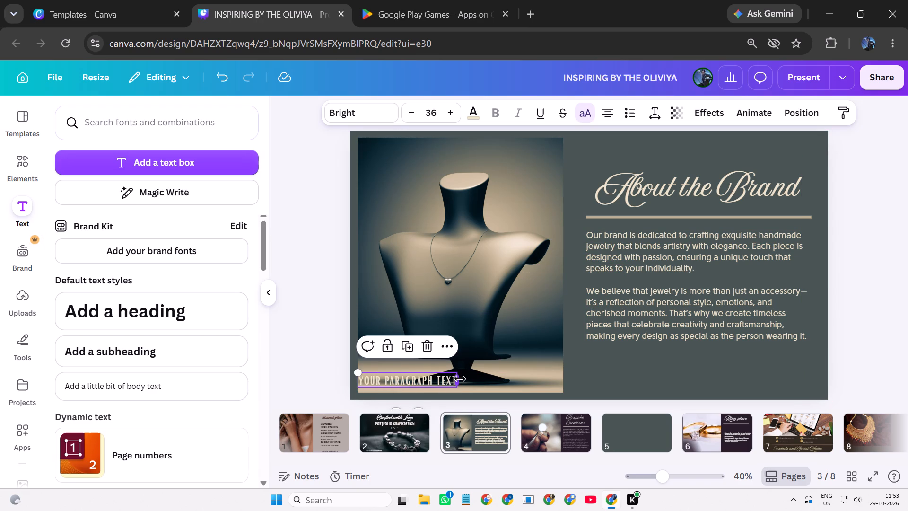
left_click_drag(457, 379, 555, 379)
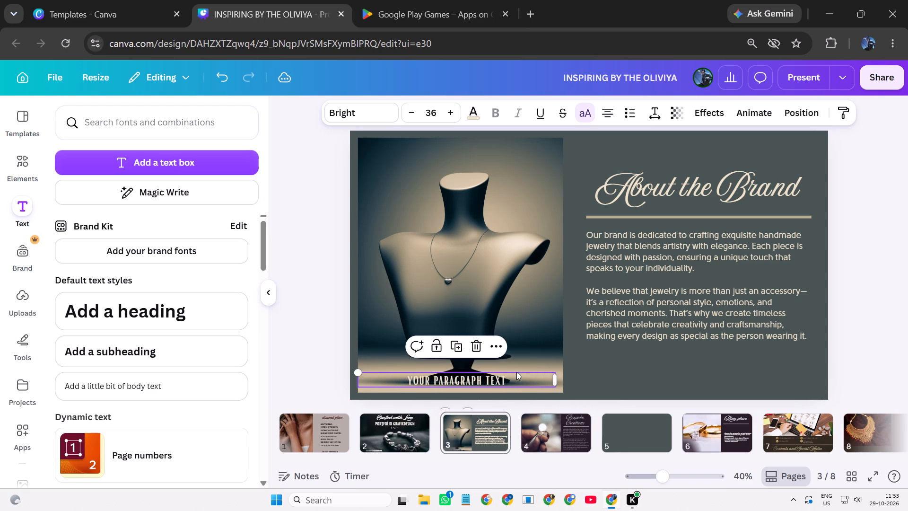
Replace the placeholder text in page 3's text box with the copied "call us" contact line.
double_click(514, 377)
key("BackSpace")
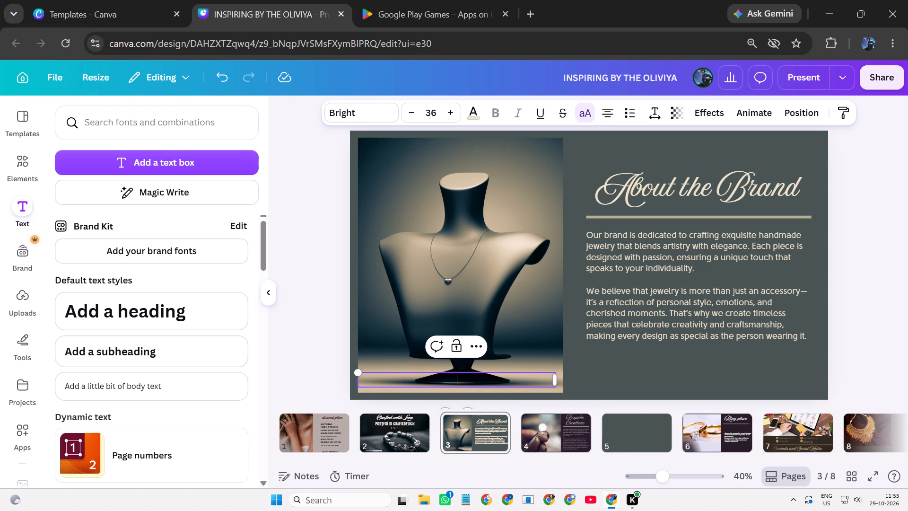
key("ctrl+v")
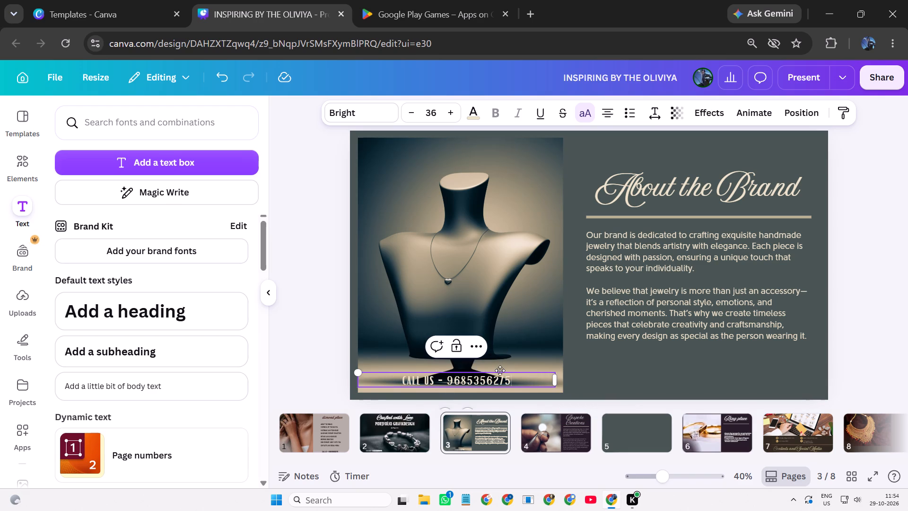
Move page 3's contact line down to the photo's bottom edge and extend its box to the full photo width.
left_click_drag(484, 370, 484, 376)
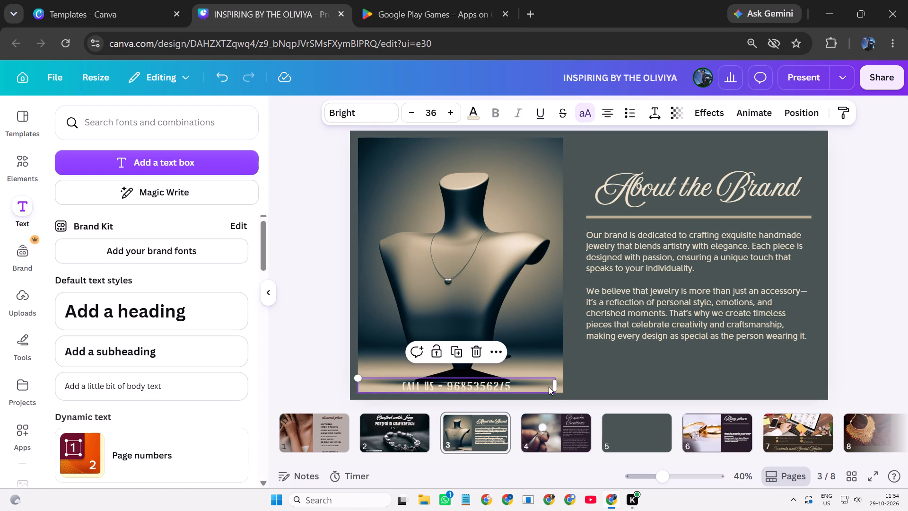
left_click_drag(556, 383, 562, 382)
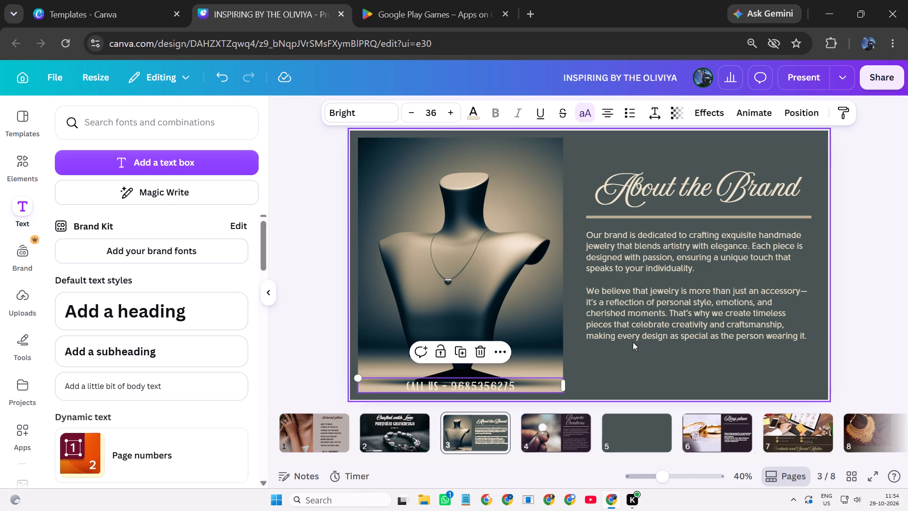
left_click(633, 342)
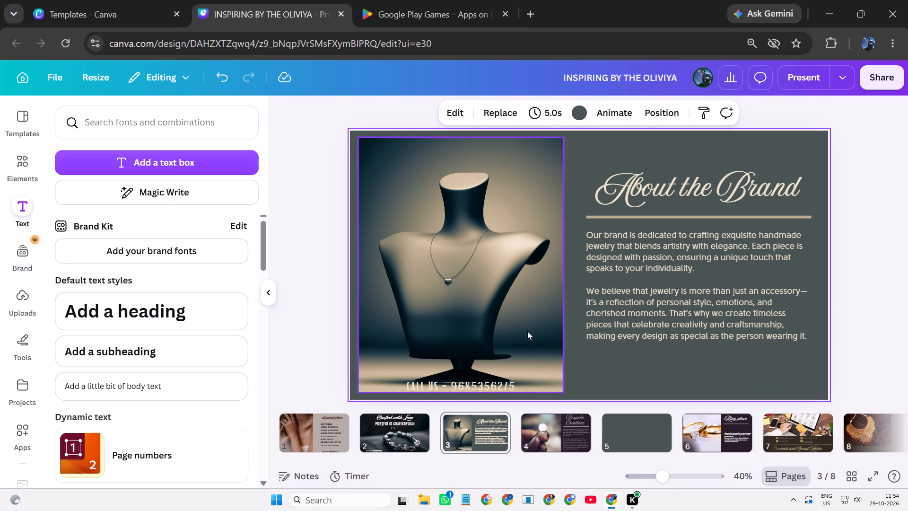
Add a text box to page 4 in the lower-left corner of the ring photo and widen it across most of the photo.
left_click(547, 433)
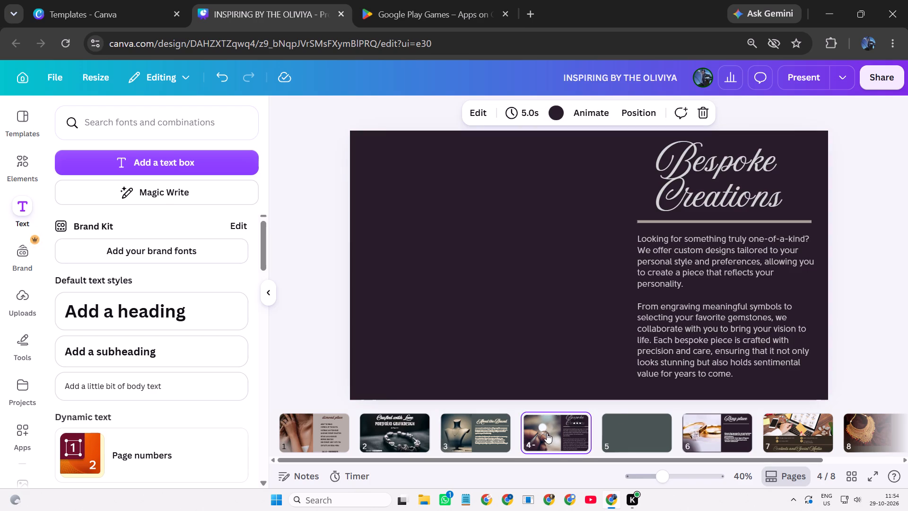
left_click(224, 161)
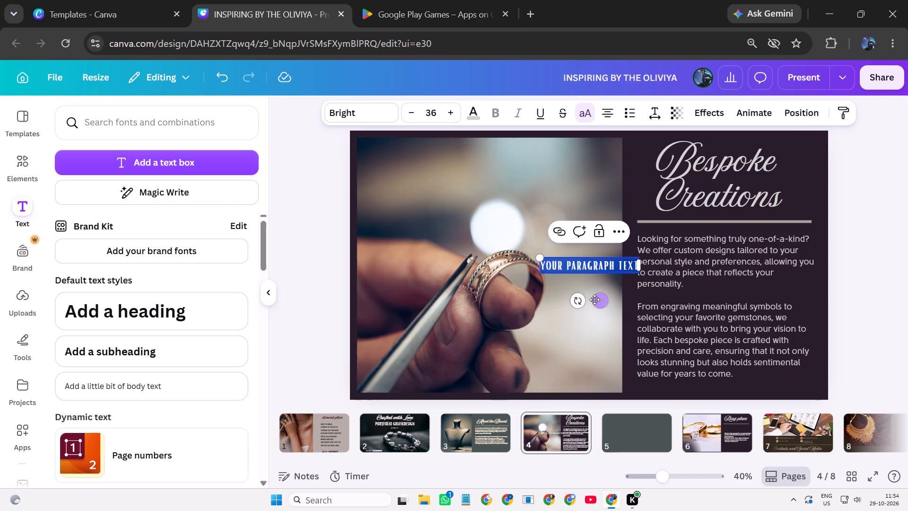
left_click_drag(596, 302, 409, 421)
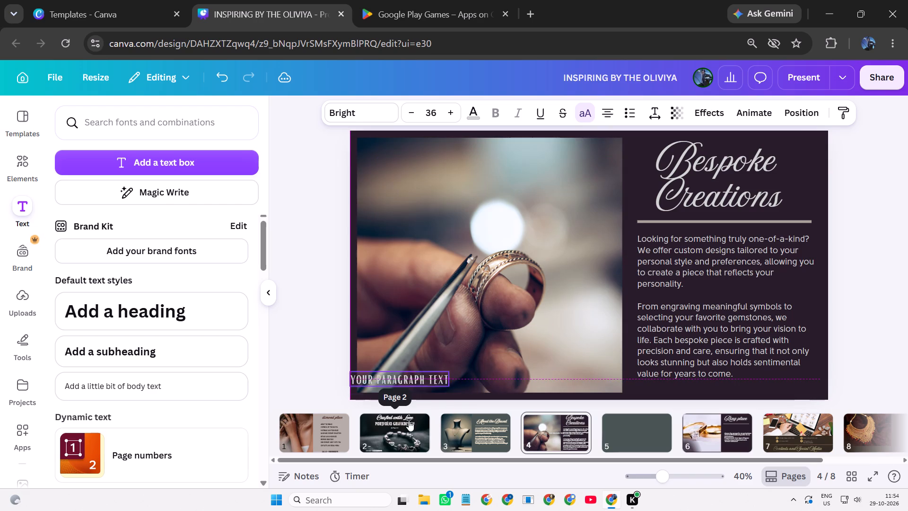
left_click_drag(409, 421, 413, 421)
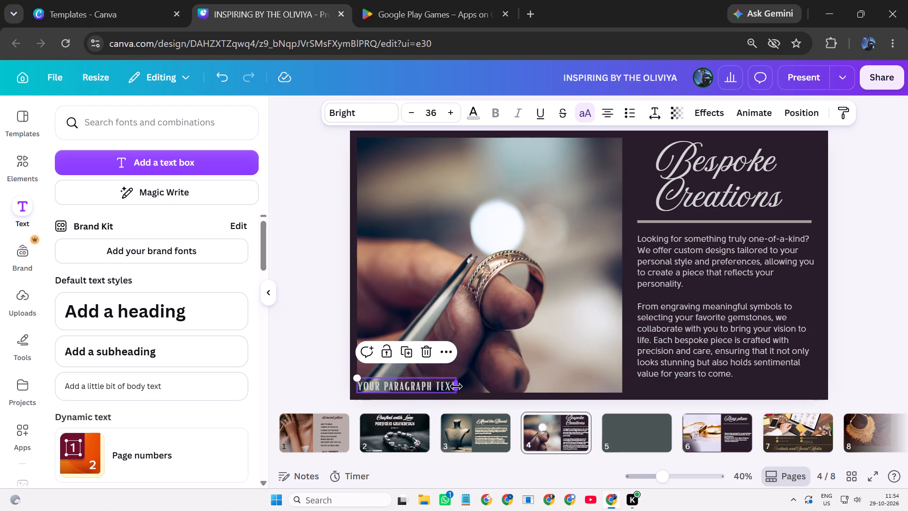
left_click_drag(456, 386, 593, 371)
Replace the placeholder text in page 4's text box with the copied "call us" contact line.
left_click(526, 384)
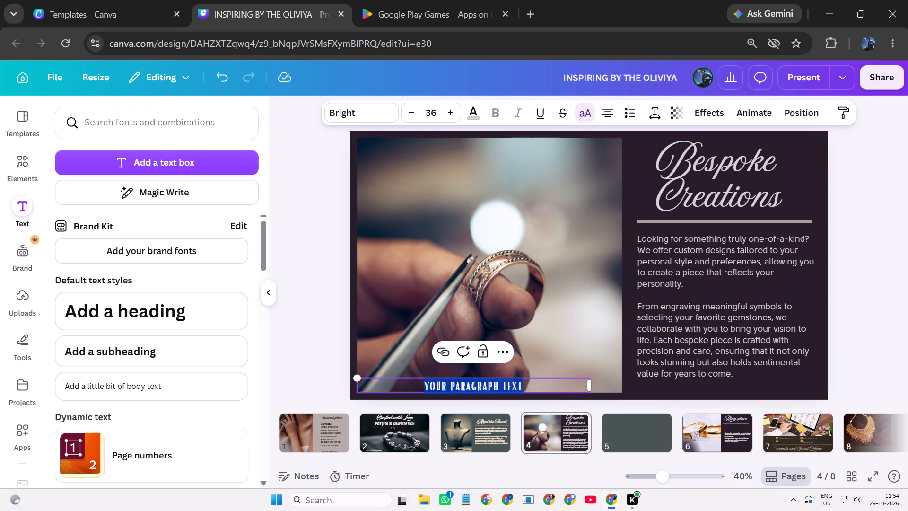
left_click(526, 384)
key("BackSpace")
key("ctrl+v")
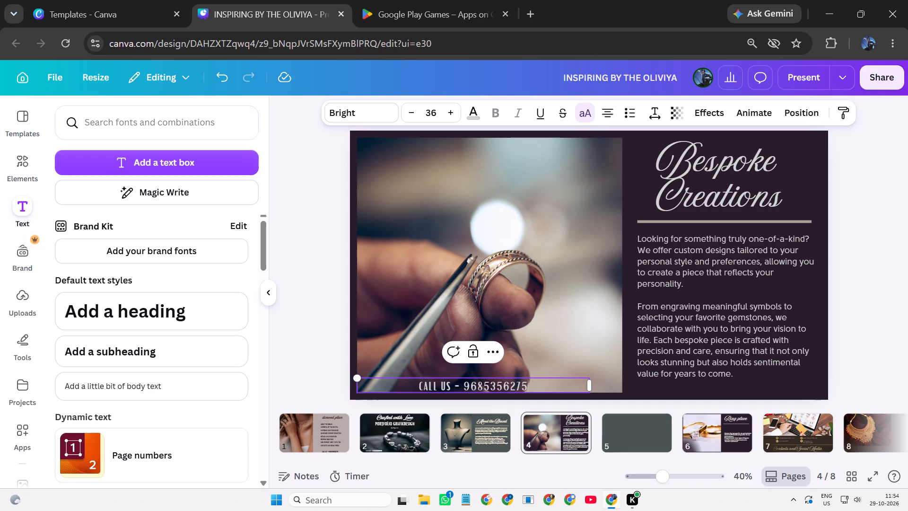
left_click(548, 354)
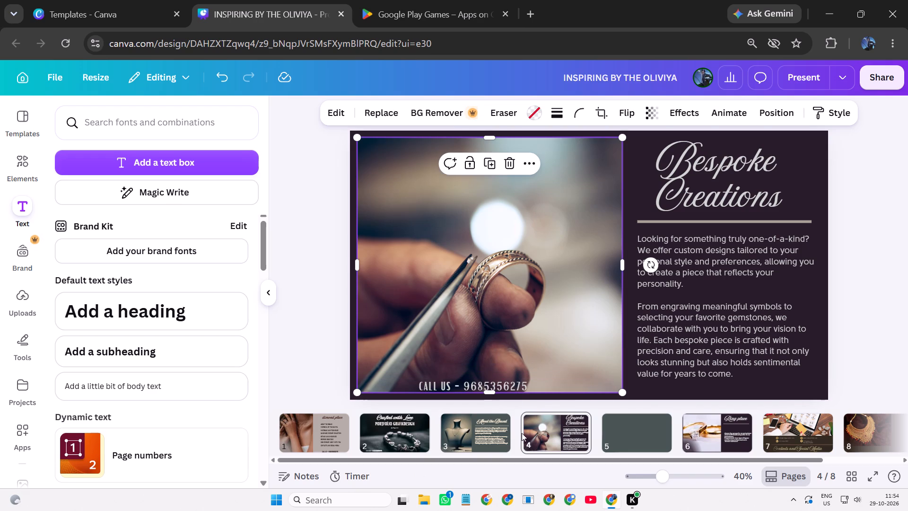
Delete the blank page 5.
left_click(624, 423)
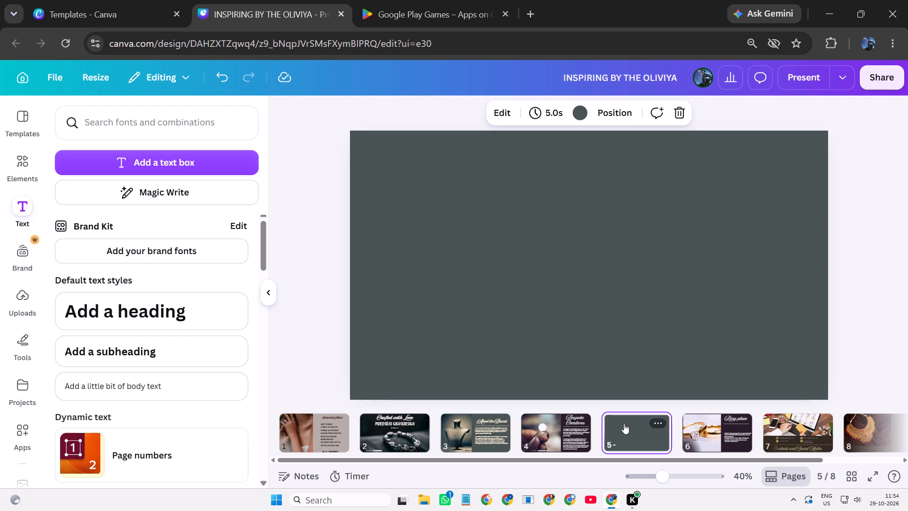
left_click(656, 420)
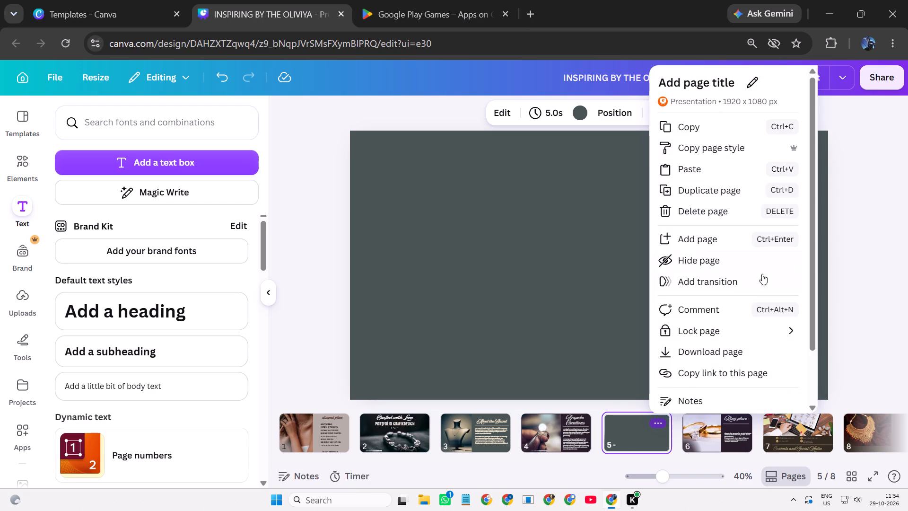
left_click(729, 210)
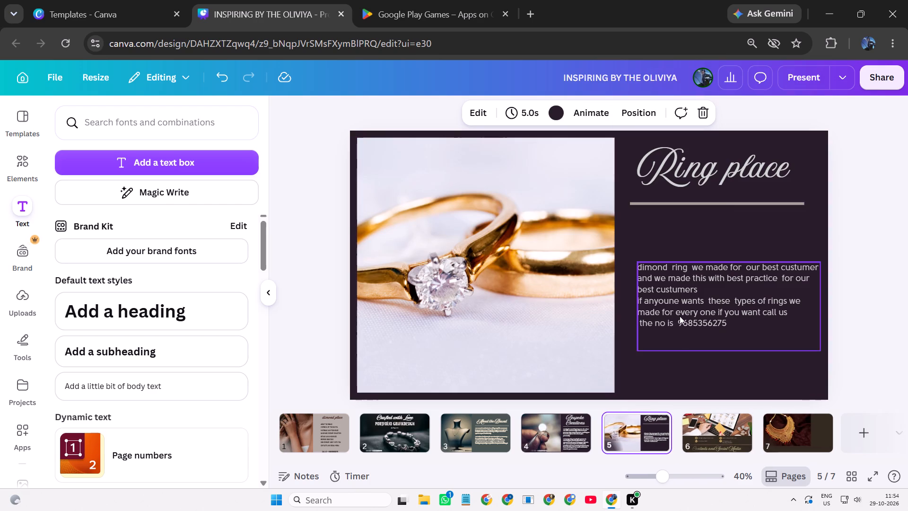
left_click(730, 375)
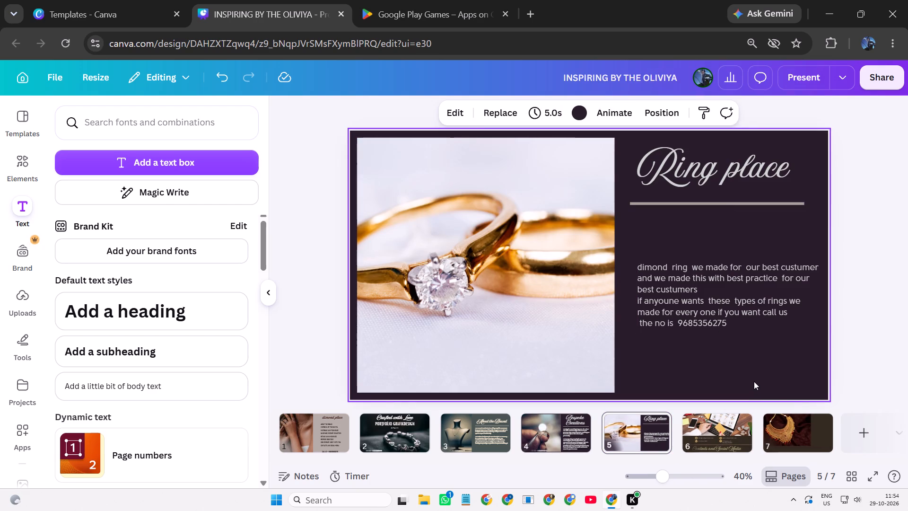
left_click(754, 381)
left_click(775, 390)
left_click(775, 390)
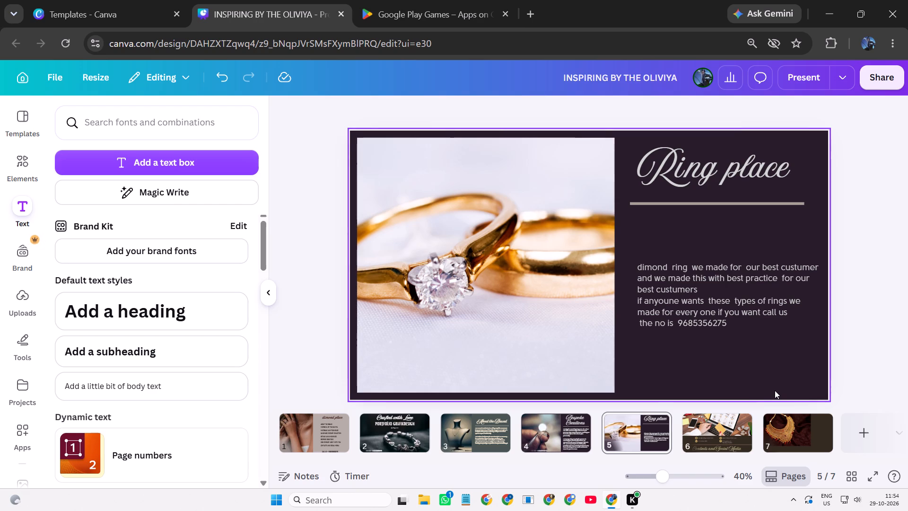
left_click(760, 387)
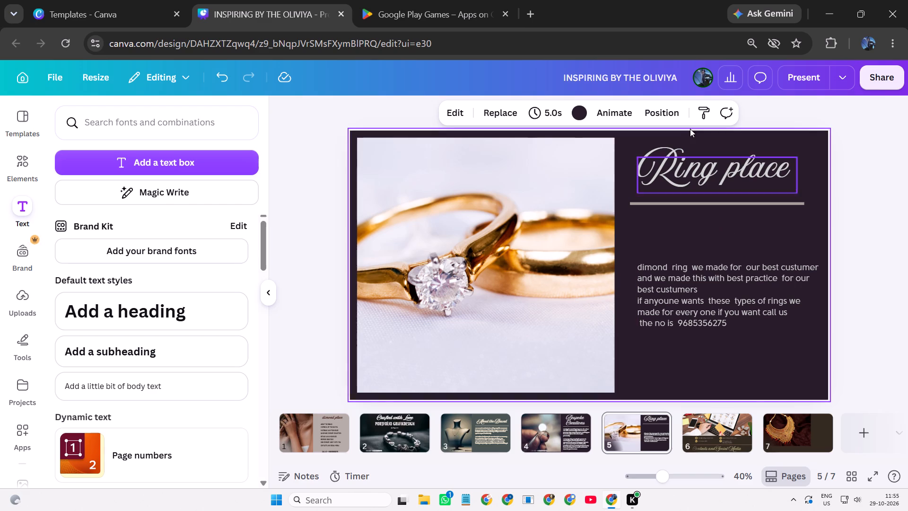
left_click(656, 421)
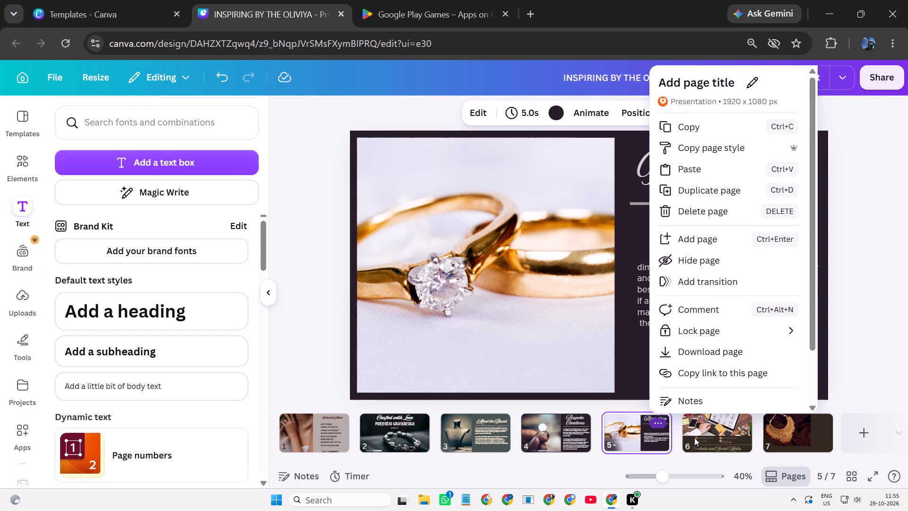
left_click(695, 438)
Replace the template phone number on page 6, "Contacts and Social Media", with the copied "call us" contact line.
left_click(715, 437)
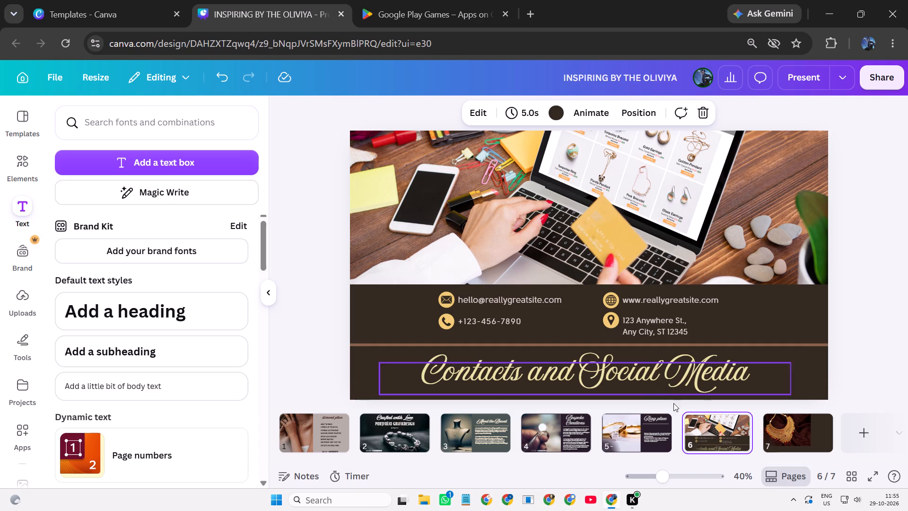
left_click(781, 335)
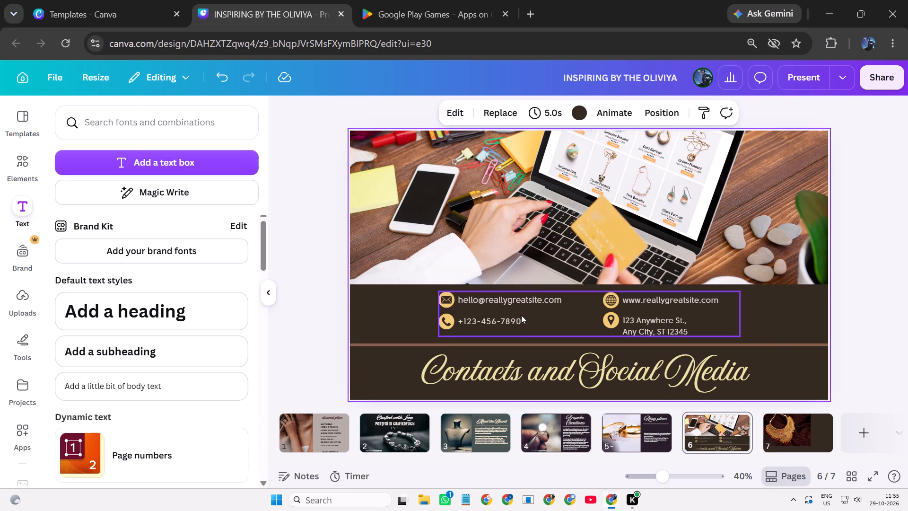
double_click(521, 326)
left_click(521, 324)
left_click(521, 324)
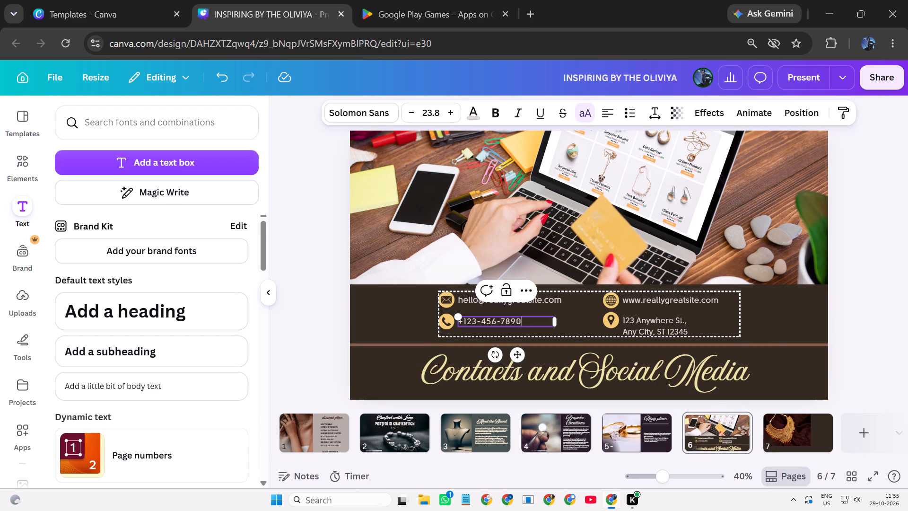
key("BackSpace")
key("BackSpace")
key("BackSpace")
key("BackSpace")
key("BackSpace")
key("BackSpace")
key("BackSpace")
key("BackSpace")
key("BackSpace")
key("BackSpace")
key("BackSpace")
key("BackSpace")
key("BackSpace")
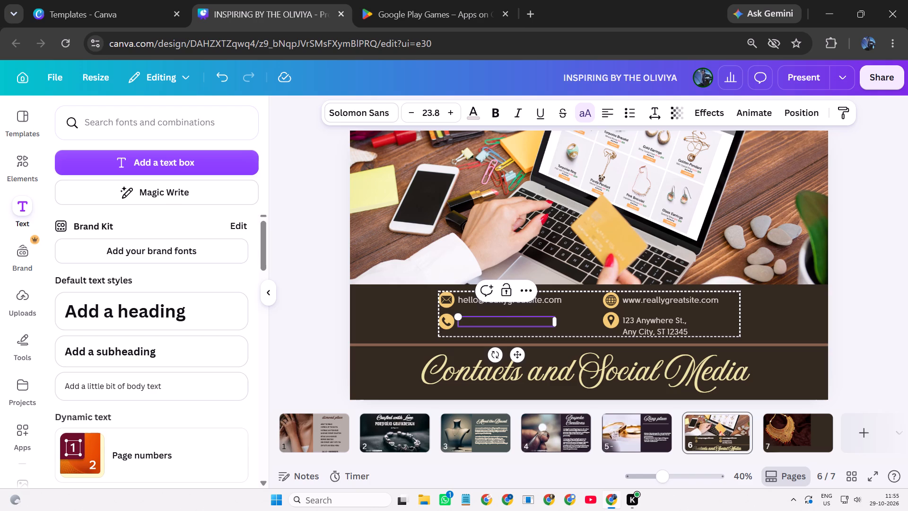
key("ctrl+v")
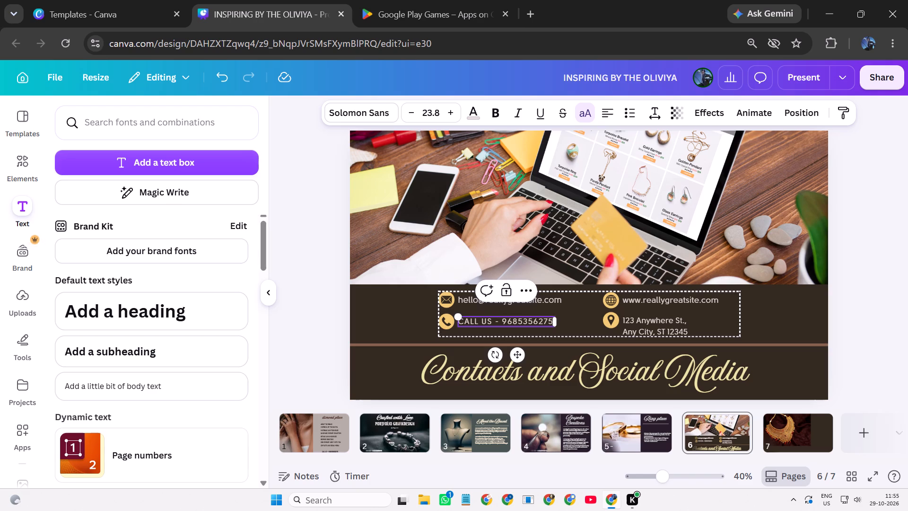
On page 6, reduce the phone line to just the number and change the email line's domain to dimondplace.com.
left_click(493, 322)
left_click(493, 322)
left_click(497, 324)
Remove the "CALL US -" prefix from page 6's phone line, leaving only the number.
key("BackSpace")
key("BackSpace")
key("BackSpace")
key("BackSpace")
key("BackSpace")
key("BackSpace")
key("BackSpace")
key("BackSpace")
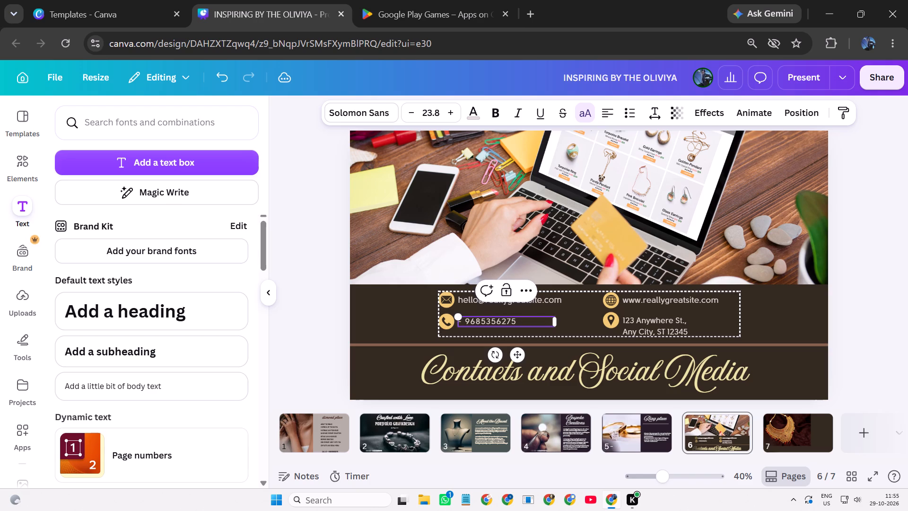
key("Right")
key("BackSpace")
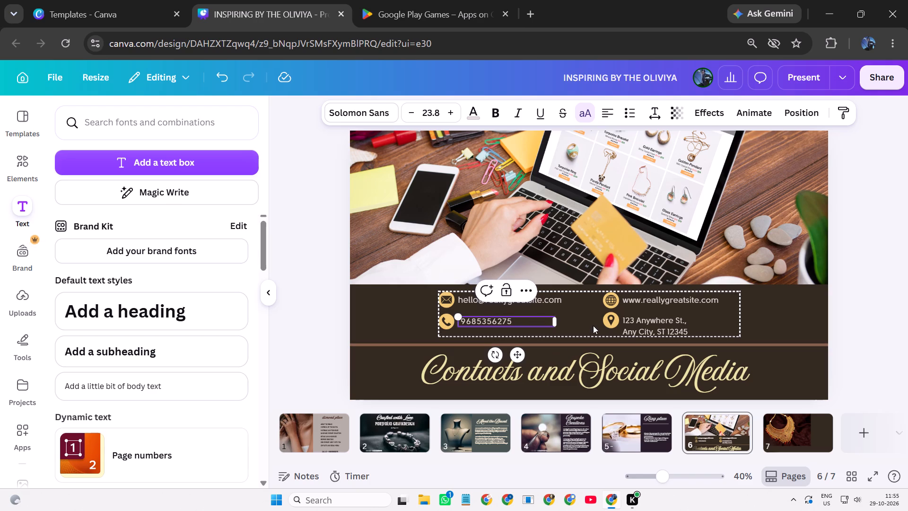
left_click(593, 326)
left_click(634, 315)
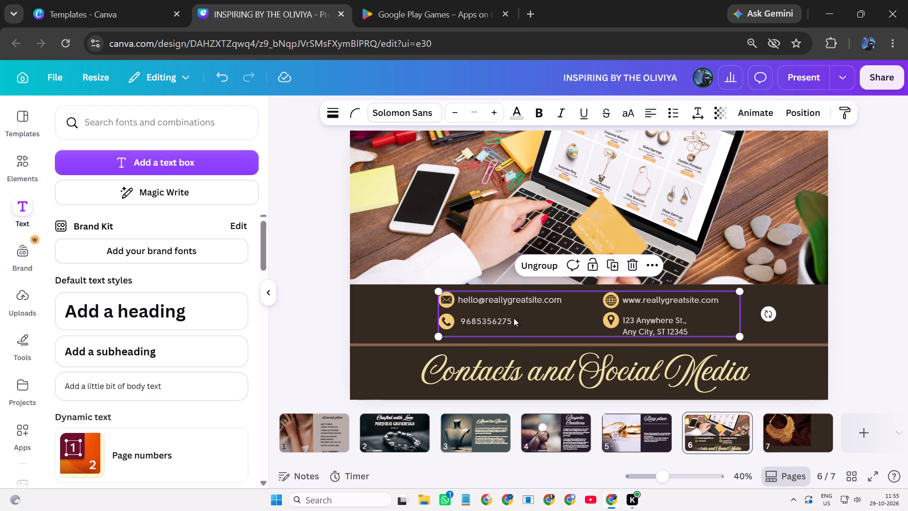
Change the domain of the email line on page 6 to dimondplace.com.
left_click(546, 304)
left_click(604, 377)
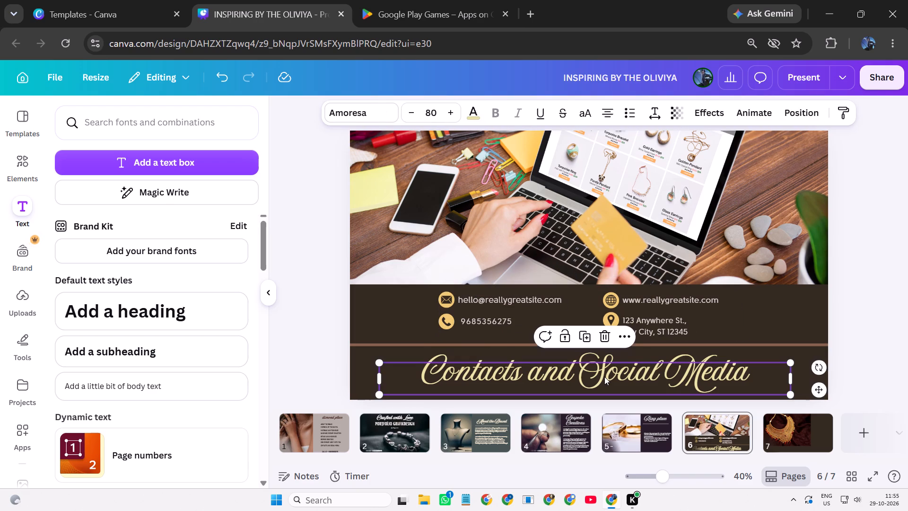
double_click(521, 296)
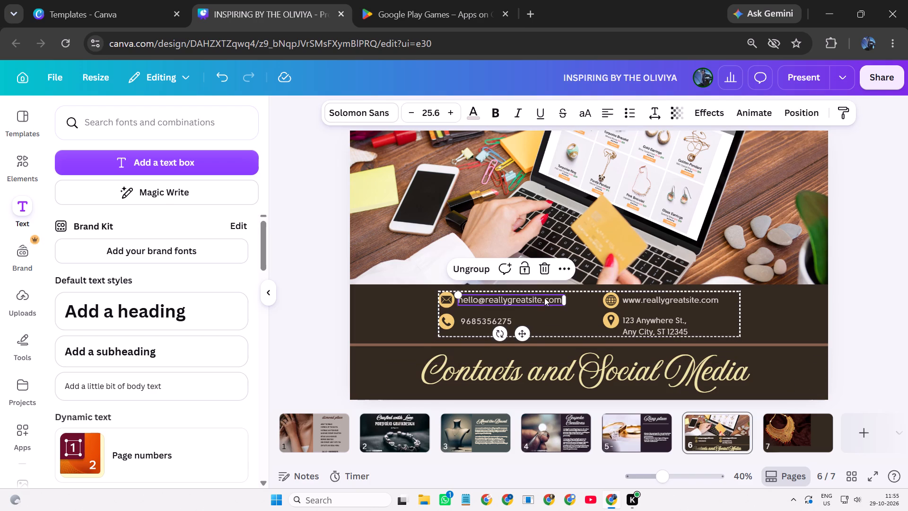
left_click(544, 298)
left_click(539, 301)
left_click(541, 300)
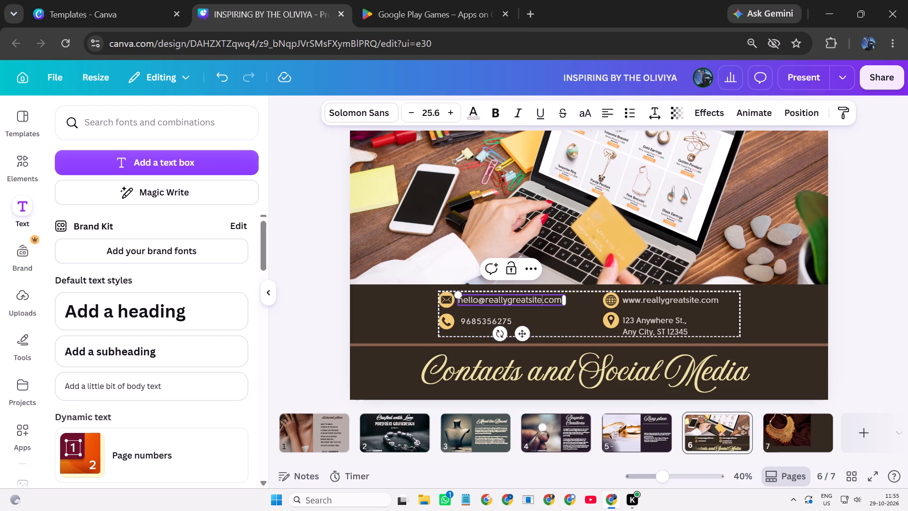
key("BackSpace")
key("BackSpace")
key("BackSpace")
key("BackSpace")
key("BackSpace")
key("BackSpace")
key("BackSpace")
key("BackSpace")
key("BackSpace")
key("BackSpace")
key("BackSpace")
key("BackSpace")
key("BackSpace")
key("BackSpace")
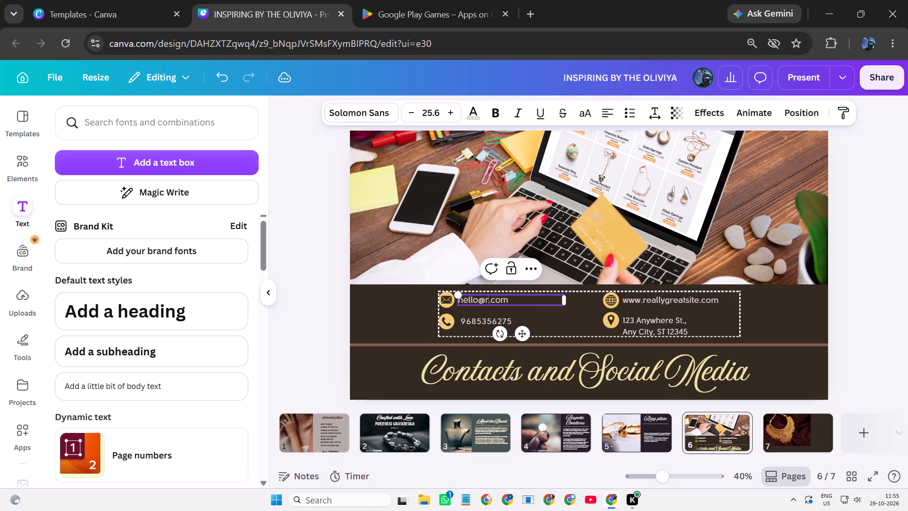
key("BackSpace")
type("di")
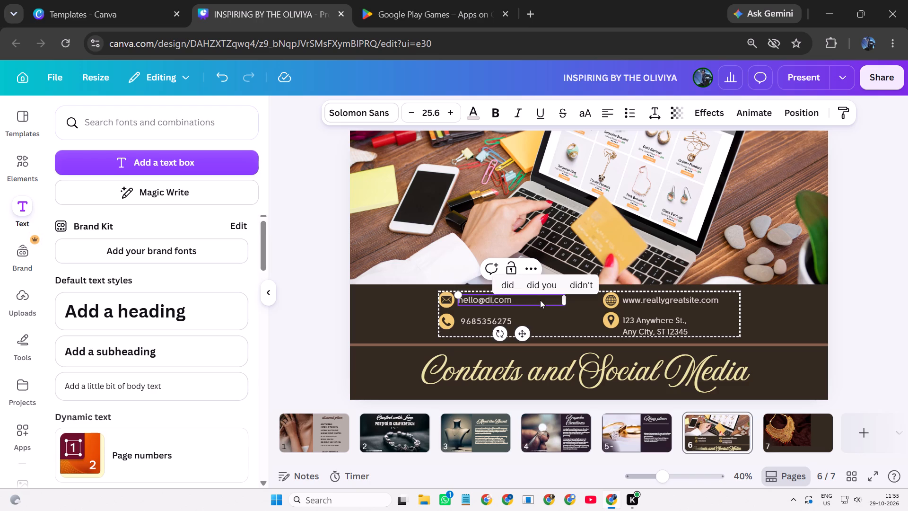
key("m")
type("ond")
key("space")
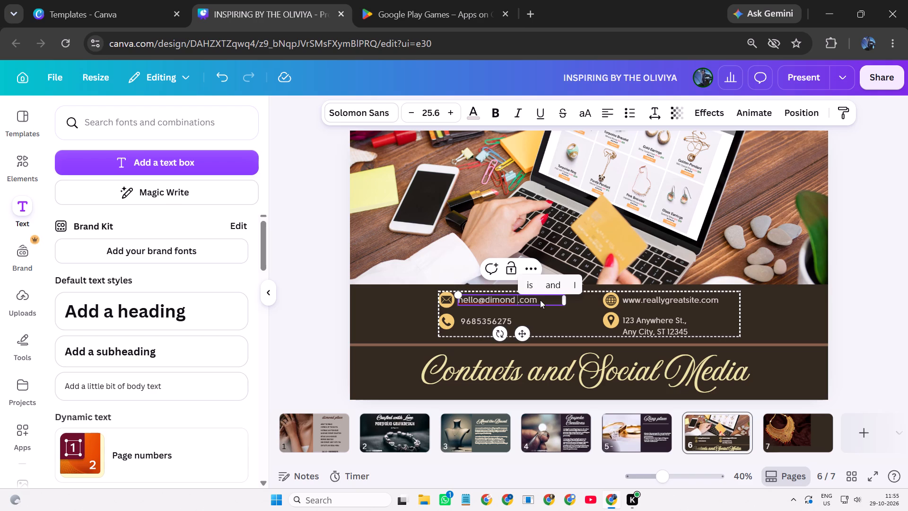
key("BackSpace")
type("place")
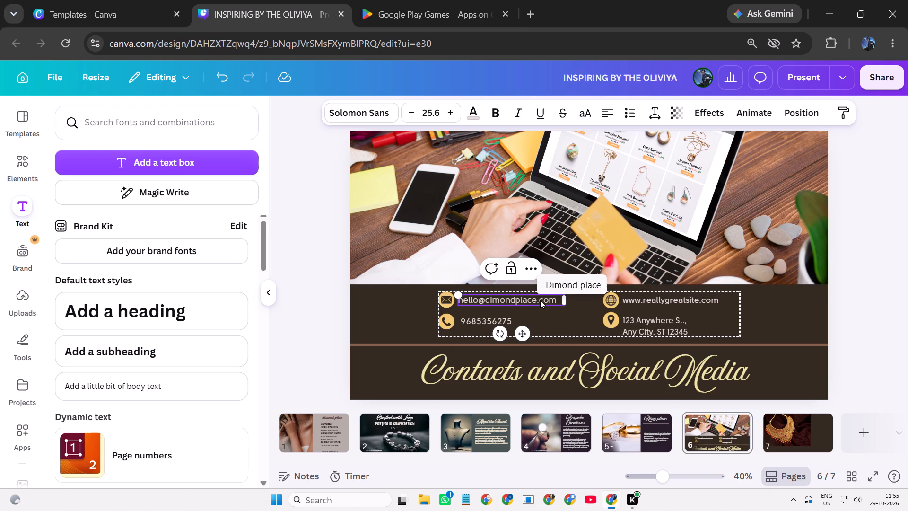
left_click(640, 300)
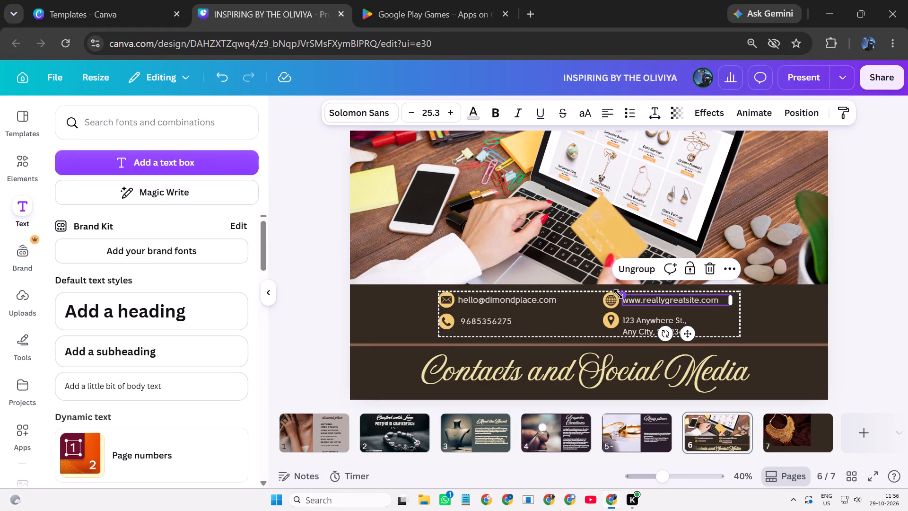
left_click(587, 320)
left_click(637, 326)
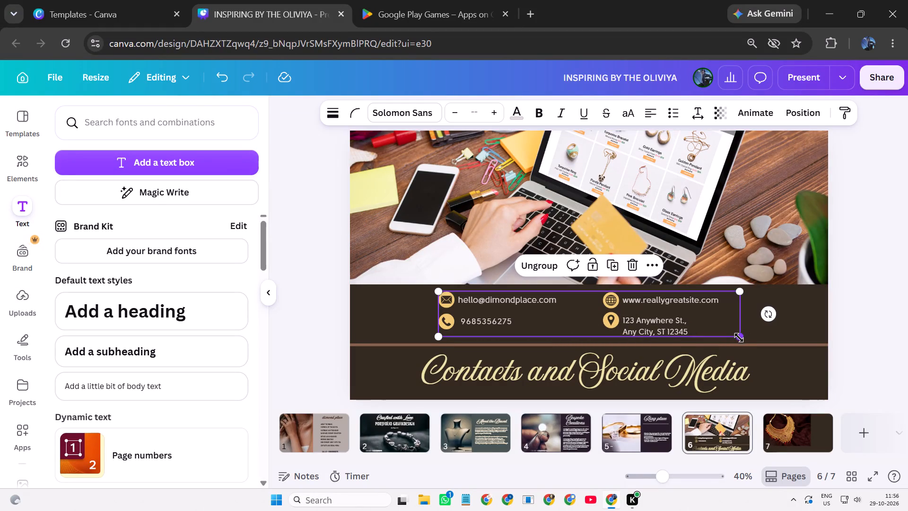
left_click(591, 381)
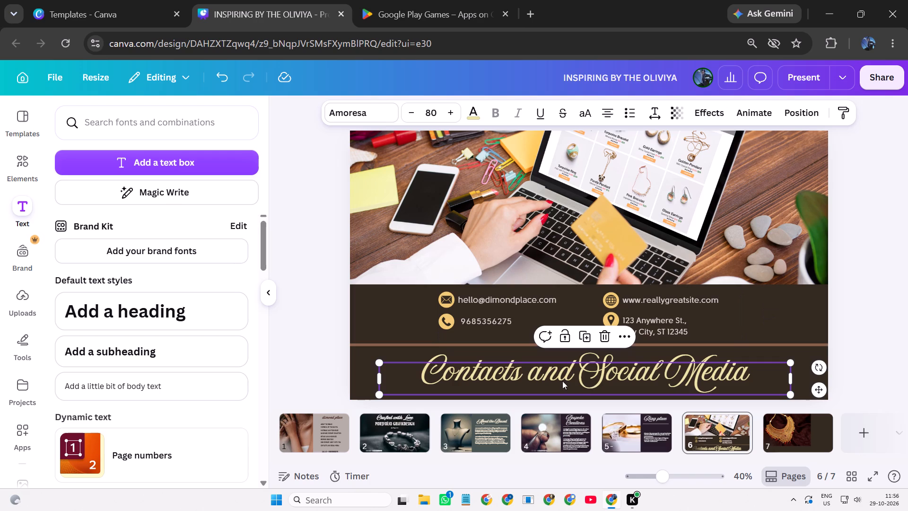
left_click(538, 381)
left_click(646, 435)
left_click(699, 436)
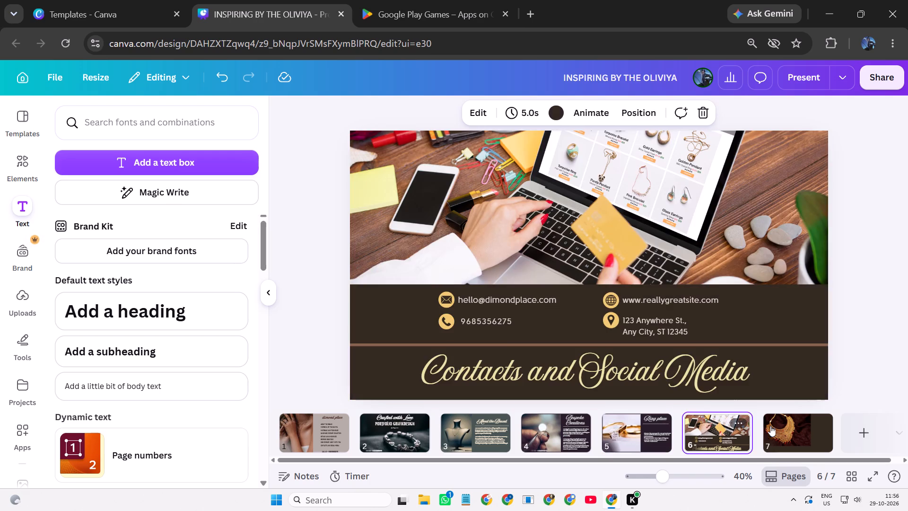
Go to page 7 with the gold necklace photo and search the elements library for "white background".
left_click(775, 424)
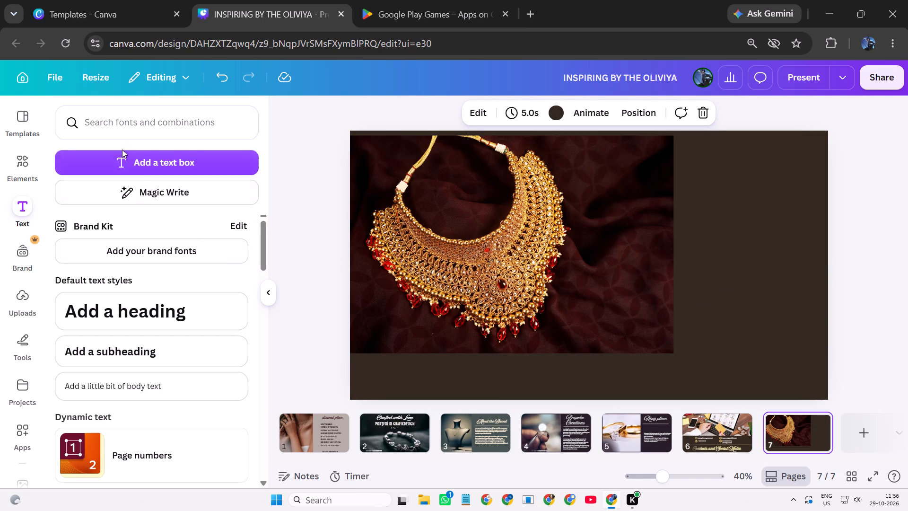
left_click(21, 170)
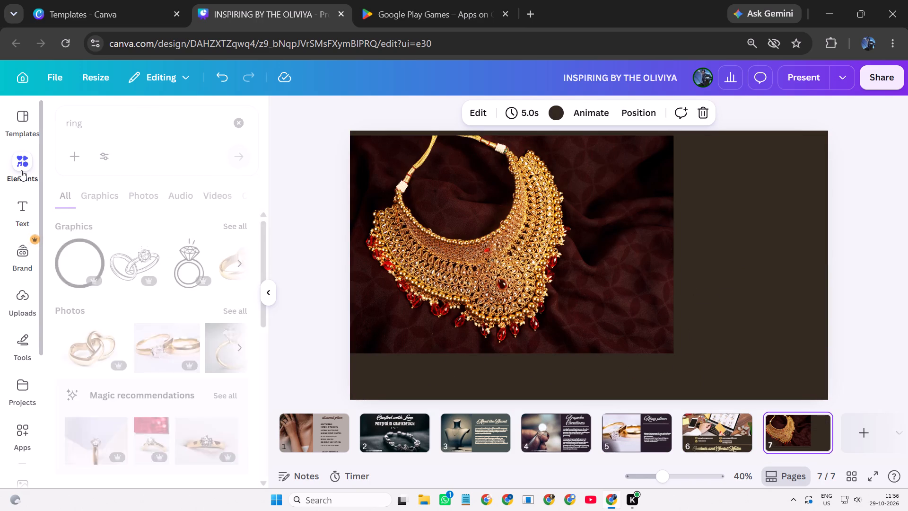
left_click(101, 134)
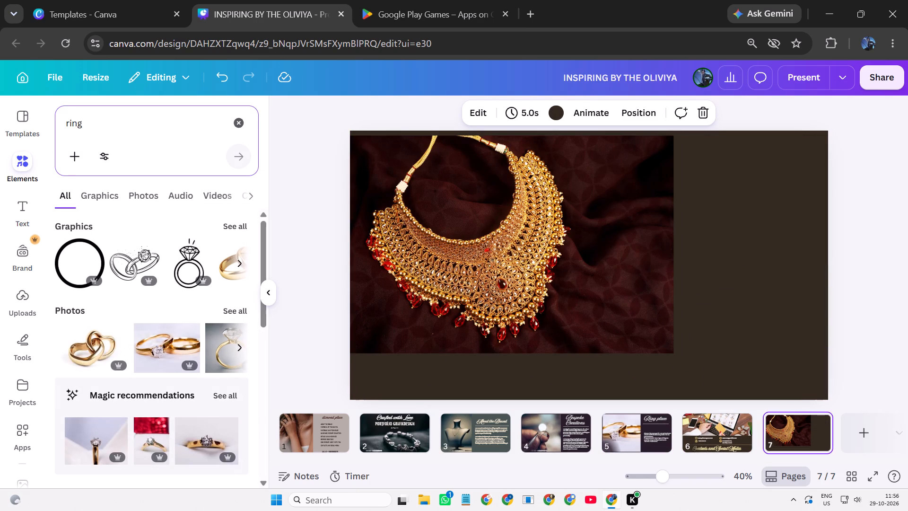
left_click(83, 124)
key("BackSpace")
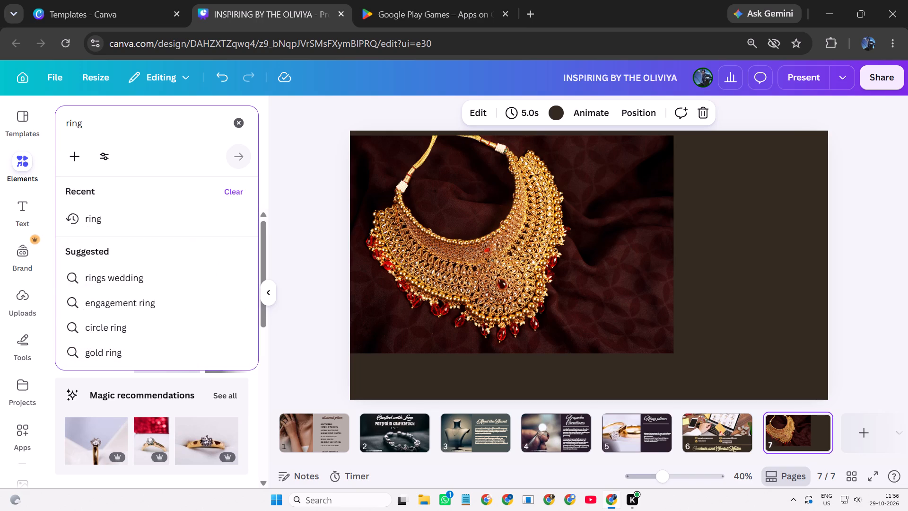
key("BackSpace")
key("BackSpace")
key("BackSpace")
key("BackSpace")
key("BackSpace")
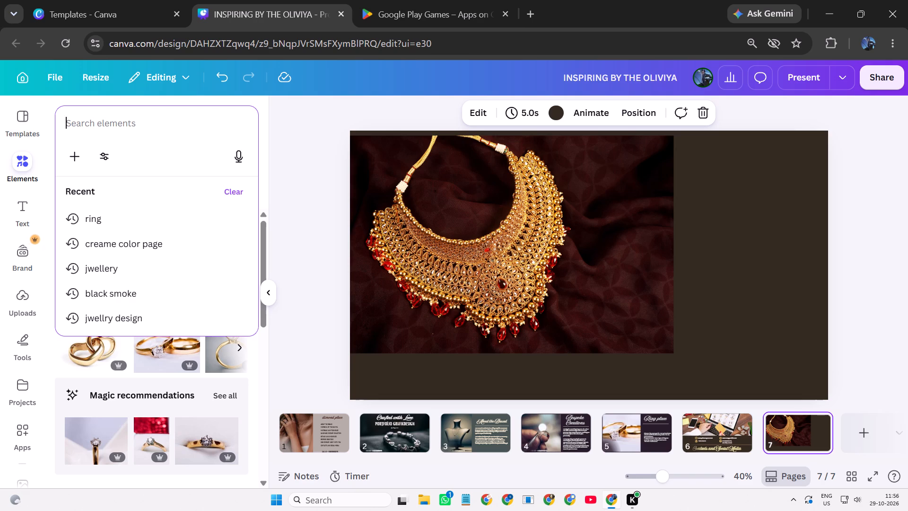
type("whi")
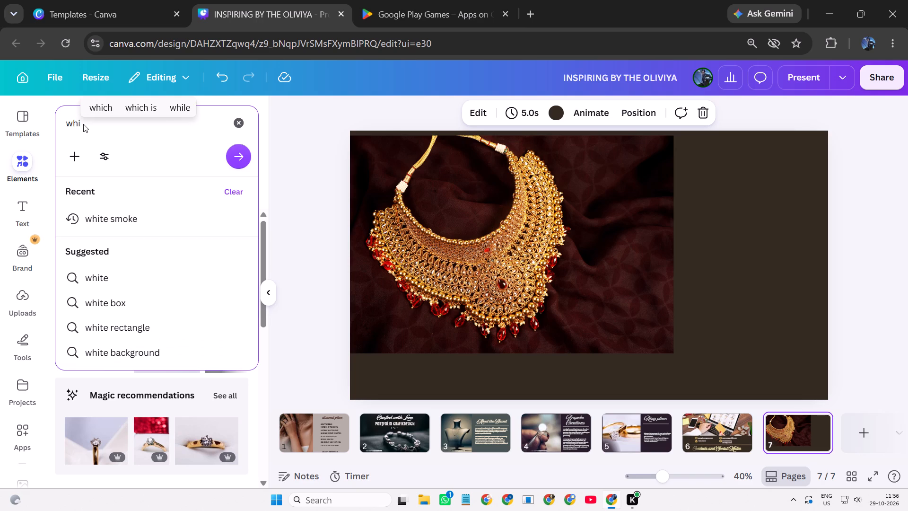
type("tw=")
key("BackSpace")
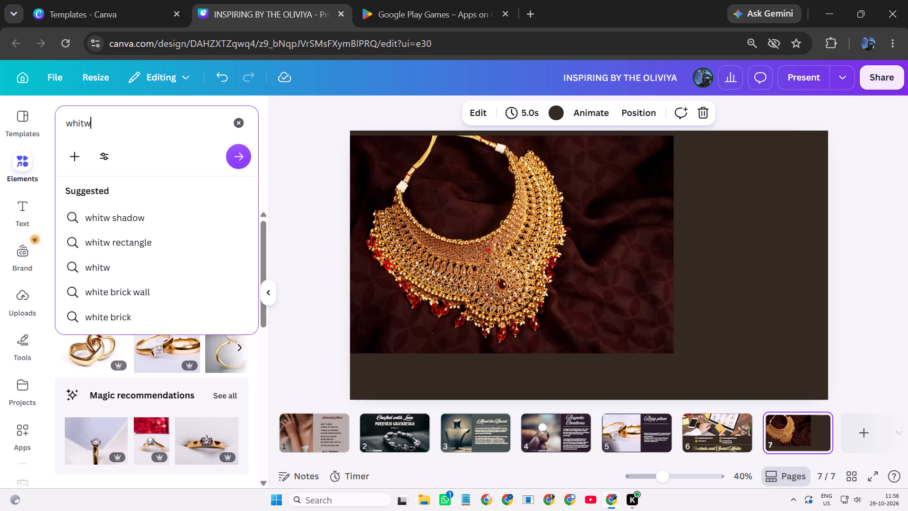
key("BackSpace")
type("e")
key("space")
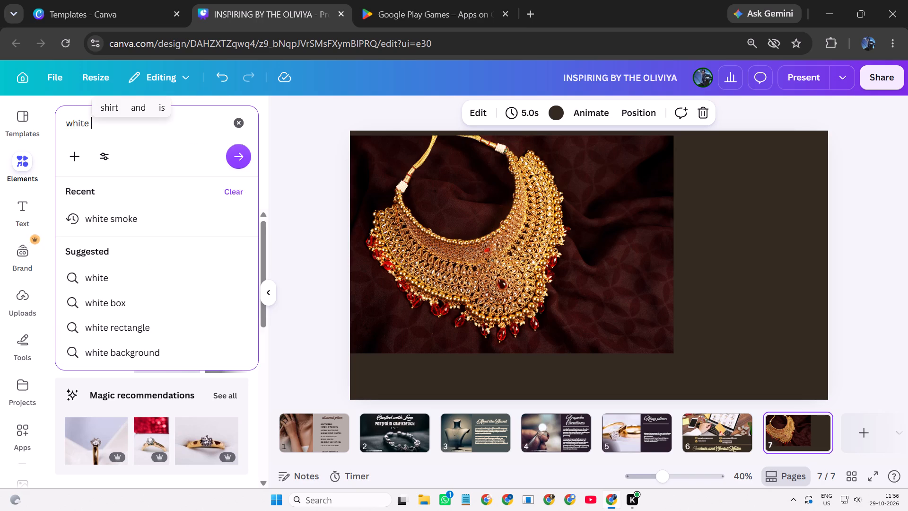
type("background")
key("Return")
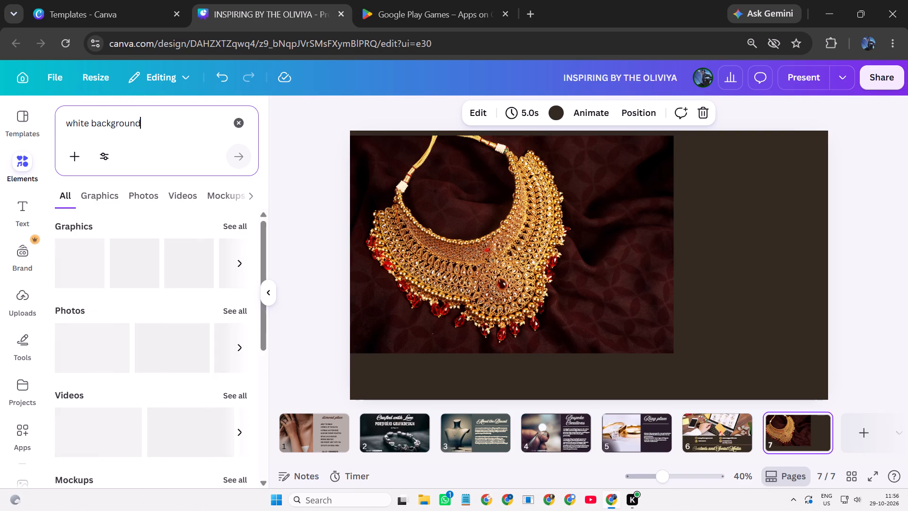
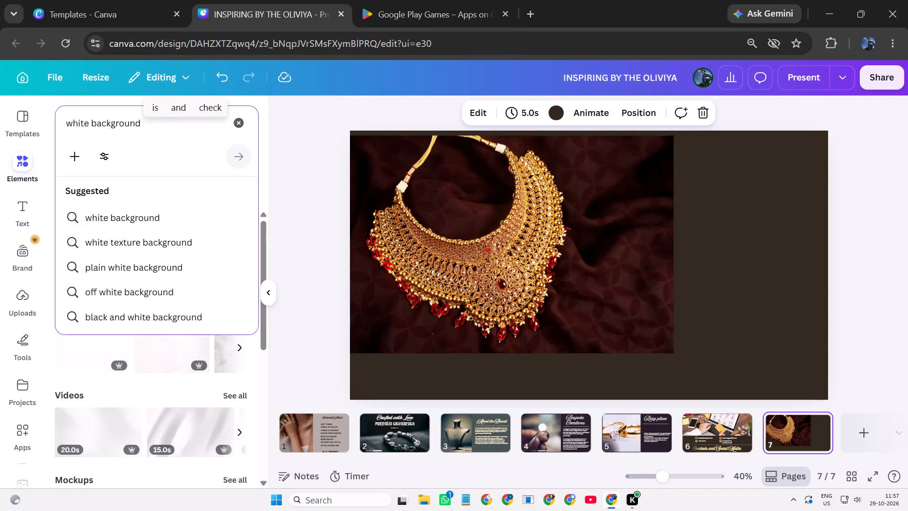
Delete pages 7, 6 and 5 from the presentation.
left_click(200, 137)
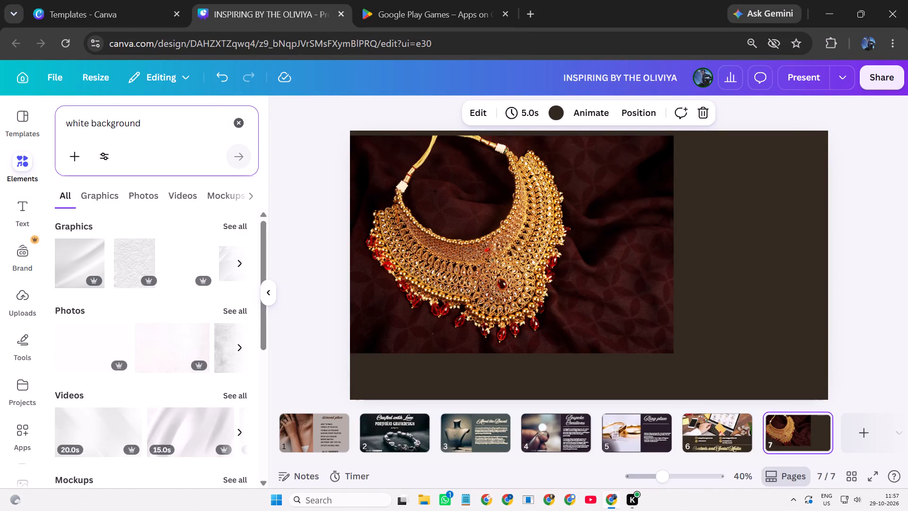
key("BackSpace")
key("BackSpace")
key("BackSpace")
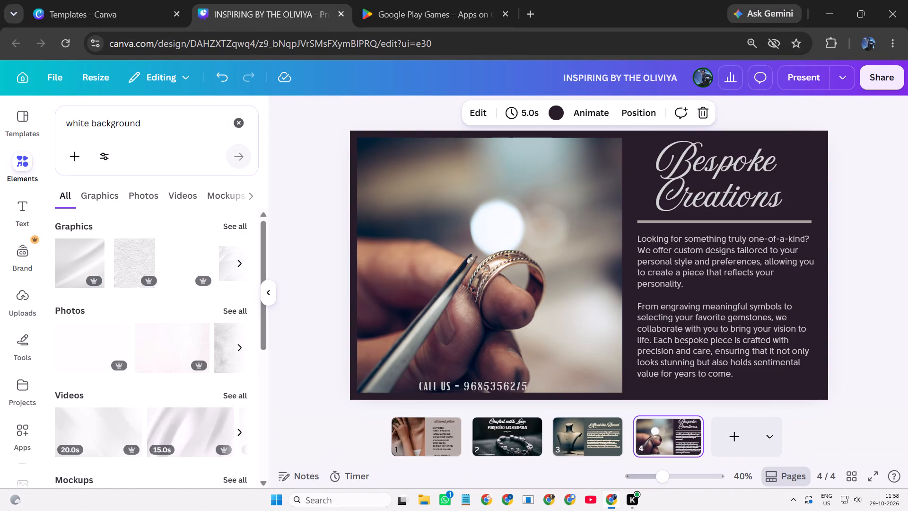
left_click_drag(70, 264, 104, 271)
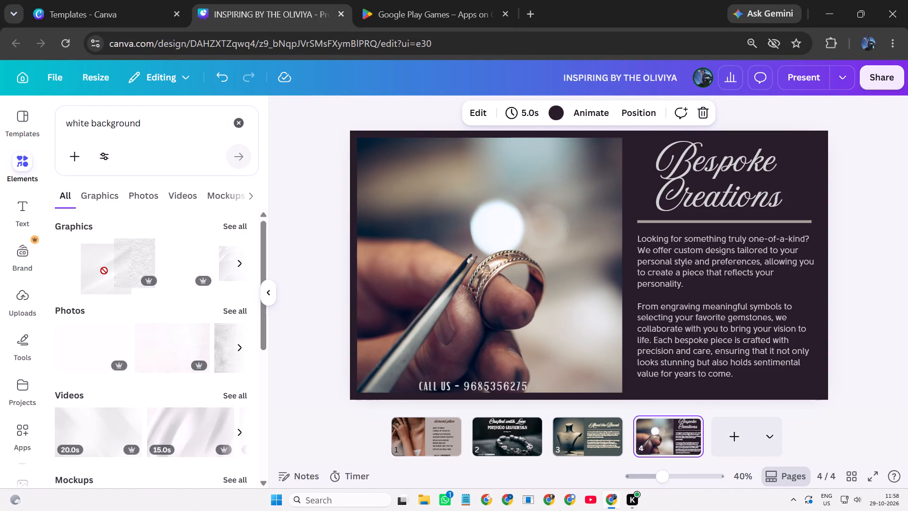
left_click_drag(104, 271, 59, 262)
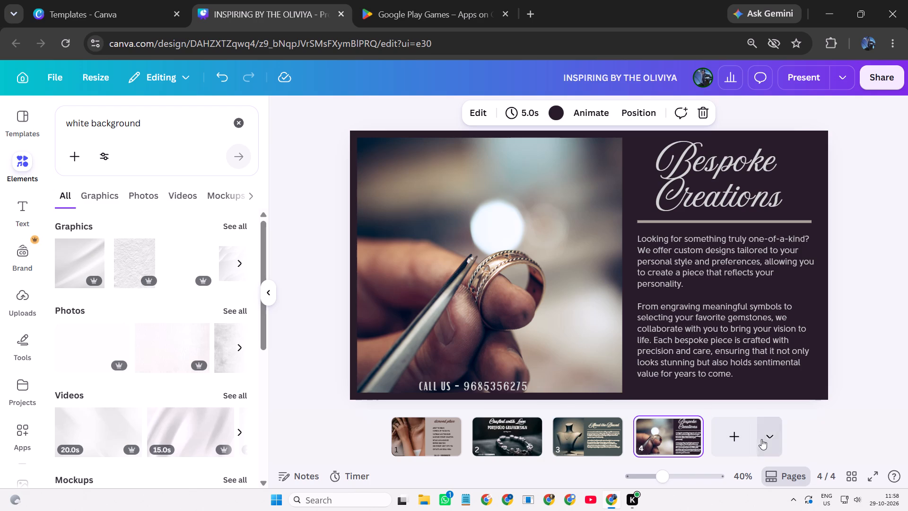
Look through pages 1 to 4 of the presentation to review their content.
scroll(543, 431, "up", 1)
scroll(542, 432, "down", 5)
scroll(451, 434, "up", 4)
scroll(599, 330, "up", 4)
scroll(616, 294, "down", 4)
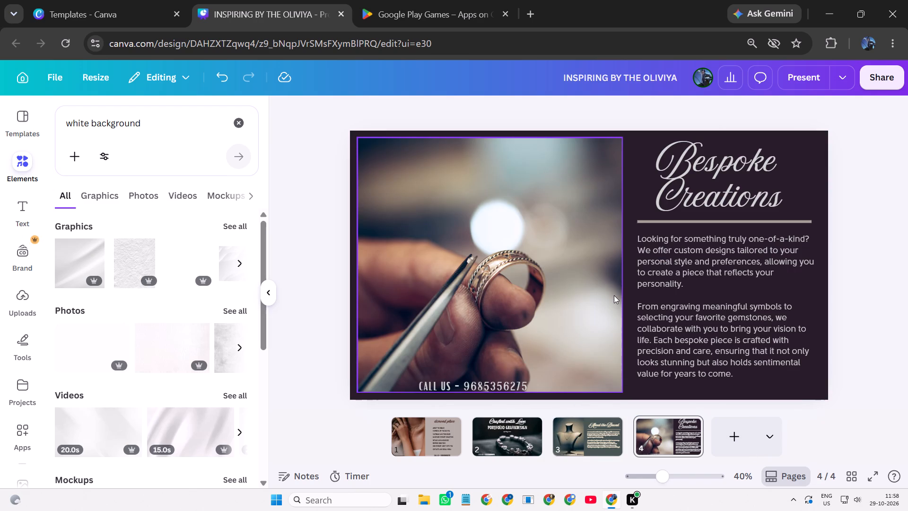
scroll(614, 295, "down", 6)
scroll(614, 296, "up", 14)
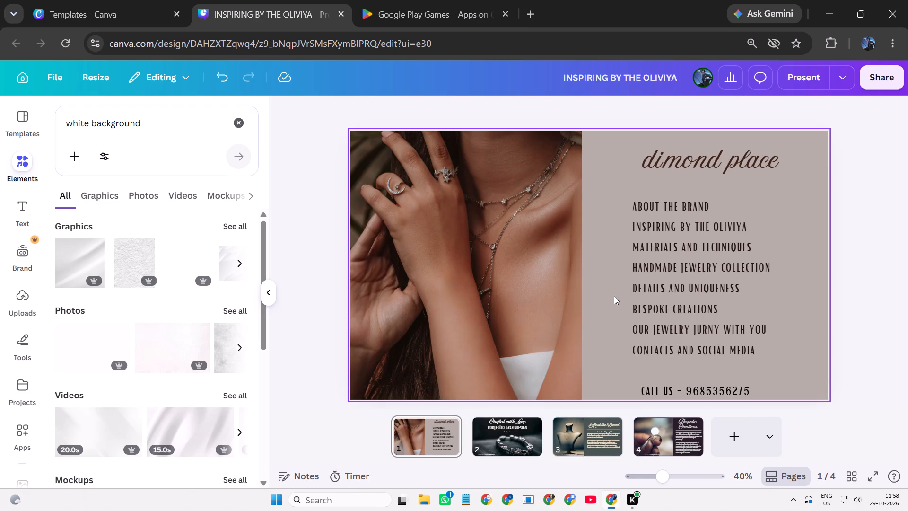
scroll(614, 296, "up", 5)
scroll(614, 296, "down", 12)
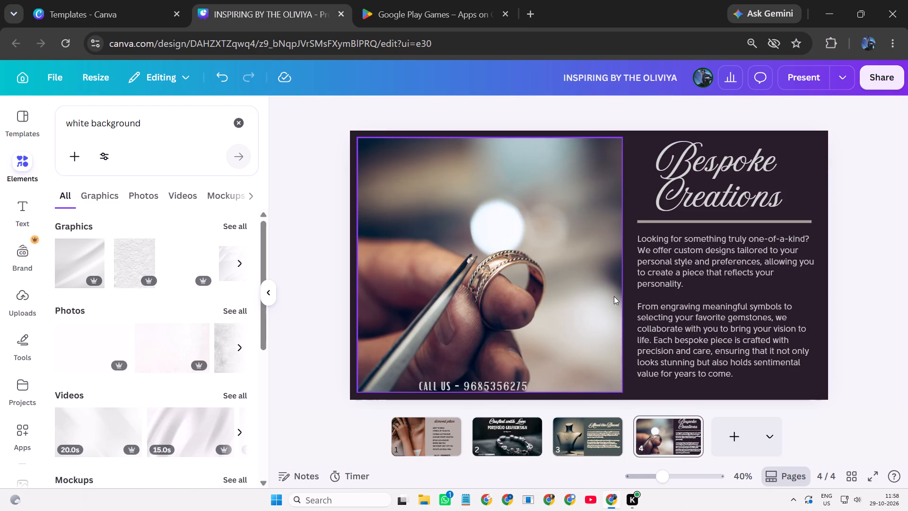
scroll(616, 296, "up", 10)
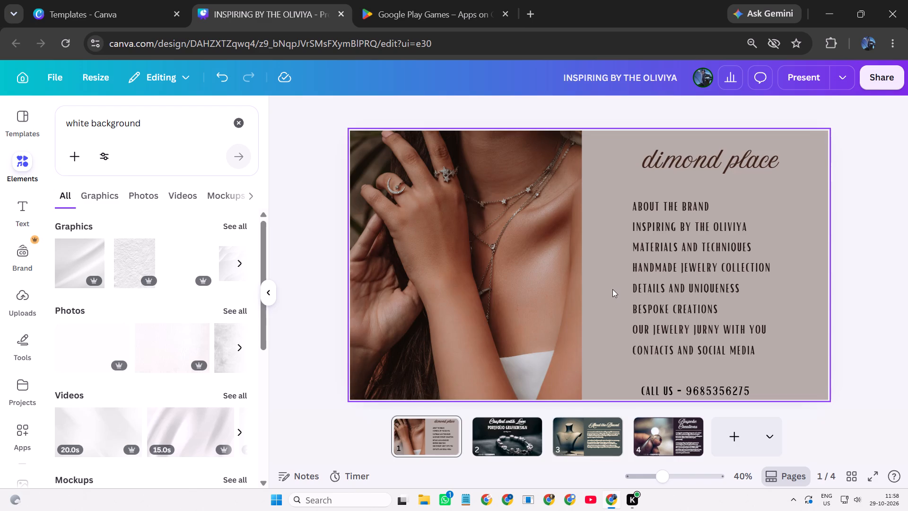
scroll(601, 298, "up", 3)
scroll(601, 298, "down", 4)
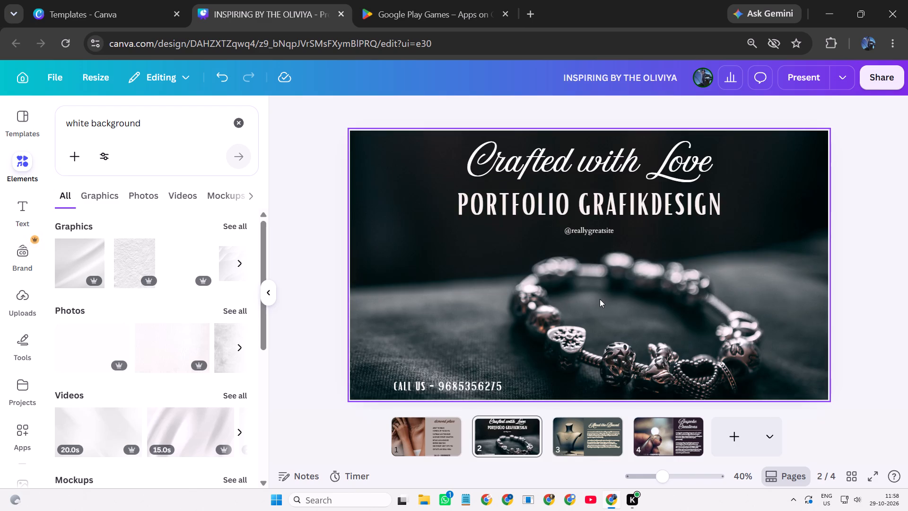
scroll(600, 299, "down", 10)
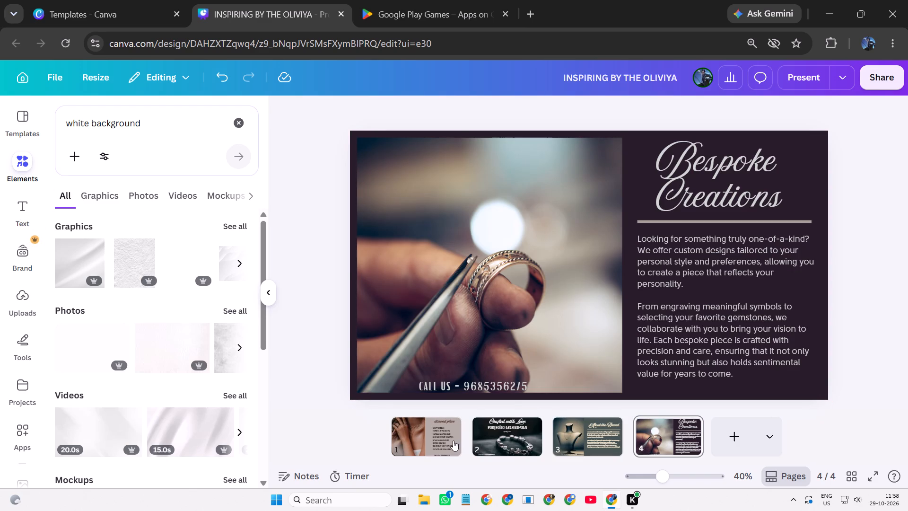
left_click(452, 441)
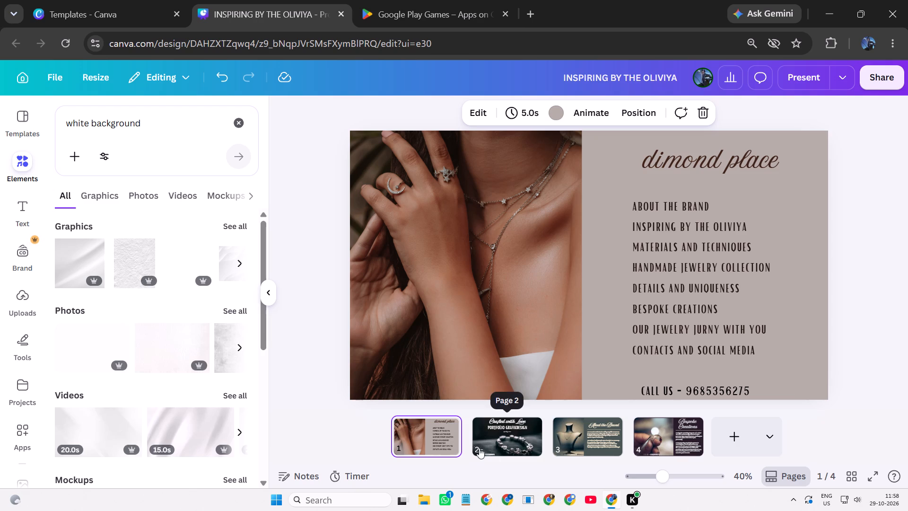
scroll(560, 406, "down", 2)
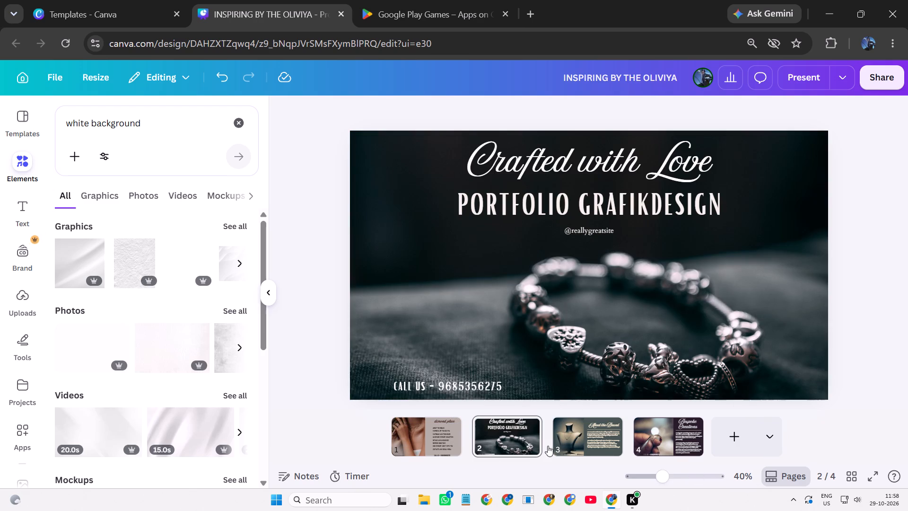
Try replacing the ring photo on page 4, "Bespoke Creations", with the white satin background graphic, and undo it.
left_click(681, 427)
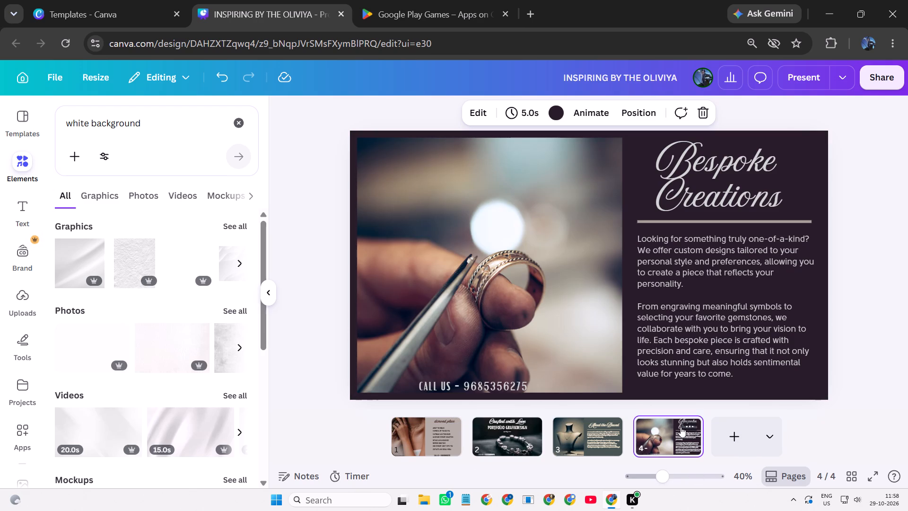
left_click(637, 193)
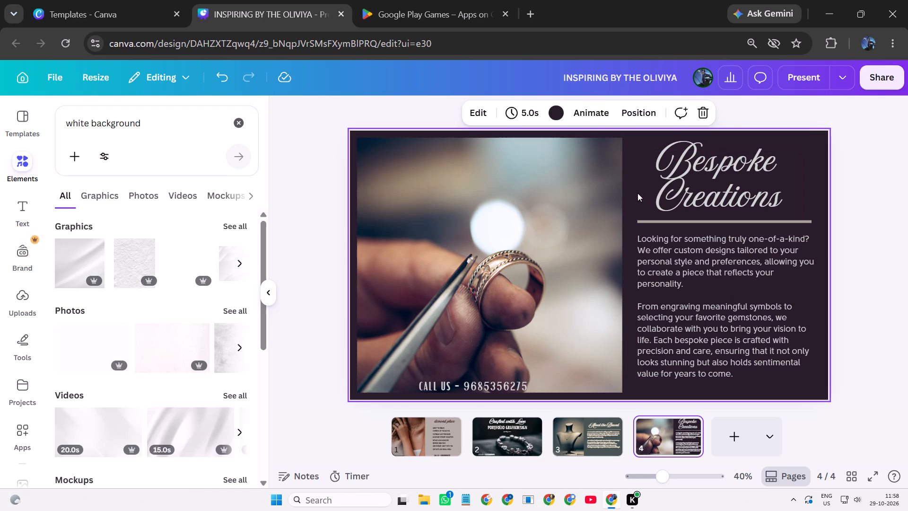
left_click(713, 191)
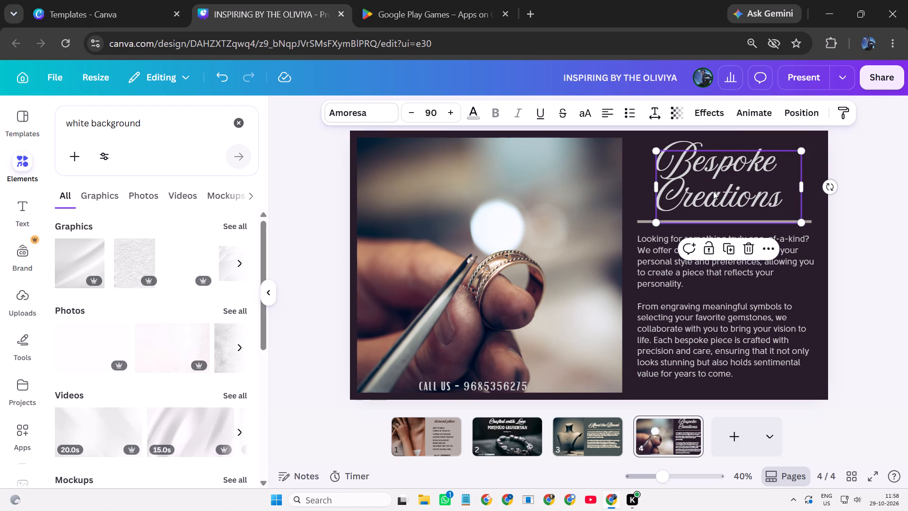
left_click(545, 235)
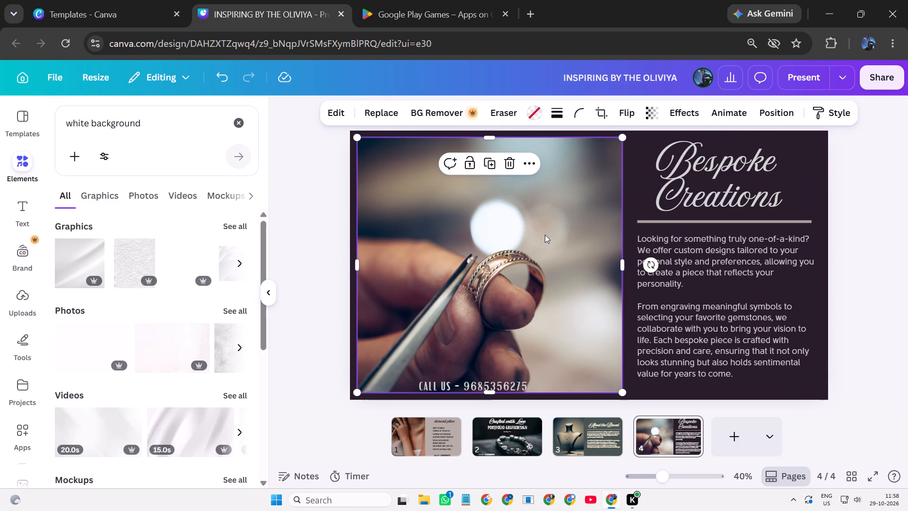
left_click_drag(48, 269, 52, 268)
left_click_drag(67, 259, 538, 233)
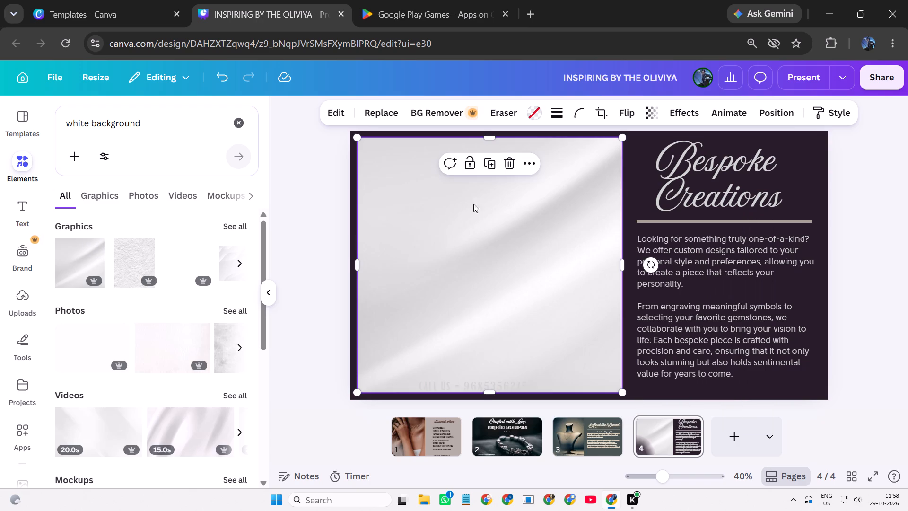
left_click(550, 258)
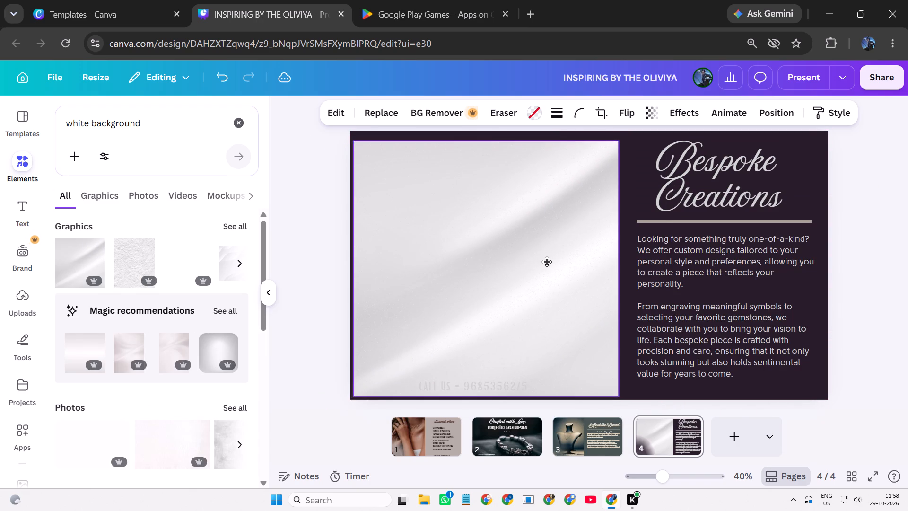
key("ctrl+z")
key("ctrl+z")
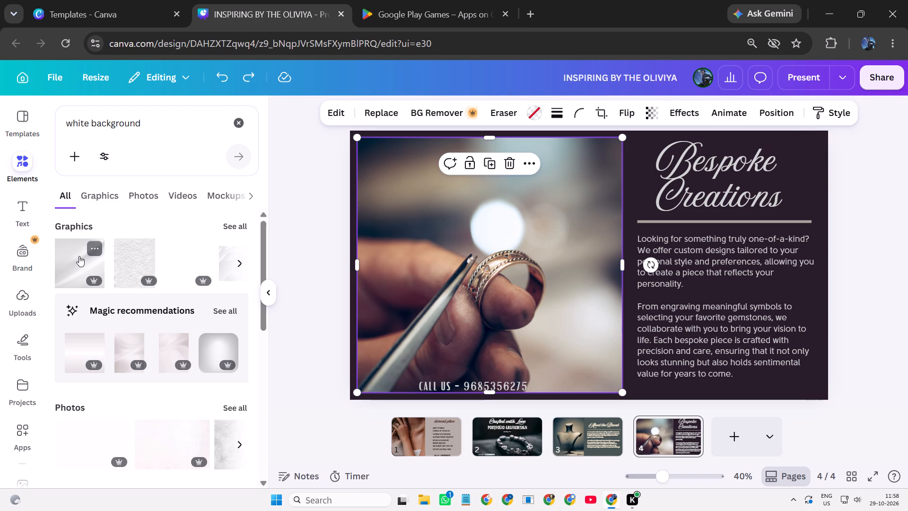
Browse the graphics, recommendations, photos and videos in the "white background" search results.
scroll(132, 350, "down", 3)
scroll(132, 350, "up", 2)
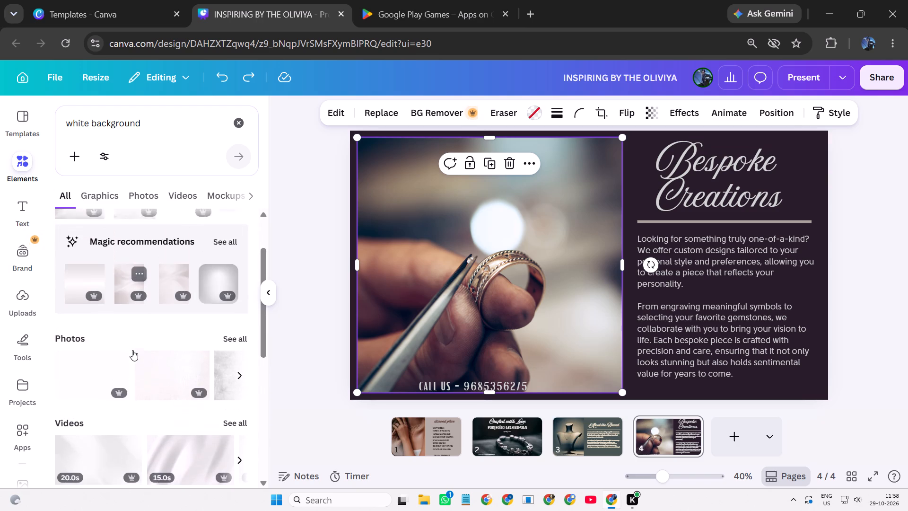
scroll(132, 350, "down", 1)
scroll(169, 370, "up", 2)
scroll(169, 370, "down", 1)
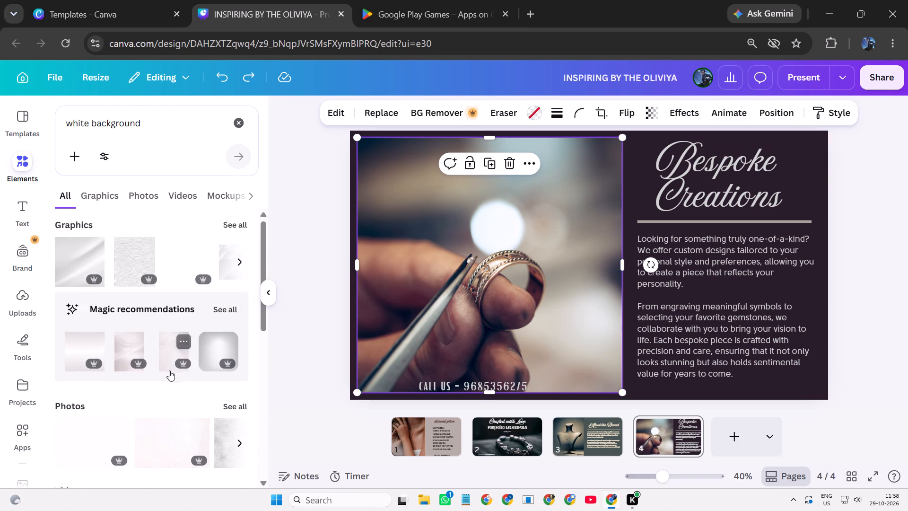
scroll(169, 370, "down", 6)
scroll(169, 367, "up", 6)
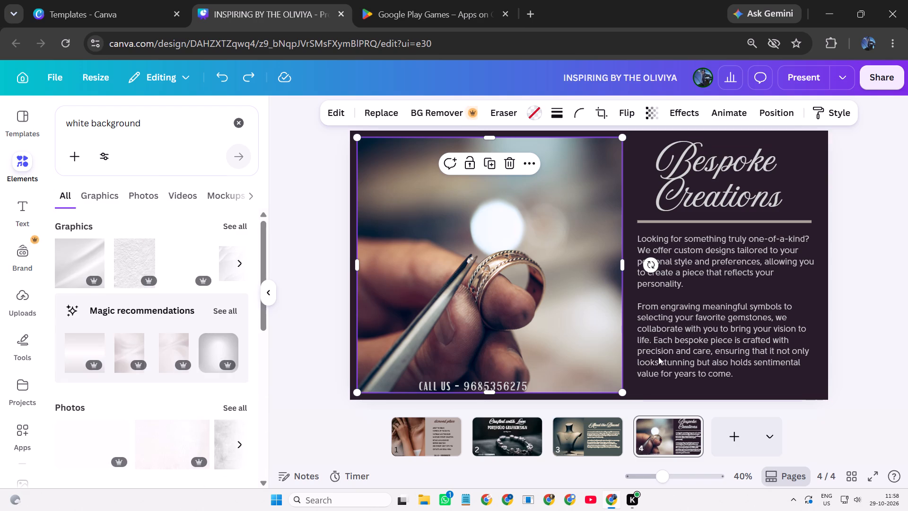
Clear the middle of page 4 by moving the body text, ring photo, heading and divider line towards or past the page edges.
left_click_drag(681, 285, 772, 295)
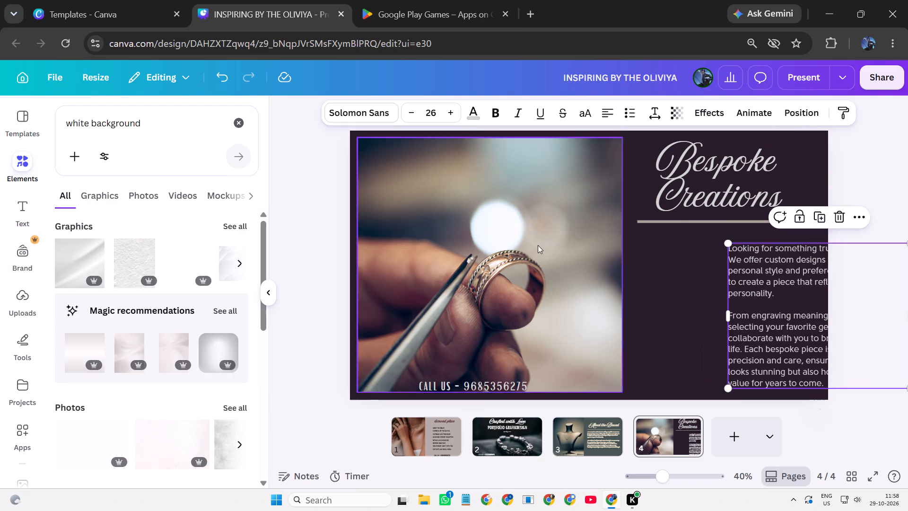
left_click_drag(536, 245, 332, 372)
left_click_drag(696, 207, 698, 126)
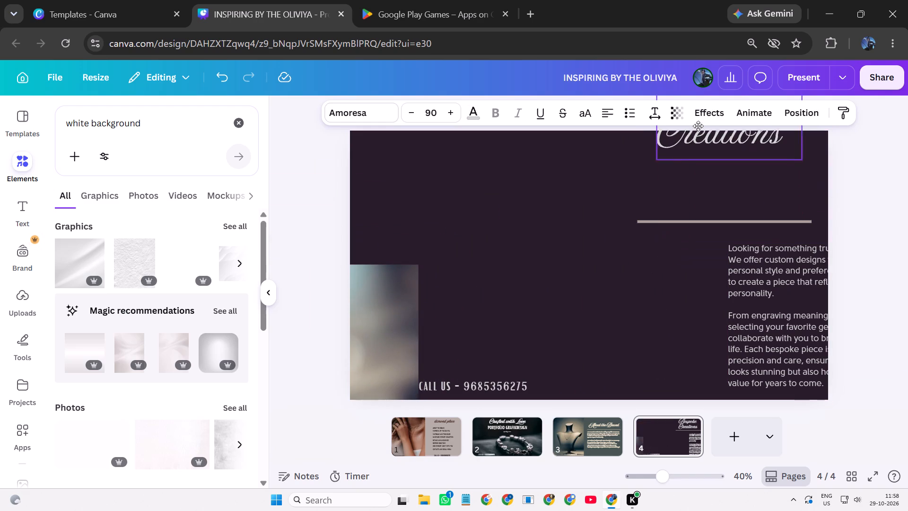
left_click_drag(698, 126, 698, 121)
left_click_drag(709, 220, 825, 160)
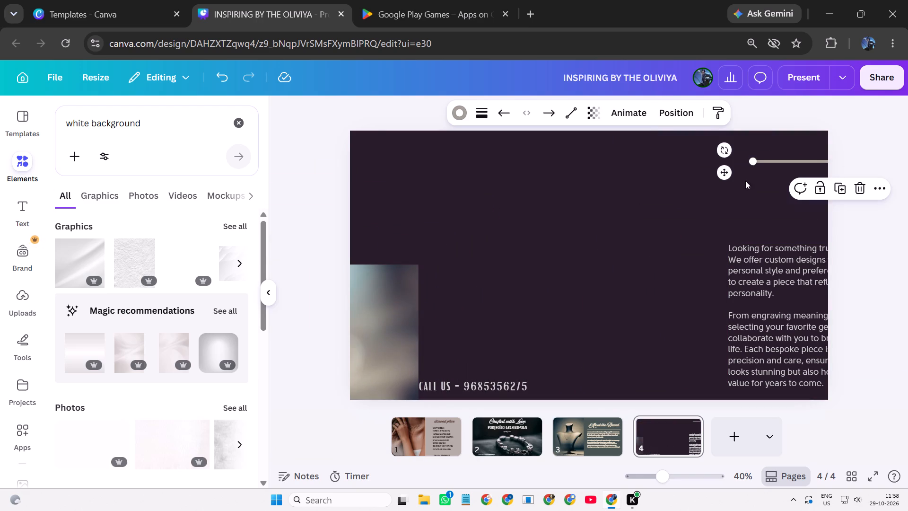
Add the white satin background graphic as a separate element in the cleared middle of page 4.
left_click_drag(80, 259, 521, 209)
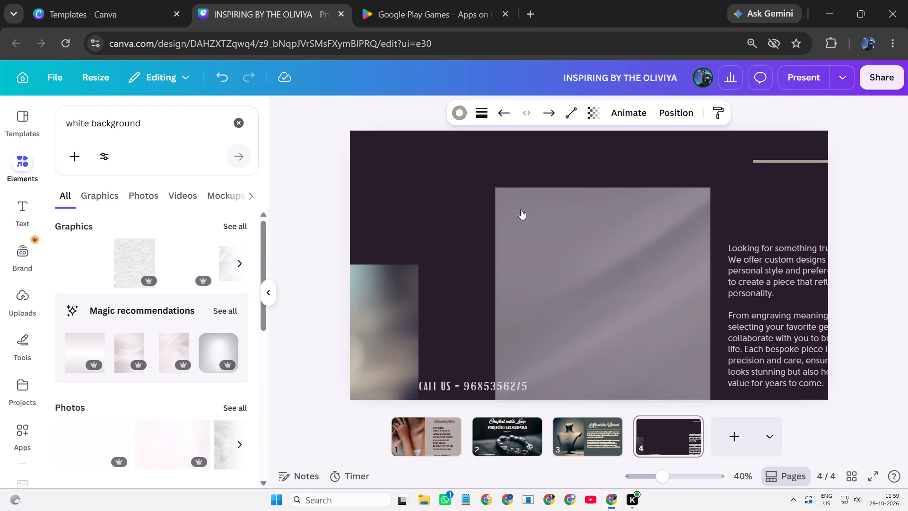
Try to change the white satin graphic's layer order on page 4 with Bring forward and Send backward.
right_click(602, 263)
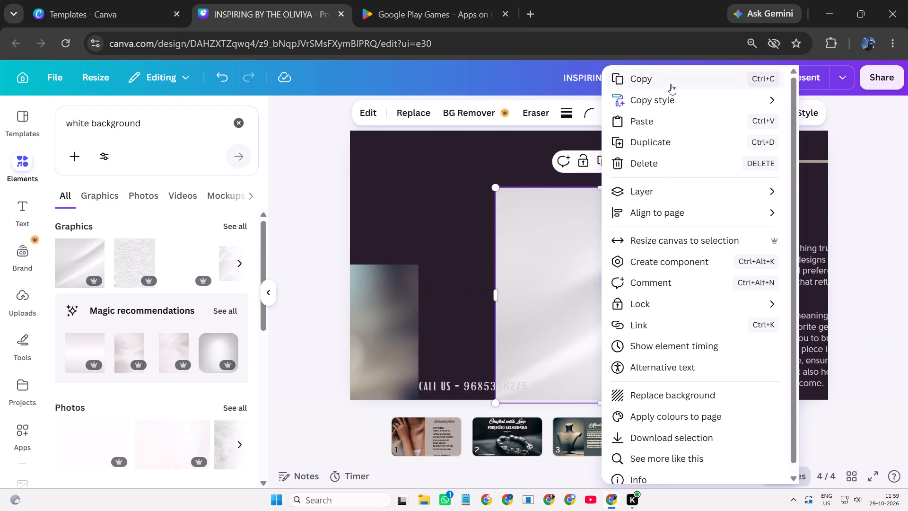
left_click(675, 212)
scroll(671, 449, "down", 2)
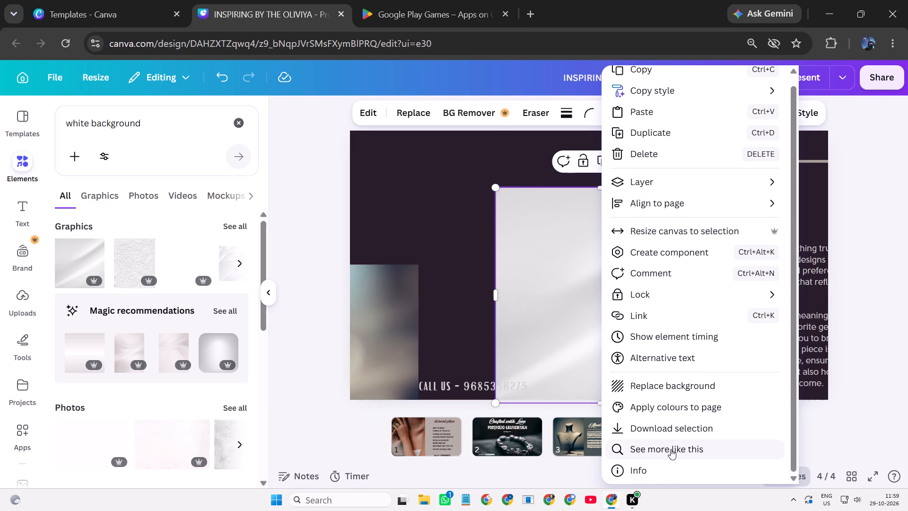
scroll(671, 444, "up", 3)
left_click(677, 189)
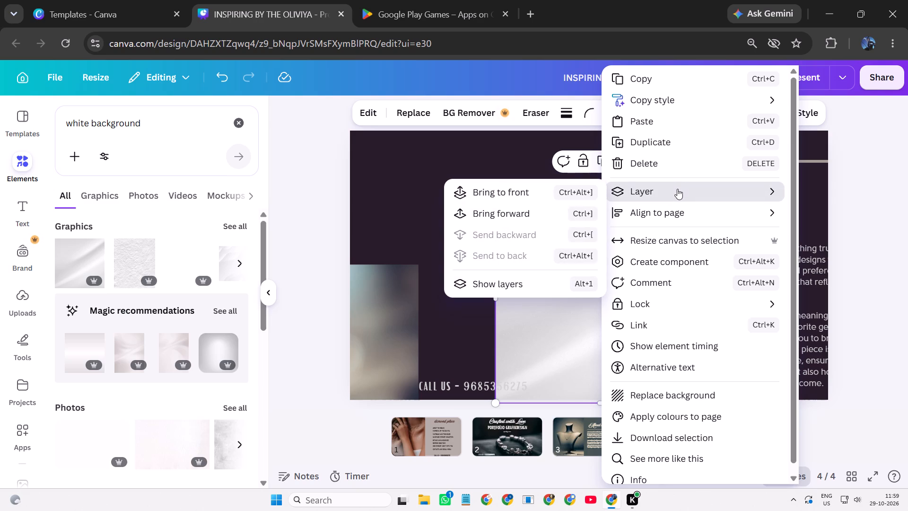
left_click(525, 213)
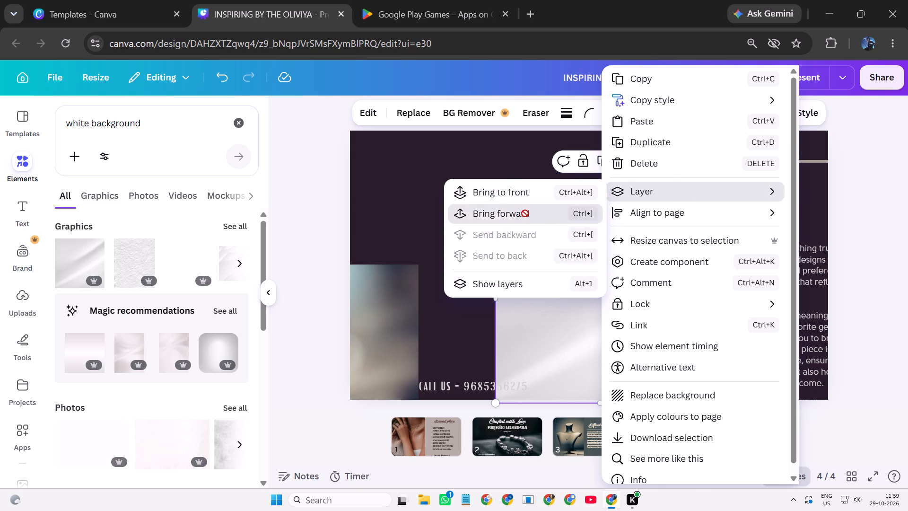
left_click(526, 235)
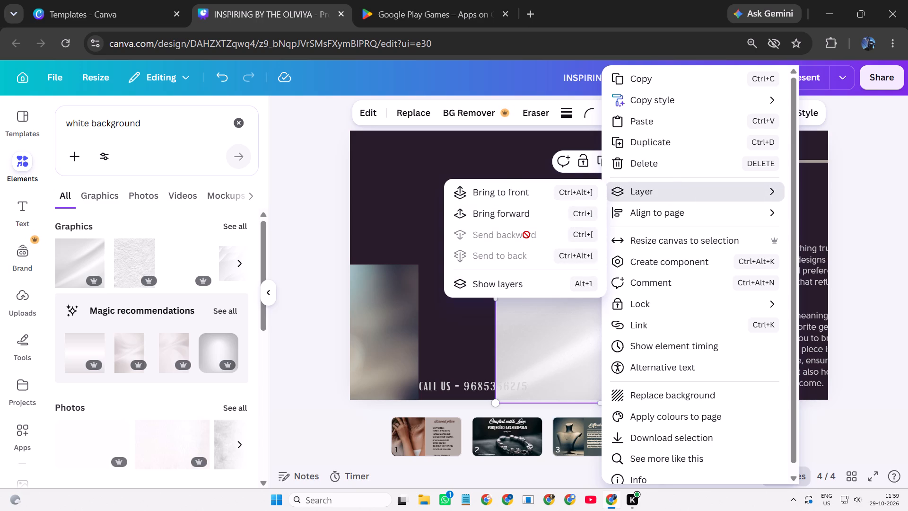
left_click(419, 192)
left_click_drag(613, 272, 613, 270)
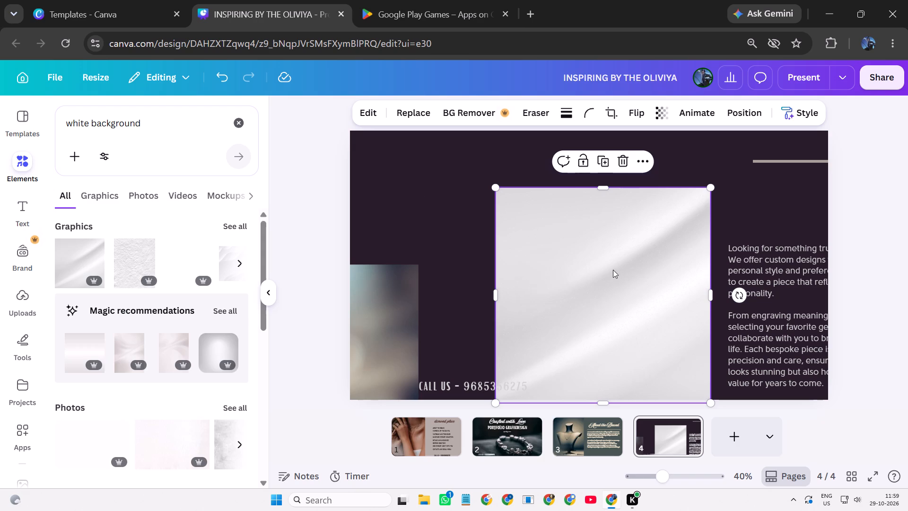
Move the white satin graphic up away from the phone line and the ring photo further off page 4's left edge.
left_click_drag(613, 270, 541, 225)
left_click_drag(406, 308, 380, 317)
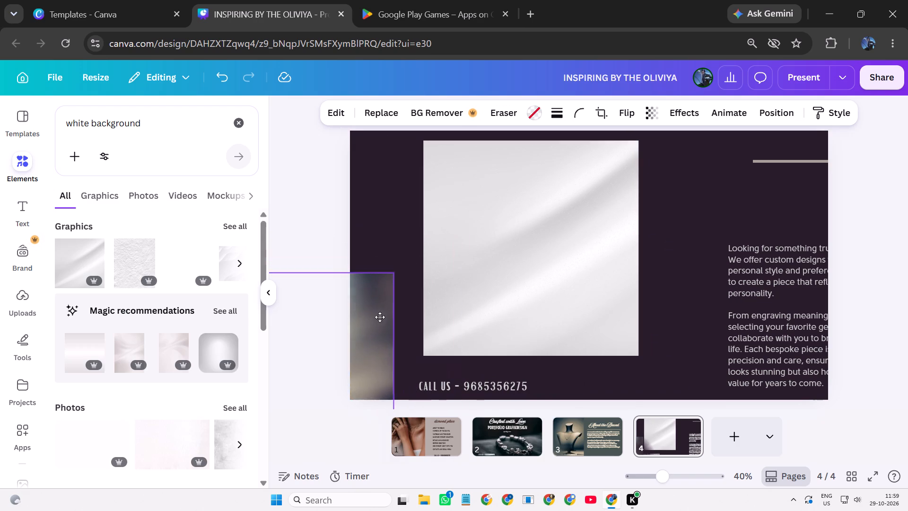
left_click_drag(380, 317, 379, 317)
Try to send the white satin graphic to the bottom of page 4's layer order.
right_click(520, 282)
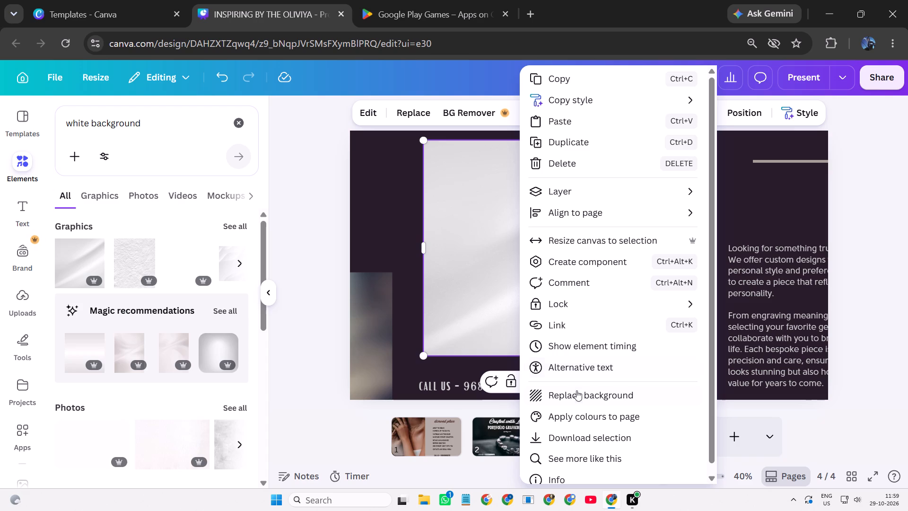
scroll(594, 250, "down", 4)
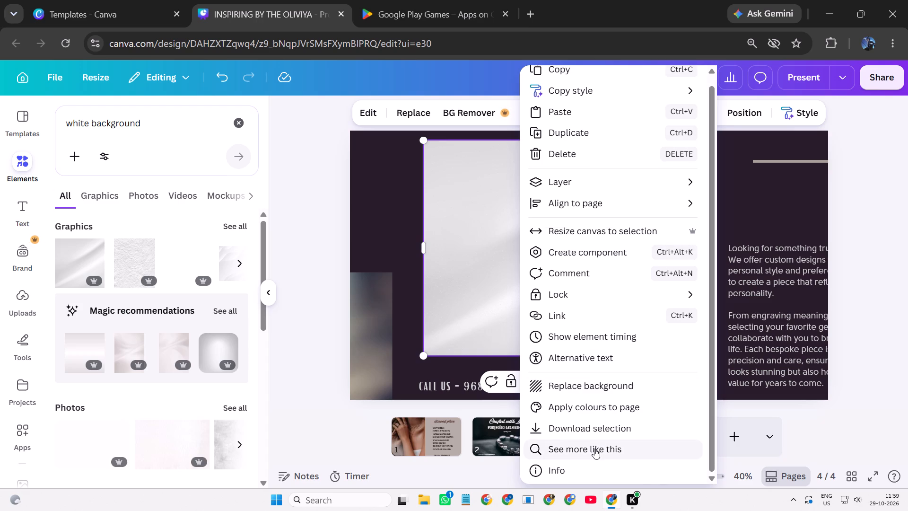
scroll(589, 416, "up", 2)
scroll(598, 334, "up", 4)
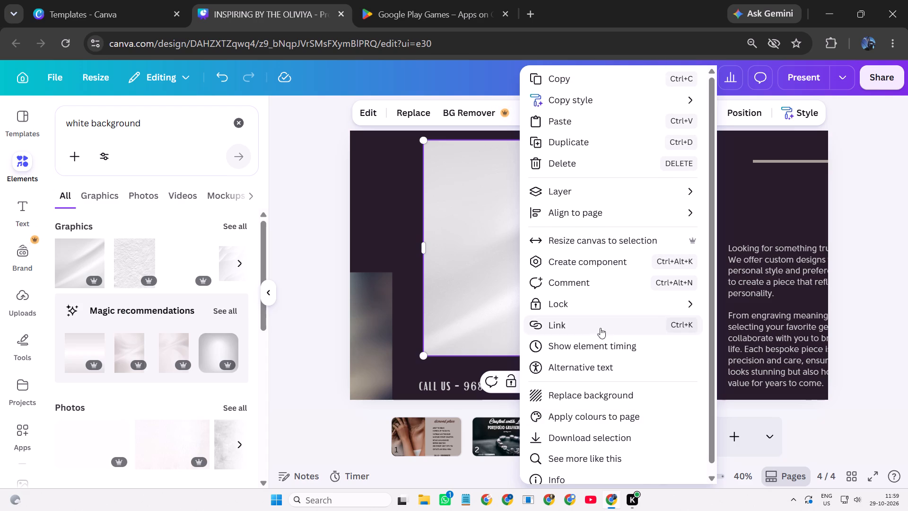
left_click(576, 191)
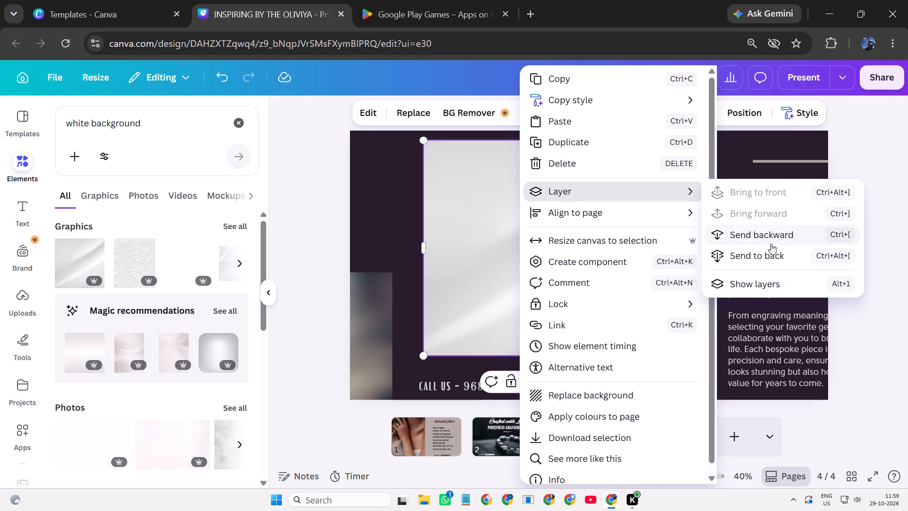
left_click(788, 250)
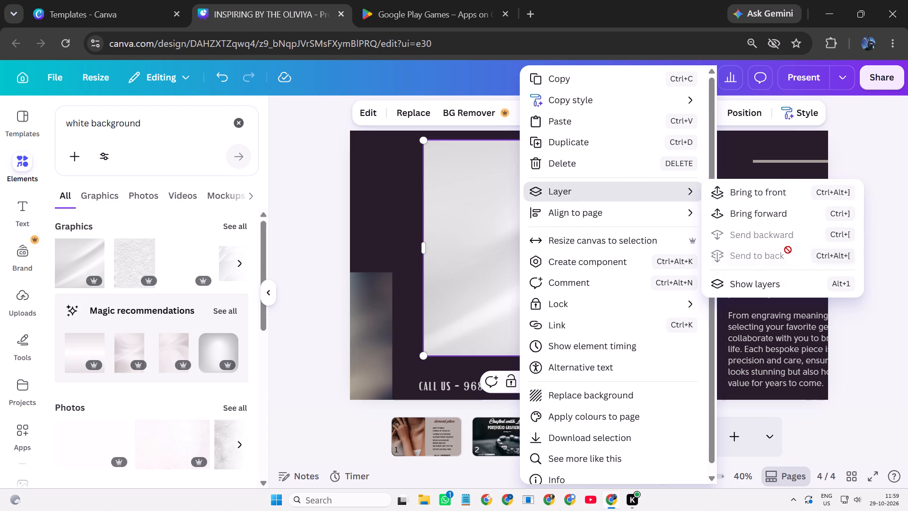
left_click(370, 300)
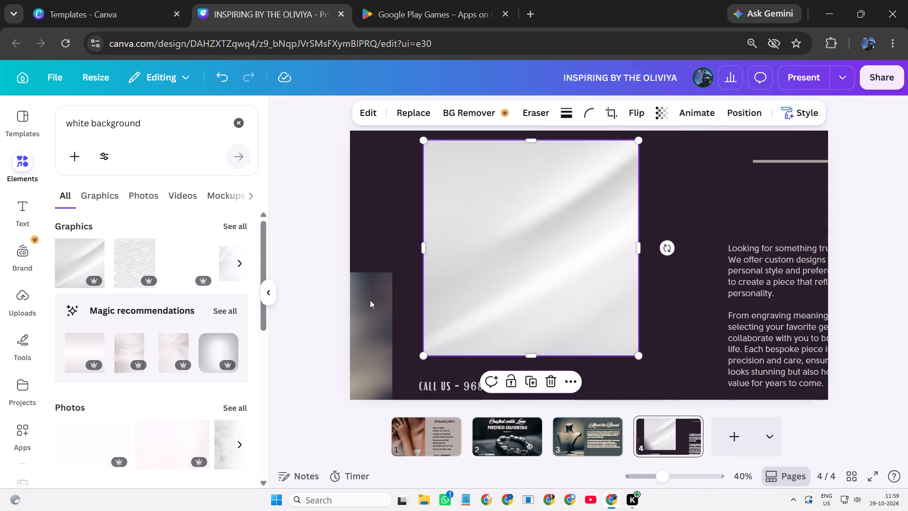
Overlap the ring photo with the white satin graphic and send the satin graphic behind the photo.
left_click_drag(375, 305, 498, 279)
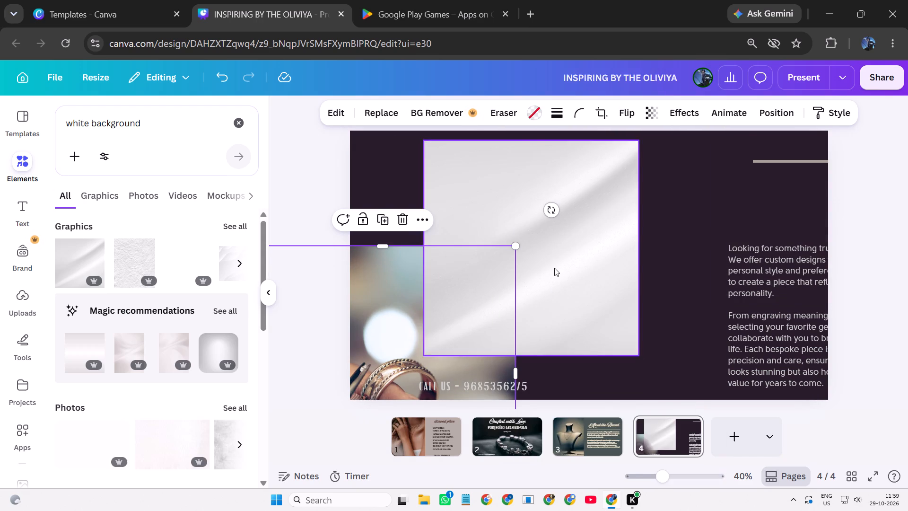
right_click(555, 268)
scroll(655, 351, "down", 1)
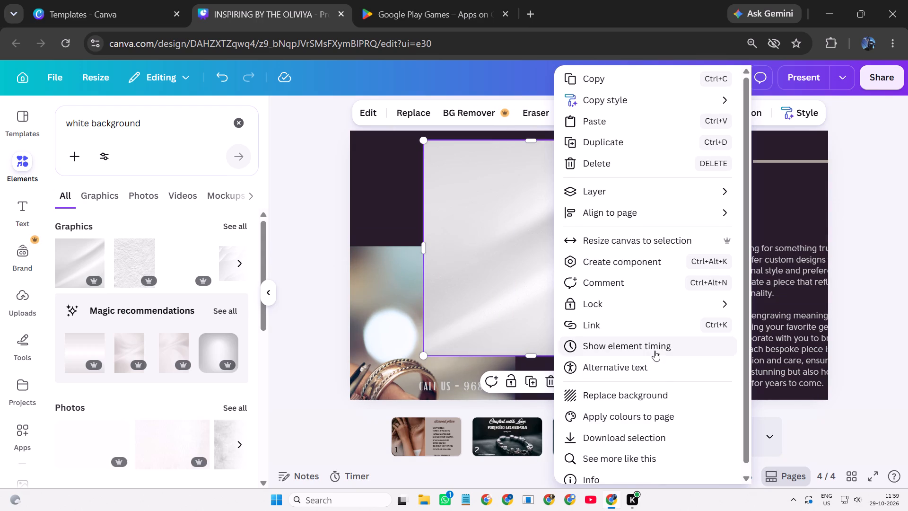
scroll(724, 298, "down", 2)
left_click(794, 212)
right_click(576, 252)
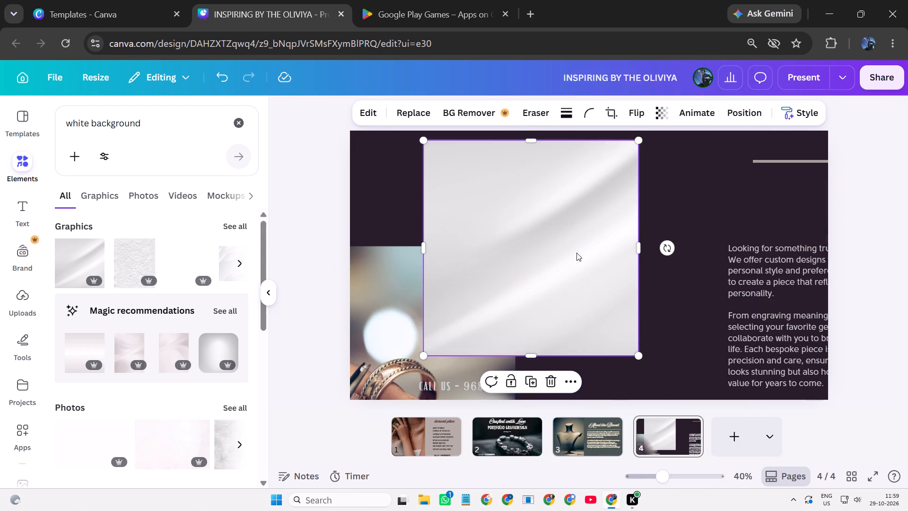
left_click(624, 187)
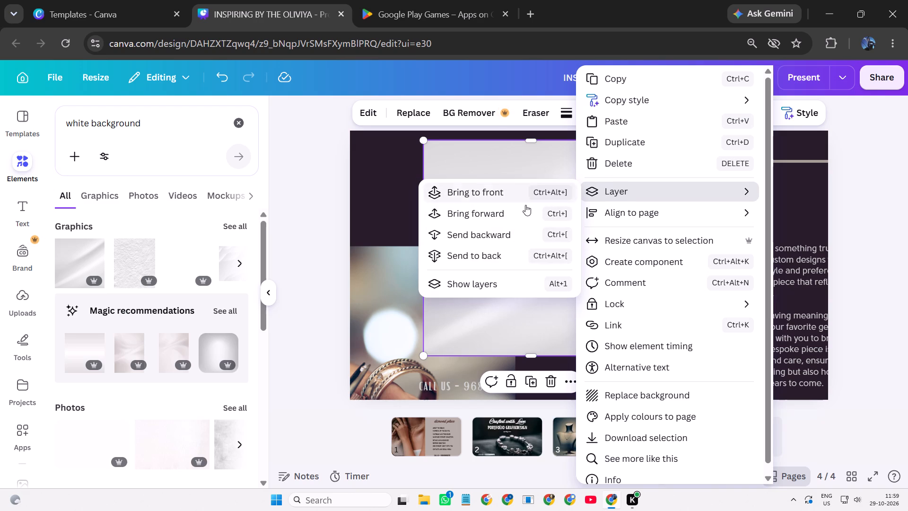
left_click(500, 213)
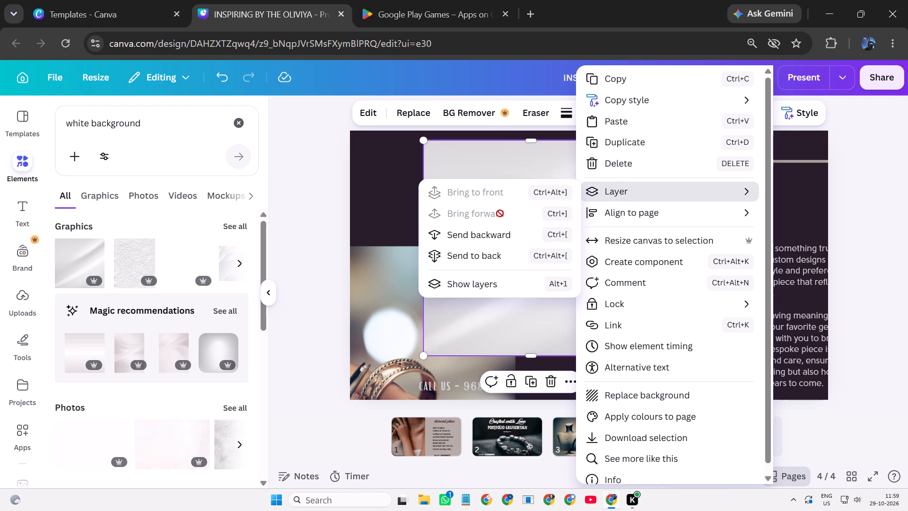
left_click(463, 228)
left_click(437, 230)
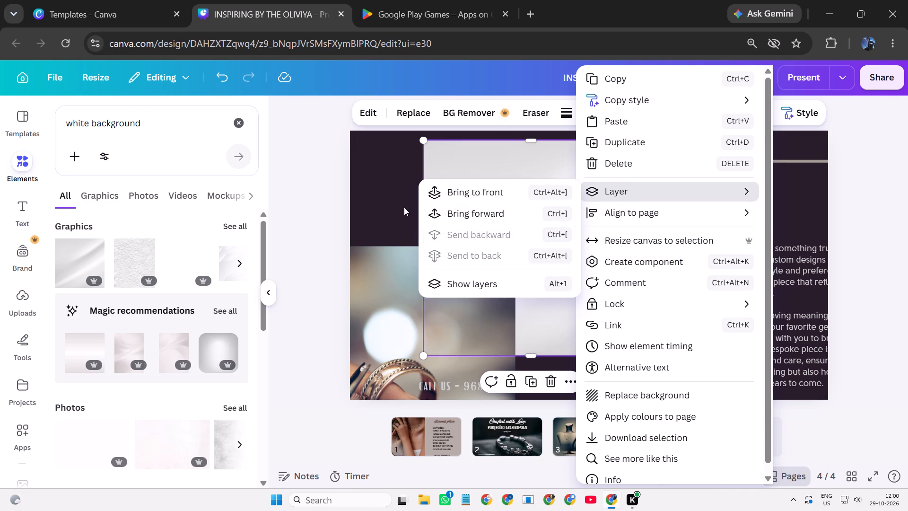
left_click(404, 207)
Place the satin graphic in page 4's top-left corner and stretch it past the right page edge, about 1,986 wide.
left_click_drag(602, 255, 523, 242)
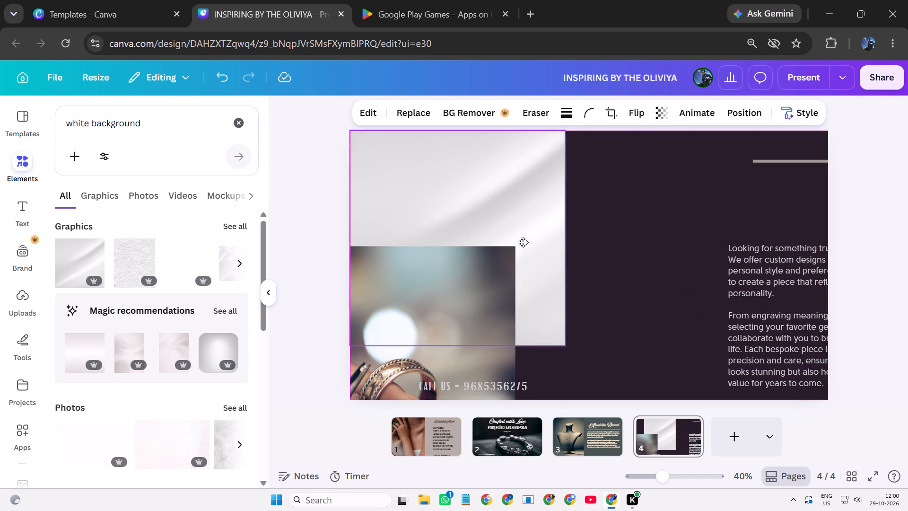
left_click_drag(523, 242, 530, 243)
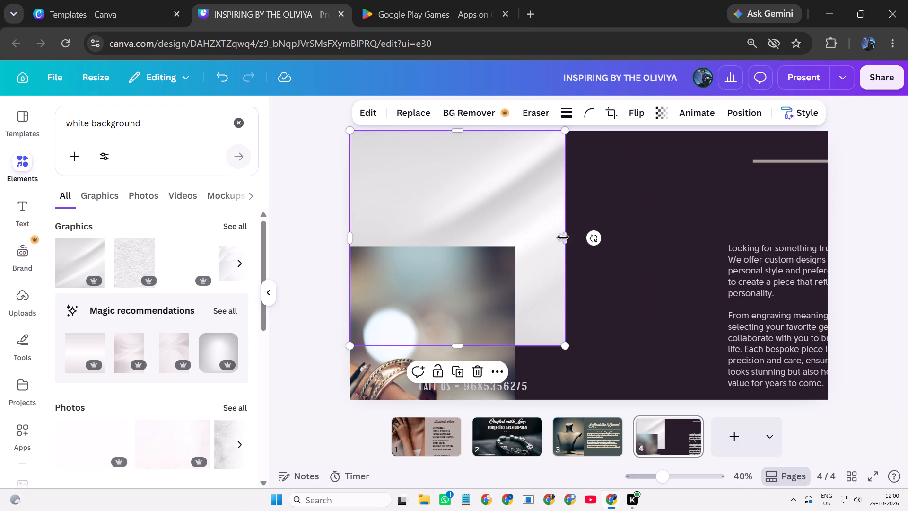
left_click_drag(565, 239, 832, 239)
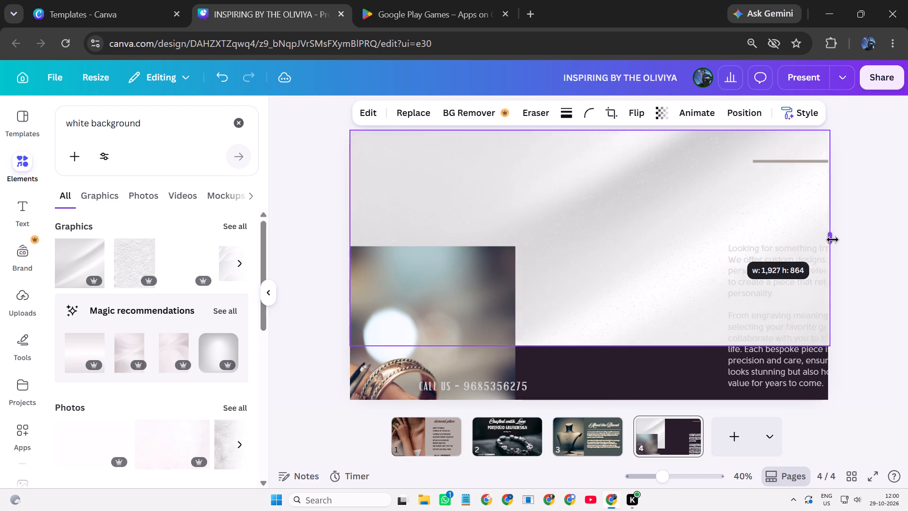
left_click_drag(832, 239, 844, 239)
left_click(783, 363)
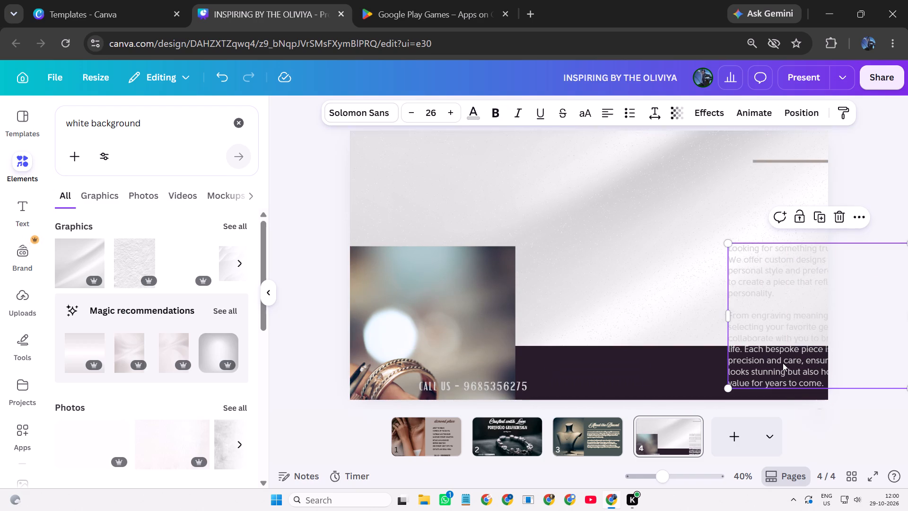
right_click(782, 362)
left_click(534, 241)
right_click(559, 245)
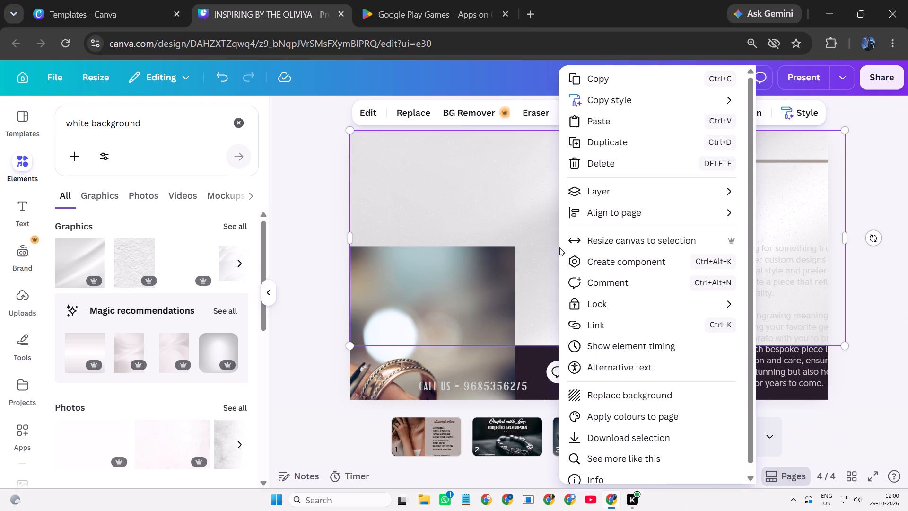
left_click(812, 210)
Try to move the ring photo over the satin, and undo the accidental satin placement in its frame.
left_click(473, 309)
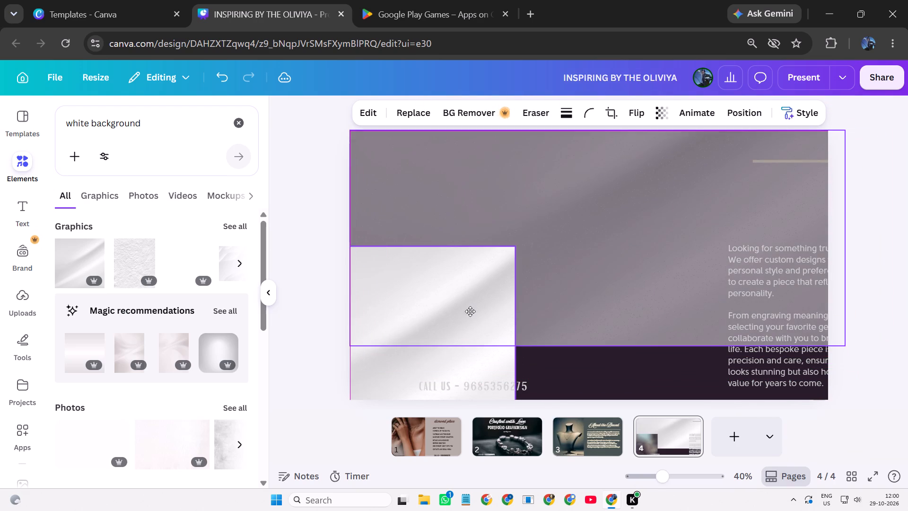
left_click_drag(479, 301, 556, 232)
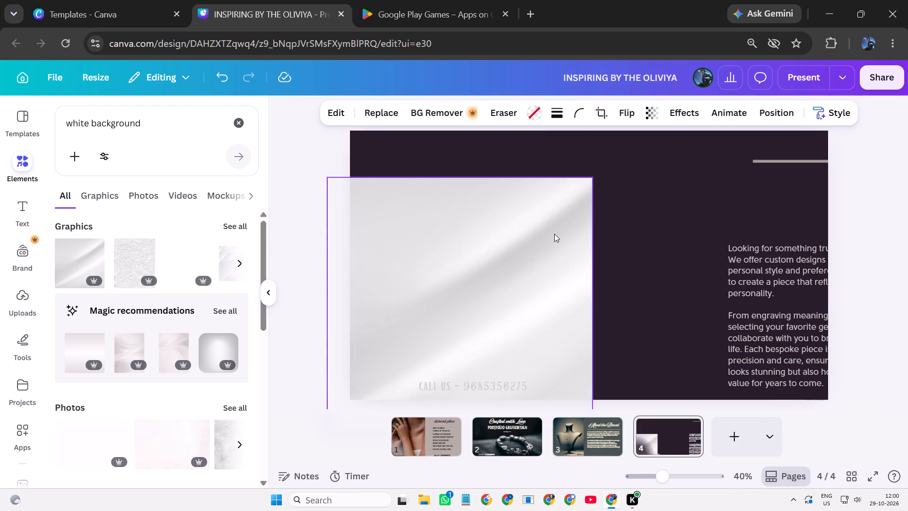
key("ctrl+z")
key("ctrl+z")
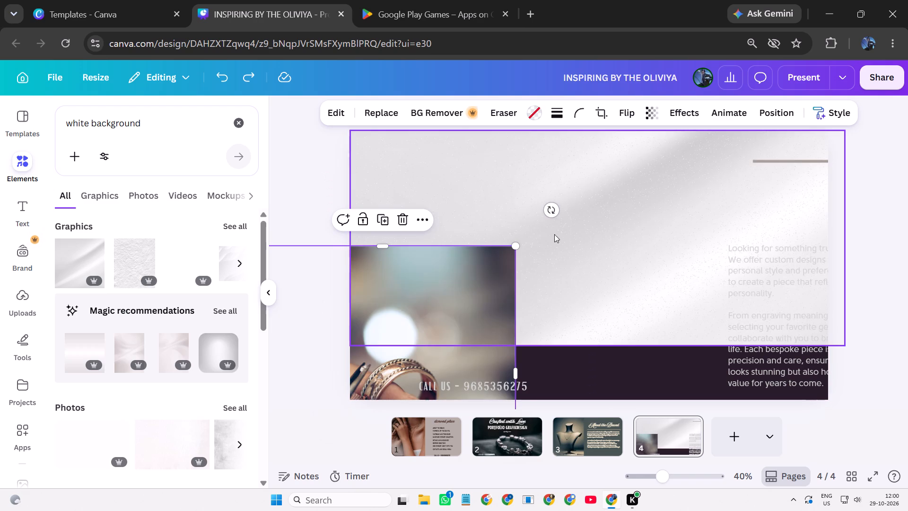
Stretch the satin graphic down to the bottom edge of page 4 so it covers the whole page.
left_click(600, 347)
left_click(599, 317)
left_click_drag(595, 345, 595, 393)
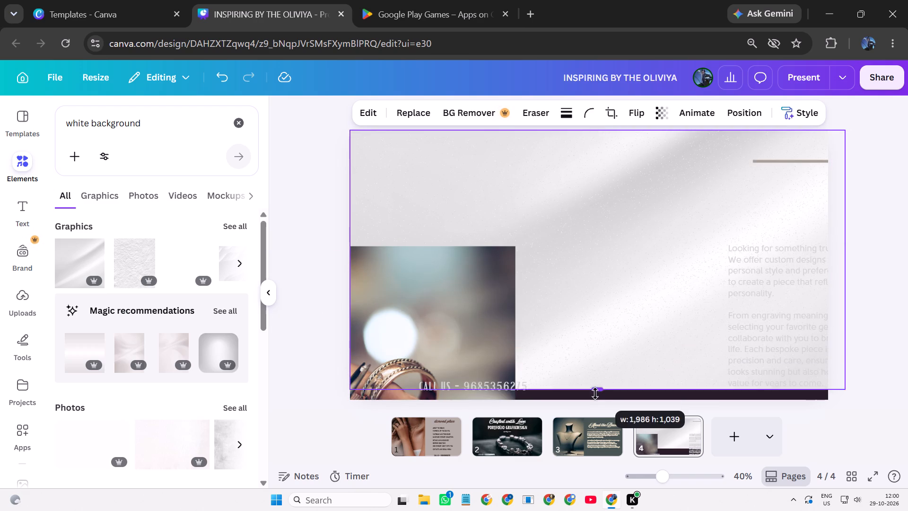
left_click_drag(595, 393, 593, 402)
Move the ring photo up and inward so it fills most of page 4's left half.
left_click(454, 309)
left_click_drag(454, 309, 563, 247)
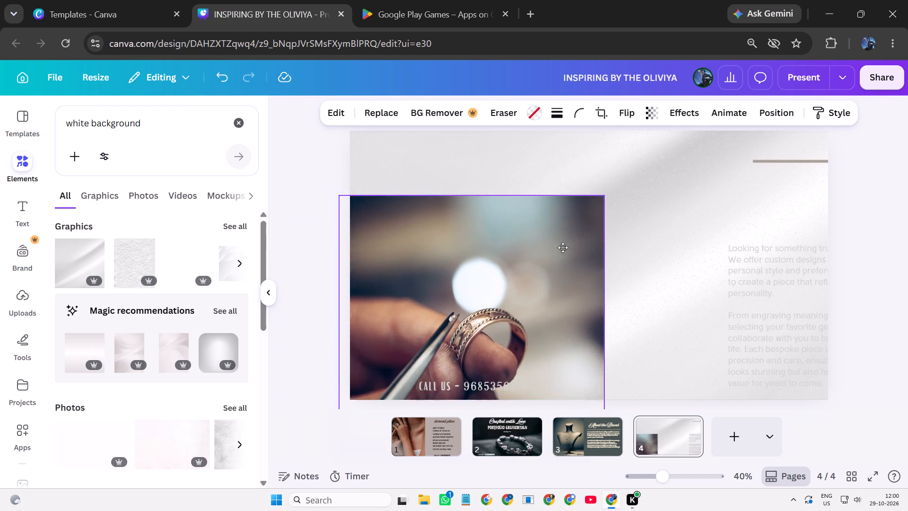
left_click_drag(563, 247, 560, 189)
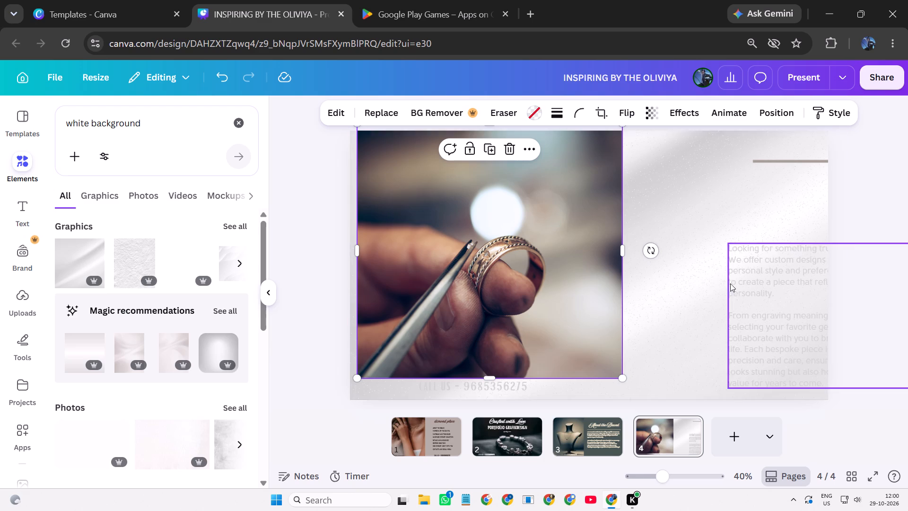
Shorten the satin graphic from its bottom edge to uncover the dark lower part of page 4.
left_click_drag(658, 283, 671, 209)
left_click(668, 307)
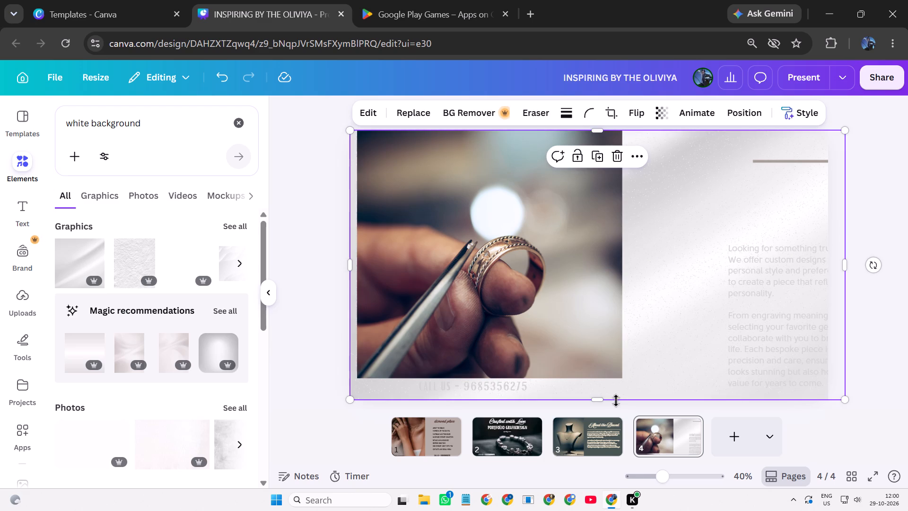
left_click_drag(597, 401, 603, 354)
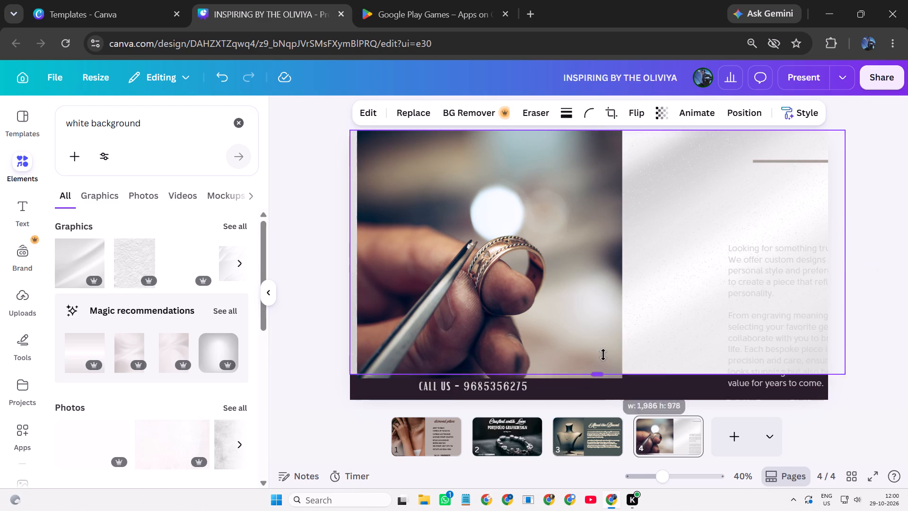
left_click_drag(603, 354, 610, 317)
Move the ring photo up and partly off the left edge of page 4.
left_click(649, 357)
left_click_drag(595, 321, 441, 271)
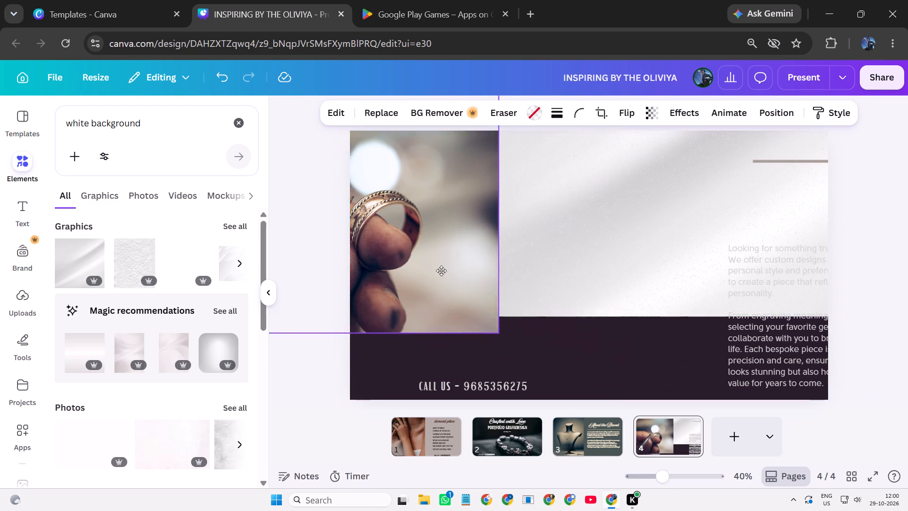
left_click_drag(441, 271, 433, 271)
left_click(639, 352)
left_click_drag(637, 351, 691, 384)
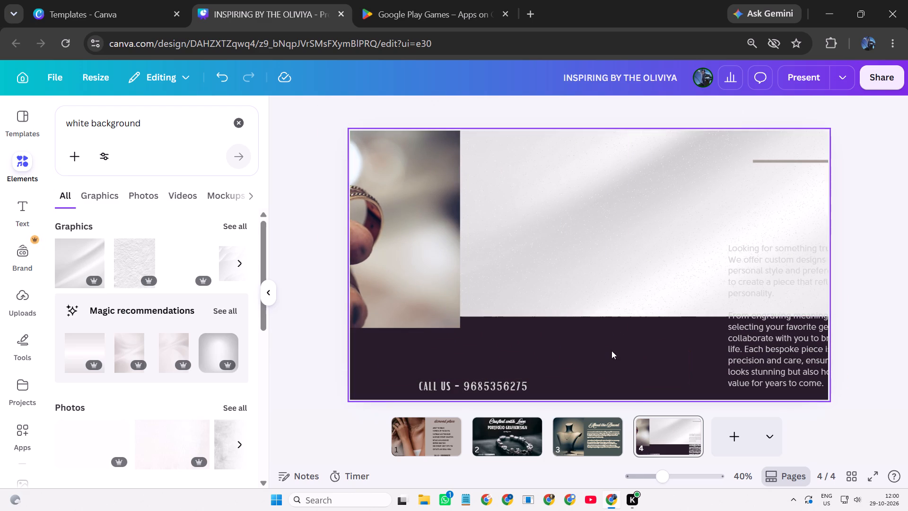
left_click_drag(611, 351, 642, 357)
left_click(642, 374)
Move the satin graphic down to page 4's bottom edge and stretch its top edge up to cover the full page.
left_click_drag(621, 247, 636, 319)
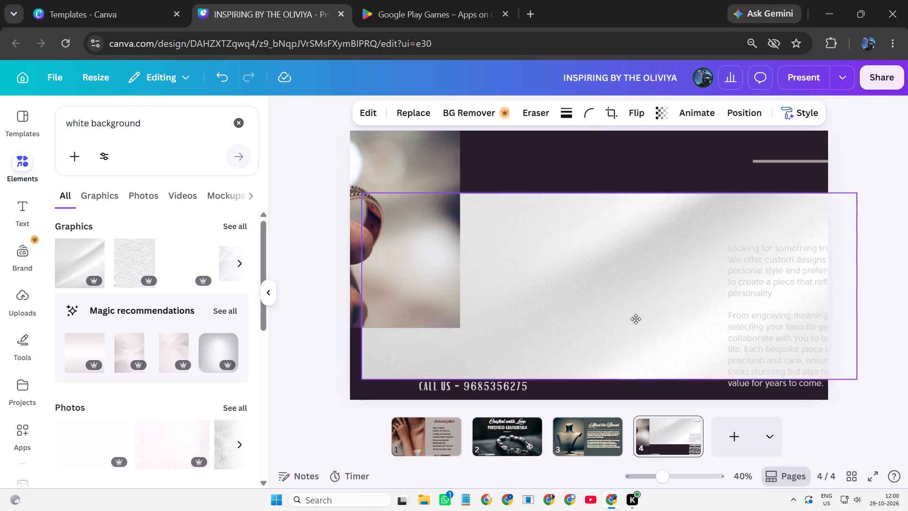
left_click_drag(636, 319, 607, 333)
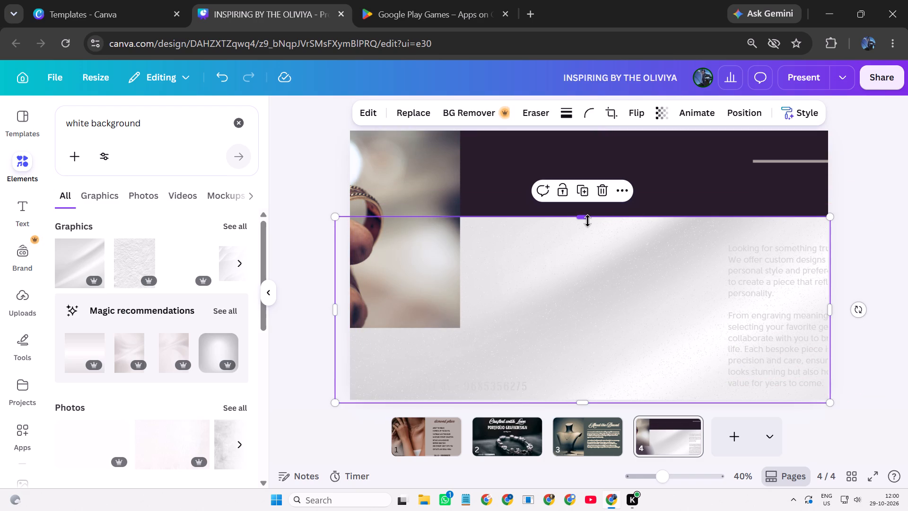
left_click_drag(587, 220, 593, 133)
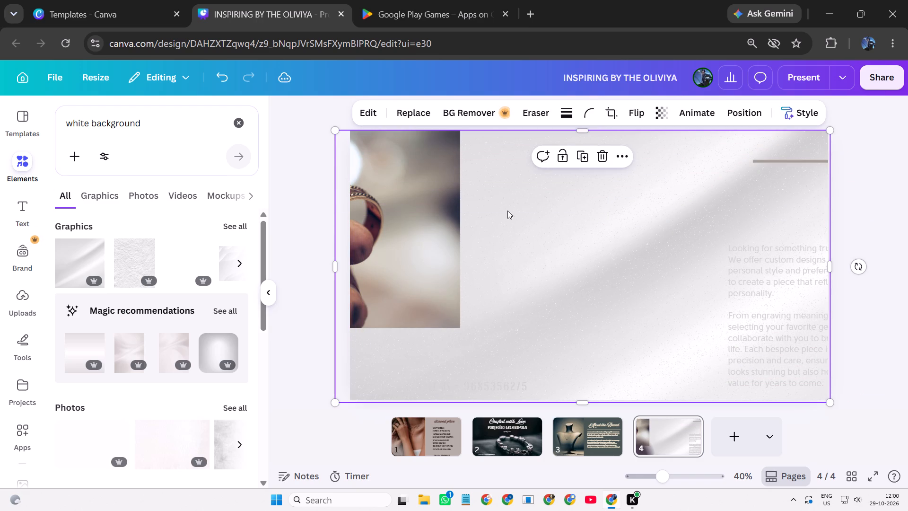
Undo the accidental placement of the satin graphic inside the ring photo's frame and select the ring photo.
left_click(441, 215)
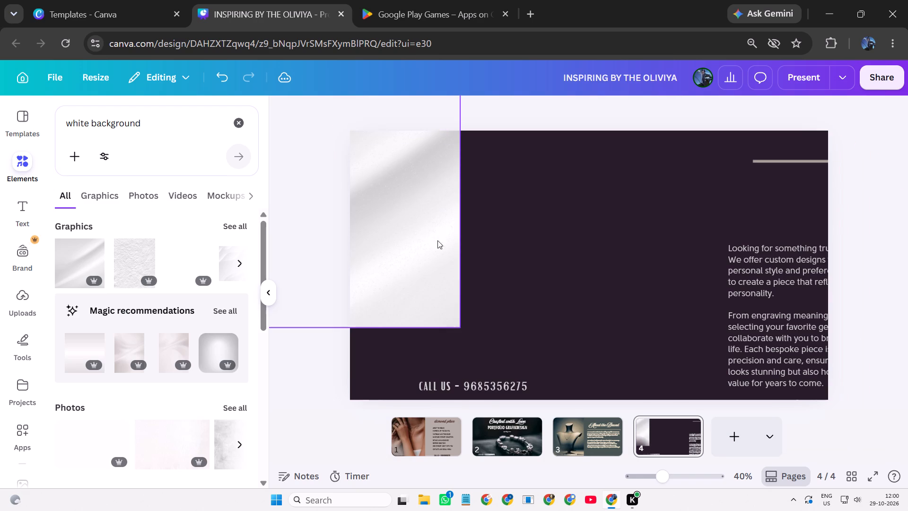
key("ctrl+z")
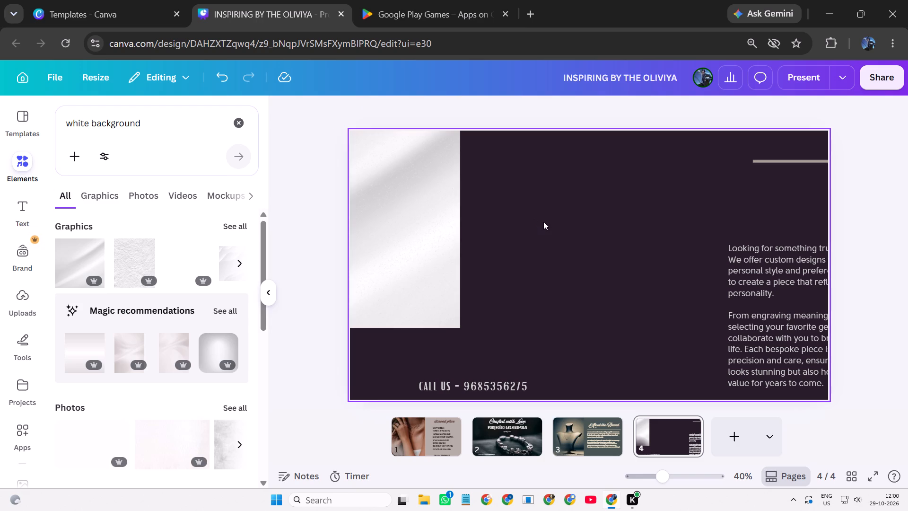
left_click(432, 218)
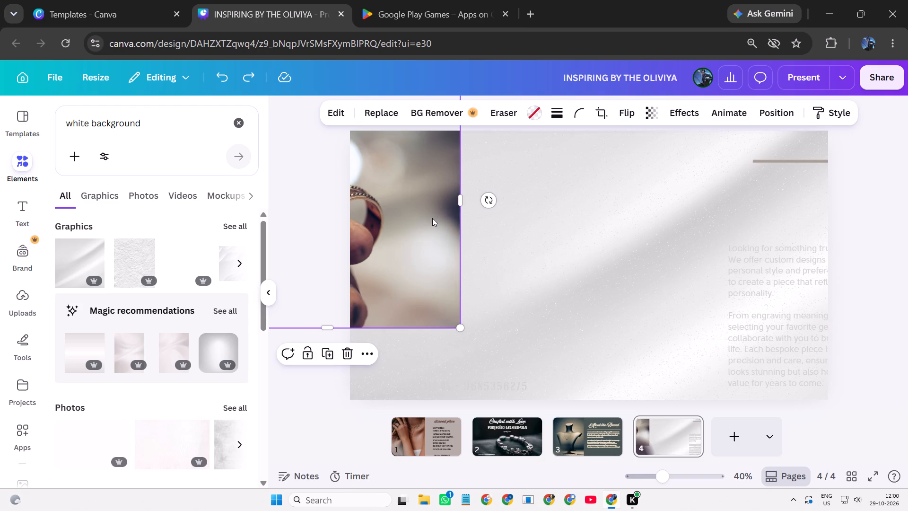
Move the ring photo back onto page 4 against its left edge and stretch its bottom edge to the page's bottom.
left_click_drag(432, 218, 584, 278)
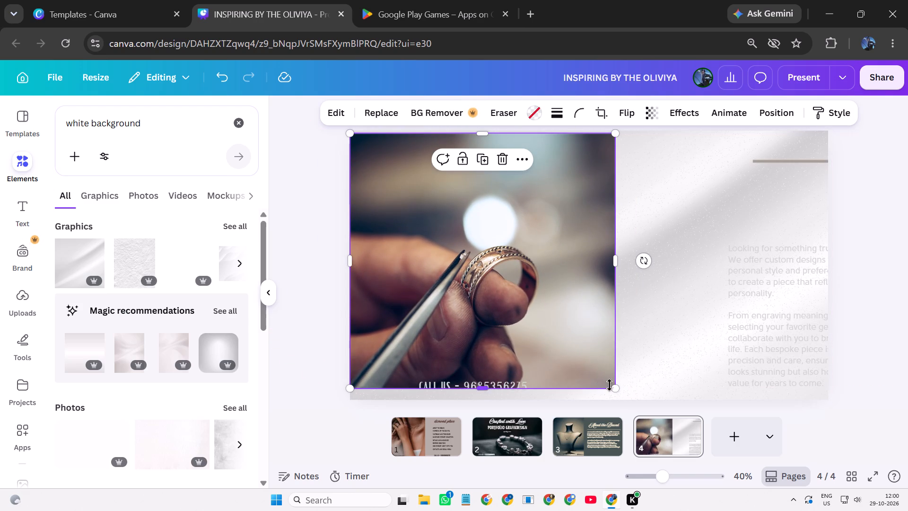
left_click_drag(489, 387, 491, 401)
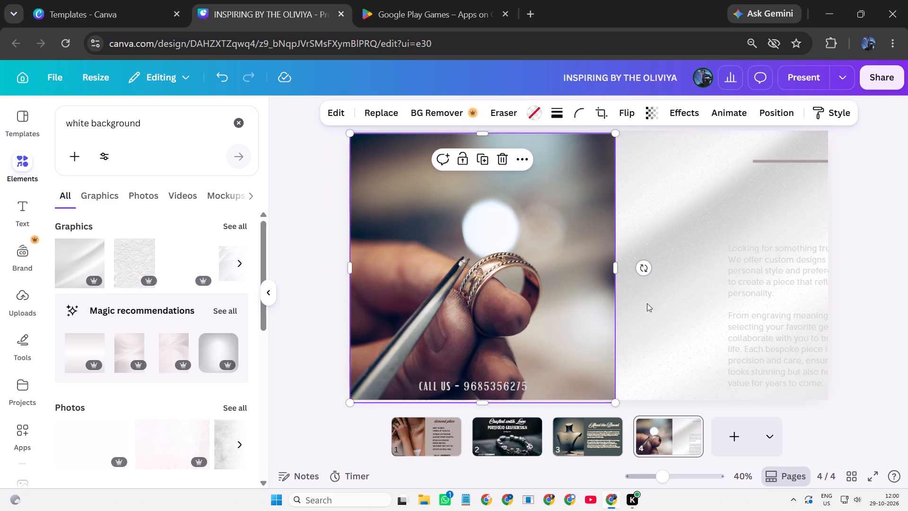
Move the custom-design body text left so it fits on page 4 beside the ring photo.
left_click(655, 300)
left_click(763, 265)
left_click_drag(763, 265, 699, 265)
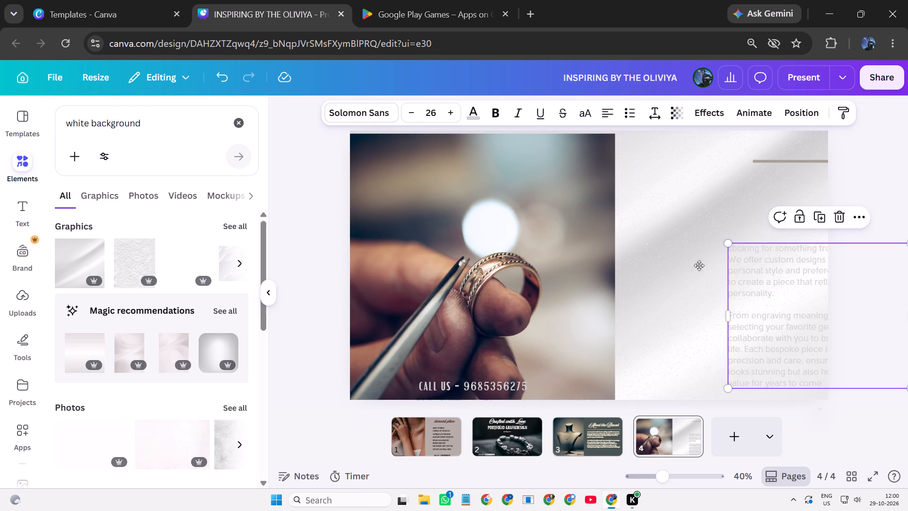
left_click_drag(699, 265, 678, 265)
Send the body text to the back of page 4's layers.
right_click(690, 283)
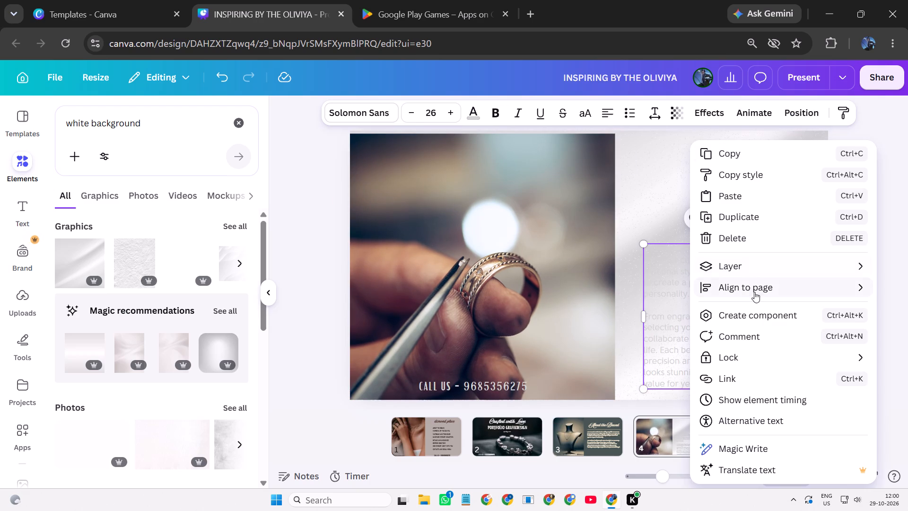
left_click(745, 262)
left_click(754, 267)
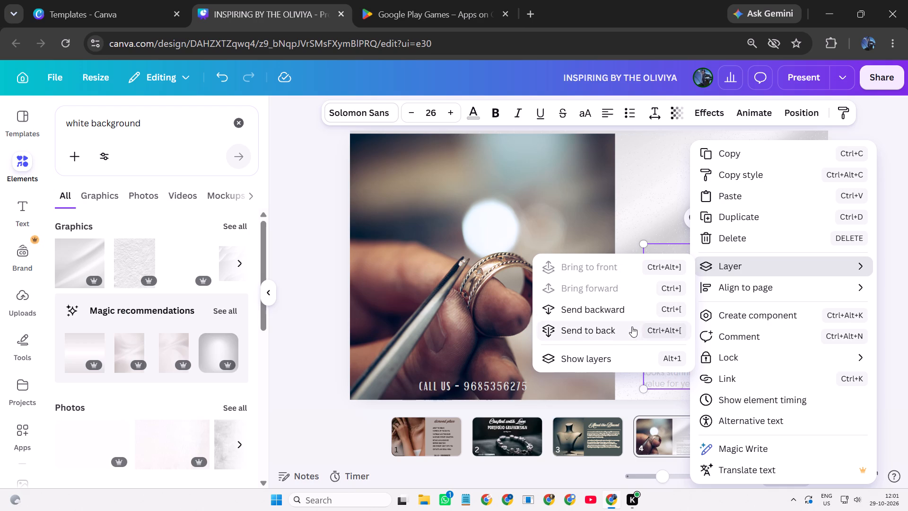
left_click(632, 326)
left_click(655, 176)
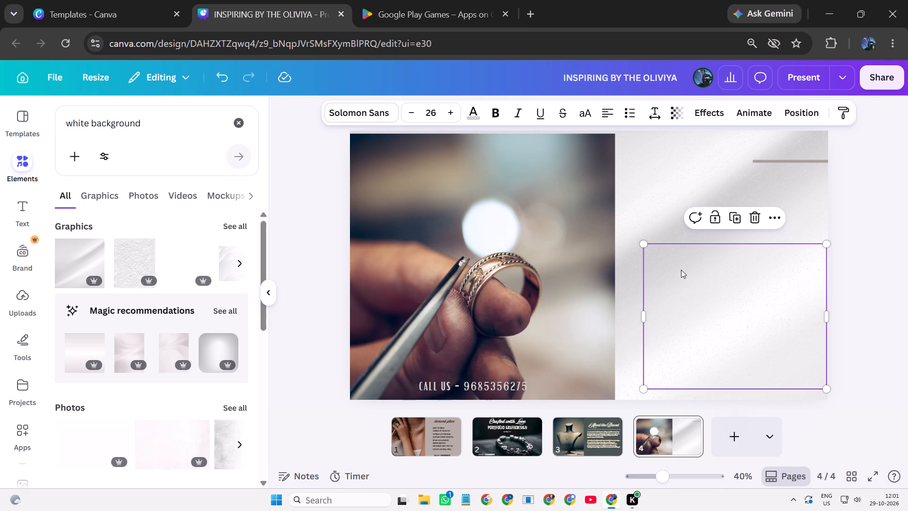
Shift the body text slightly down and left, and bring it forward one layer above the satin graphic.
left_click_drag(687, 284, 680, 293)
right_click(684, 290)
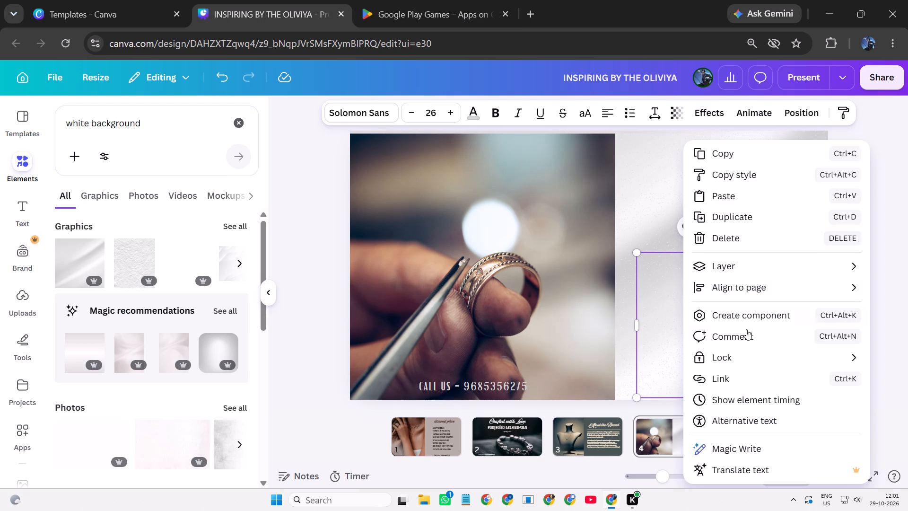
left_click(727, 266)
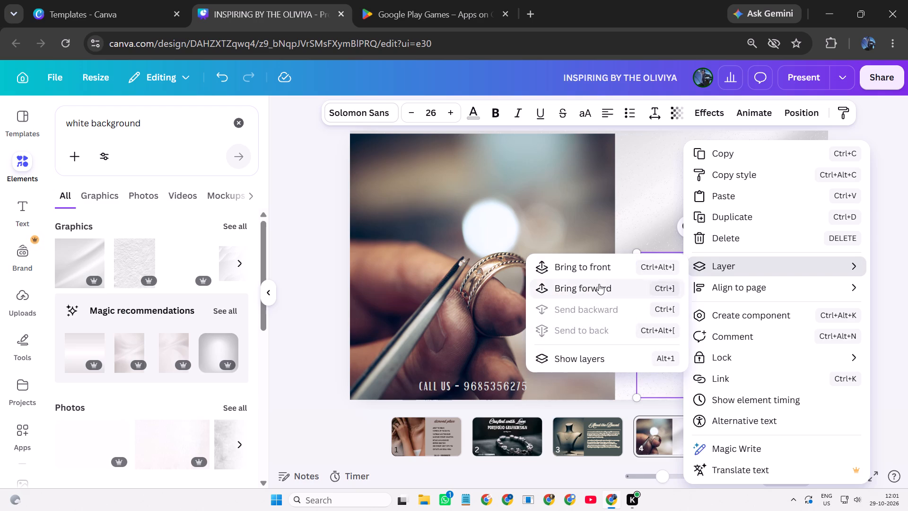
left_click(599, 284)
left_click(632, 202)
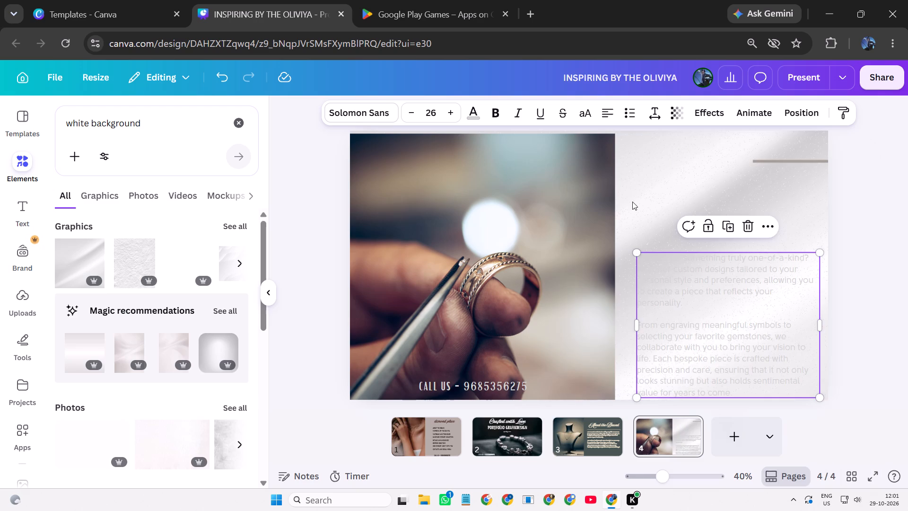
Reposition the body text within the satin area beside the ring photo, leaving a small margin at the page's bottom.
left_click_drag(681, 319, 698, 289)
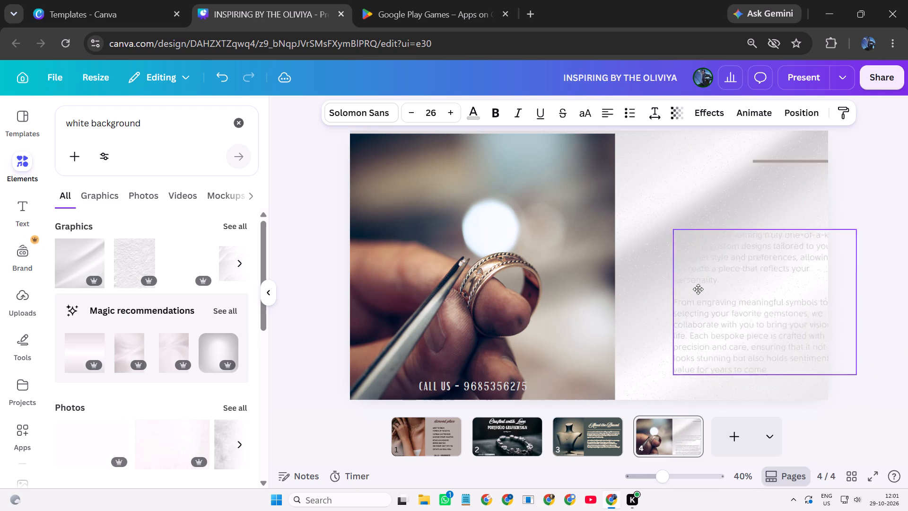
left_click_drag(698, 289, 682, 303)
left_click_drag(678, 292, 673, 299)
scroll(682, 287, "up", 3)
scroll(703, 242, "down", 1)
scroll(591, 351, "down", 2)
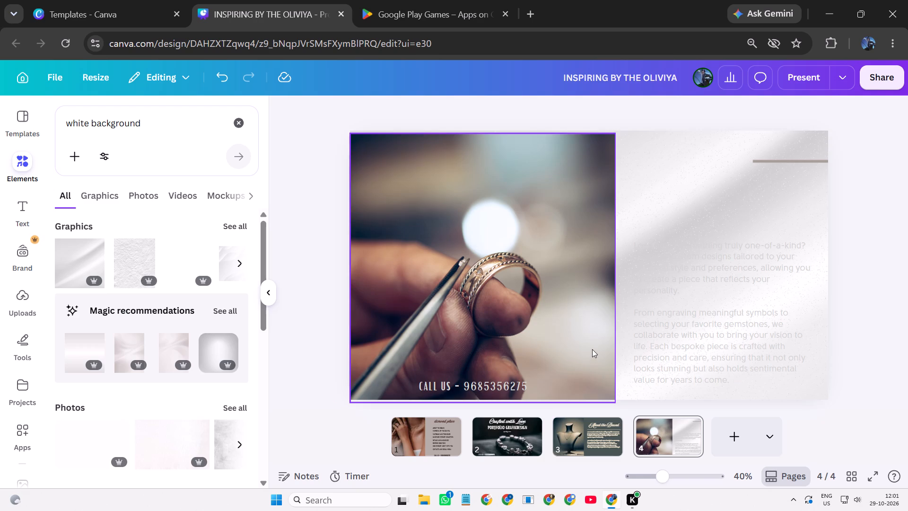
Move the brown divider line fully onto the page, just above the body text.
left_click(807, 161)
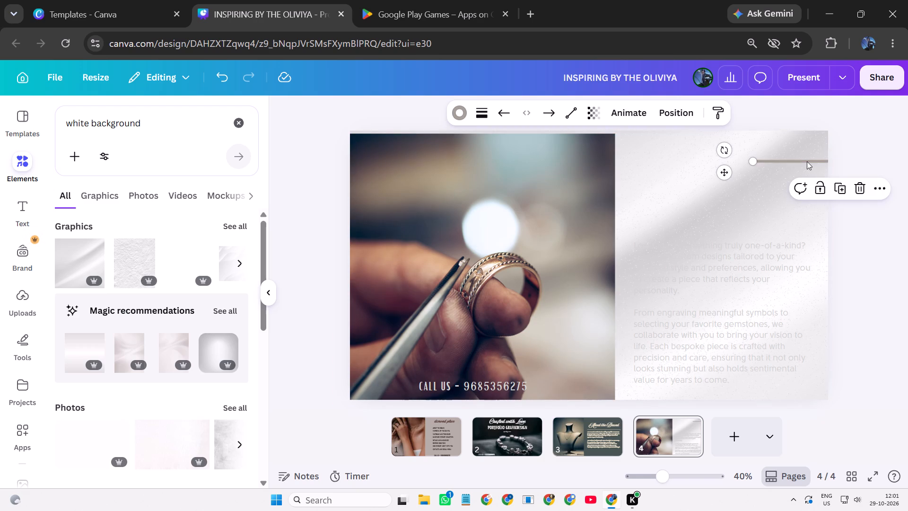
left_click_drag(807, 161, 681, 216)
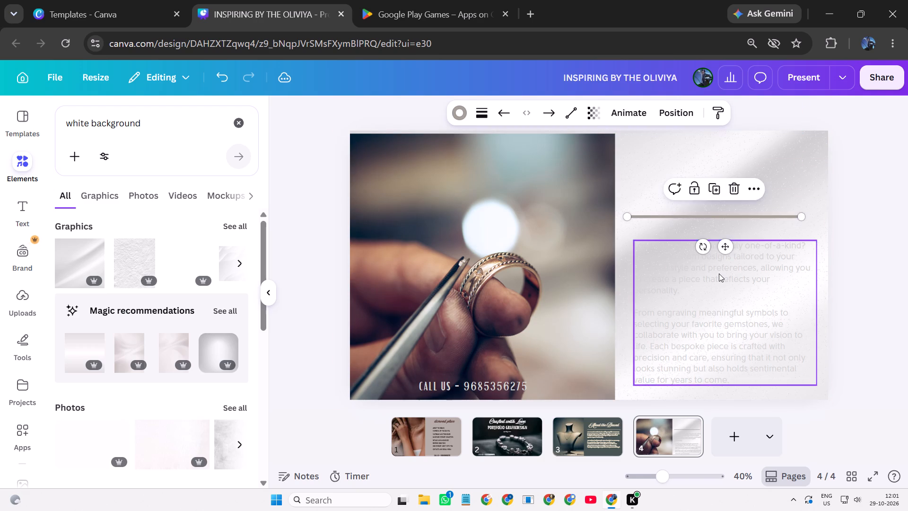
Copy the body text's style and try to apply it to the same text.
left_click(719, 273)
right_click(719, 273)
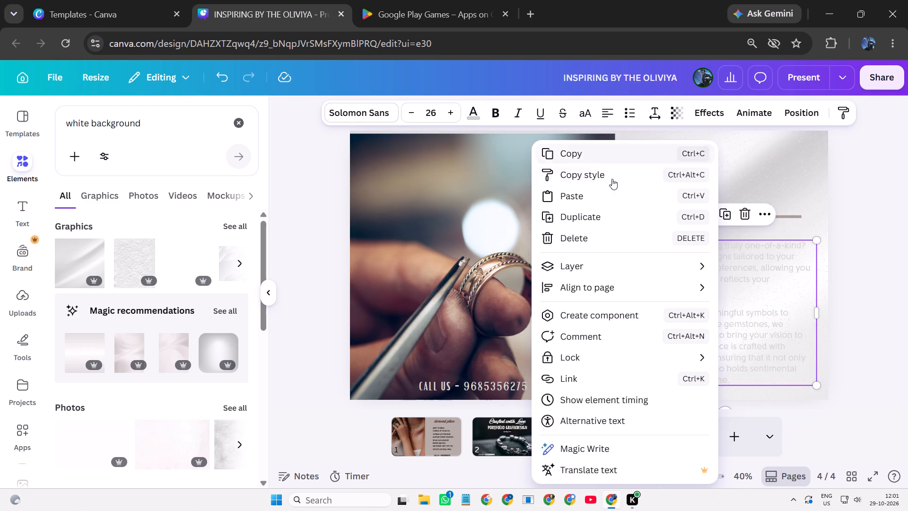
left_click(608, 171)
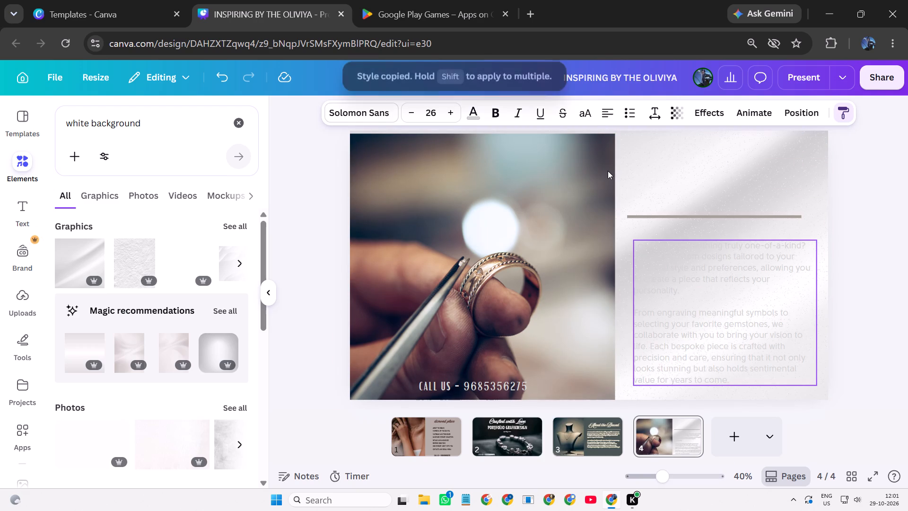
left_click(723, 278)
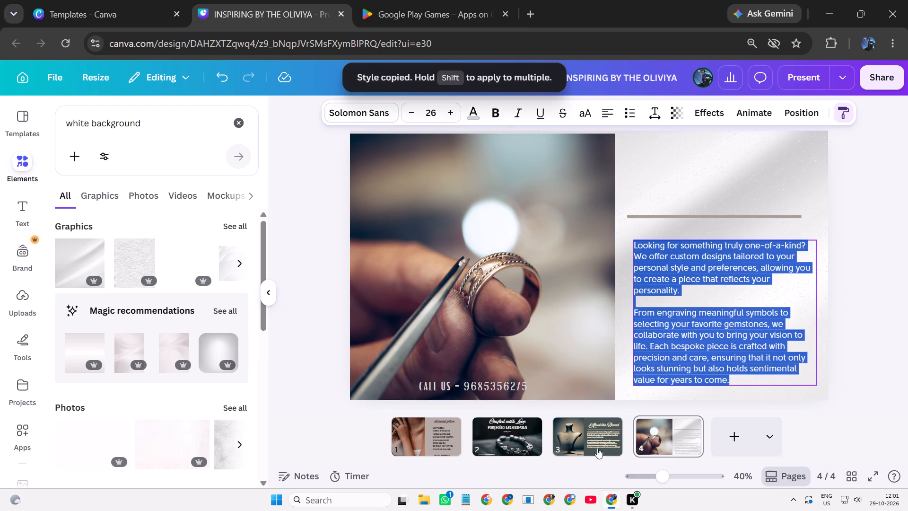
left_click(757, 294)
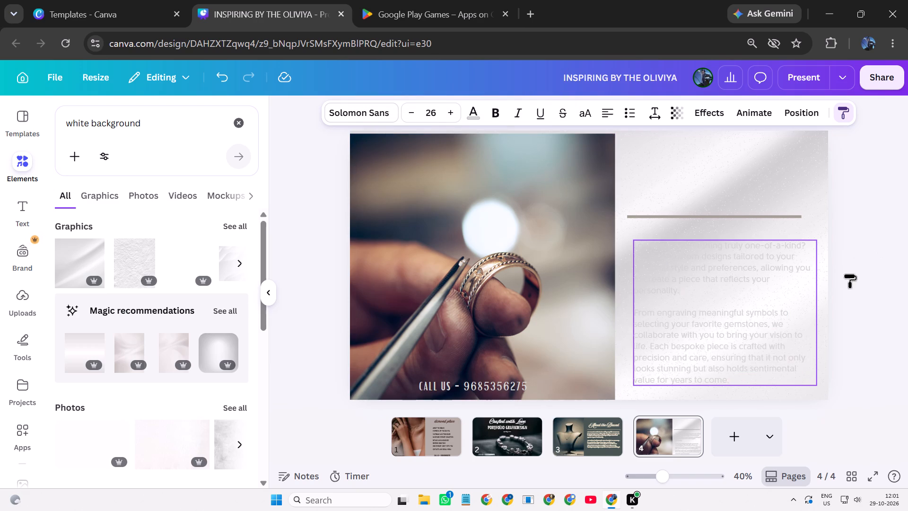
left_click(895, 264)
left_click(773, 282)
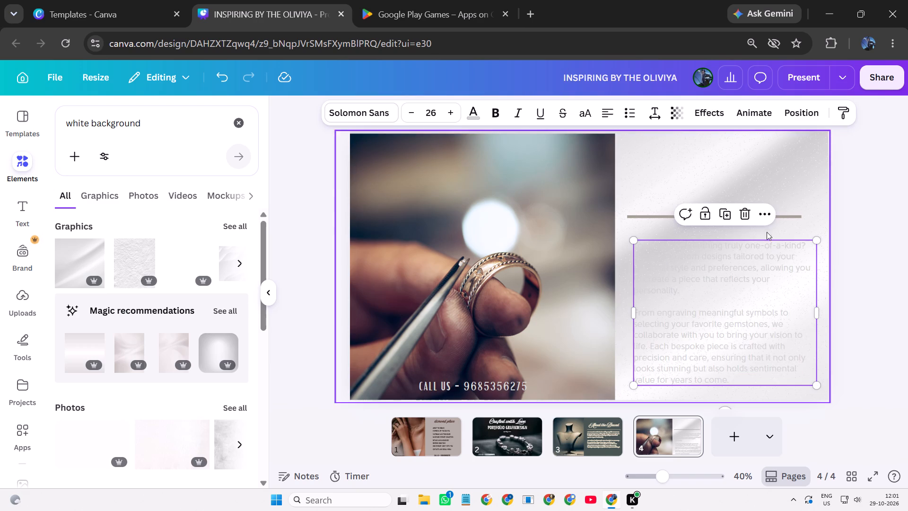
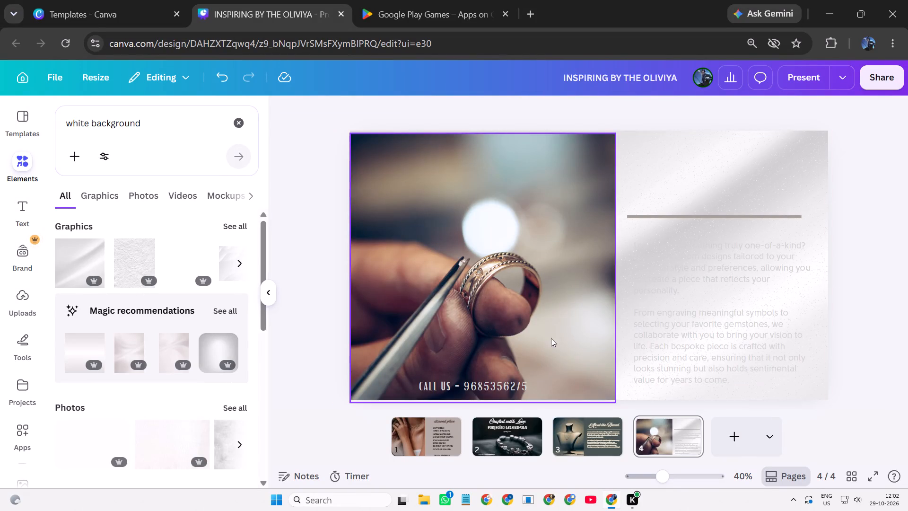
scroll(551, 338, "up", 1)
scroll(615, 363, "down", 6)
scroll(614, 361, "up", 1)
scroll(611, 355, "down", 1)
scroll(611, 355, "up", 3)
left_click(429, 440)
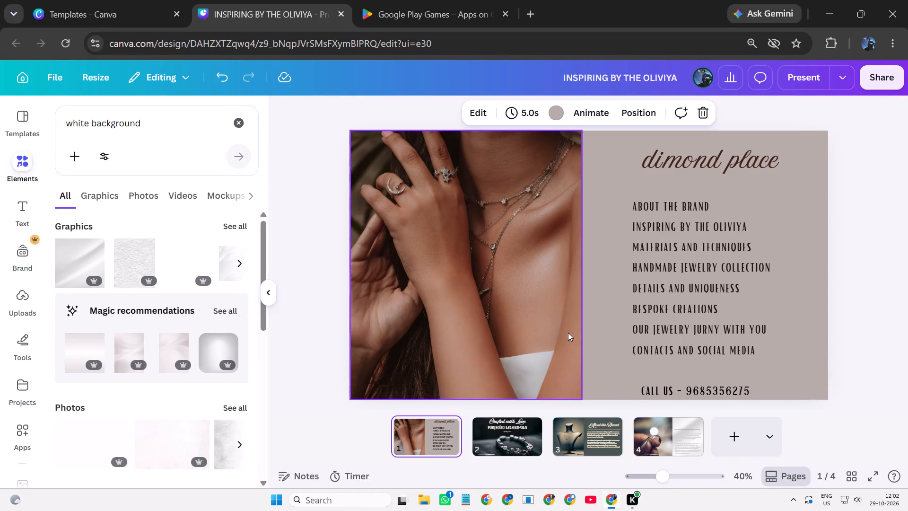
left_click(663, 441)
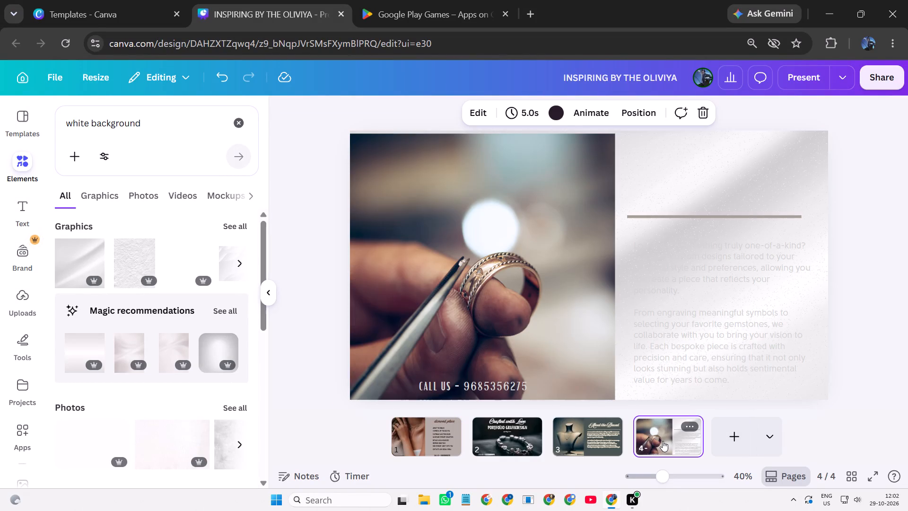
Add a new page after page 4 and return to page 4.
left_click(734, 429)
scroll(704, 381, "up", 3)
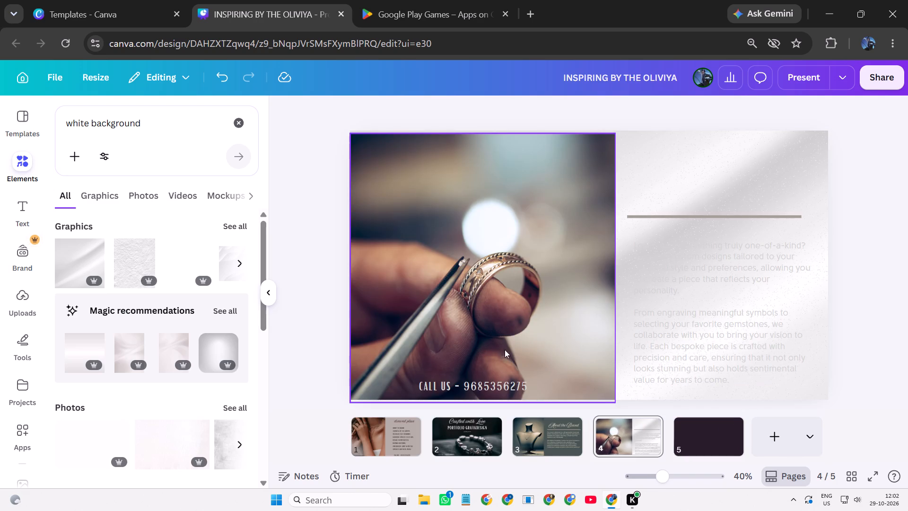
Move the ring photo aside on page 4 and delete the white satin graphic behind it.
left_click_drag(554, 316, 392, 329)
left_click(482, 267)
left_click(546, 281)
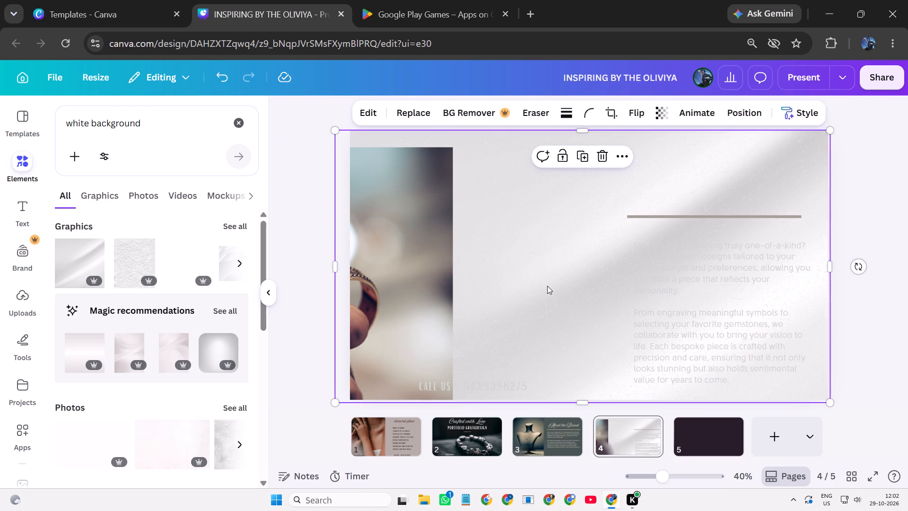
left_click(547, 286)
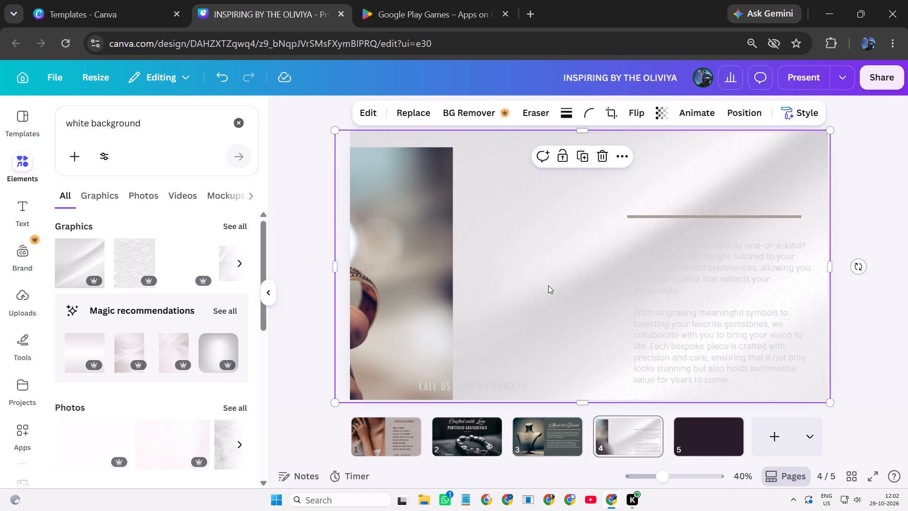
right_click(548, 285)
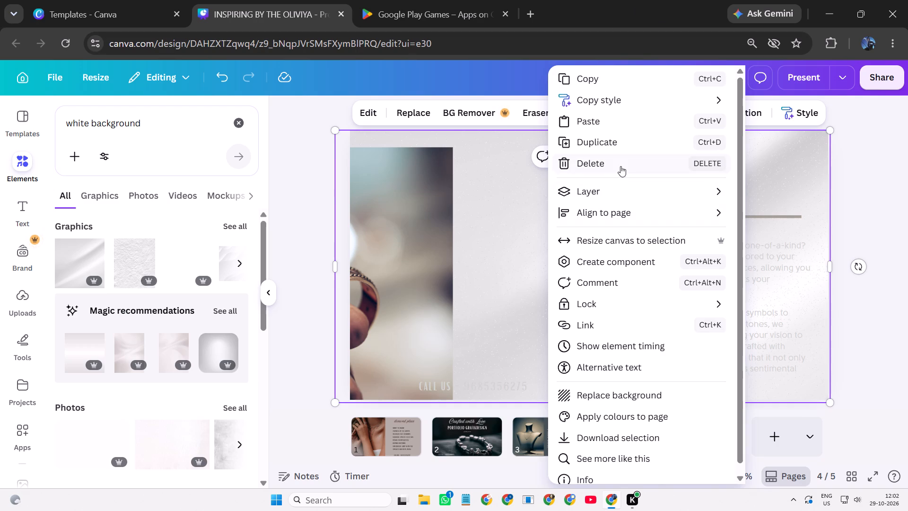
left_click(620, 166)
Move the ring photo back so it fills the left part of page 4, beside the text area.
left_click_drag(397, 261, 462, 250)
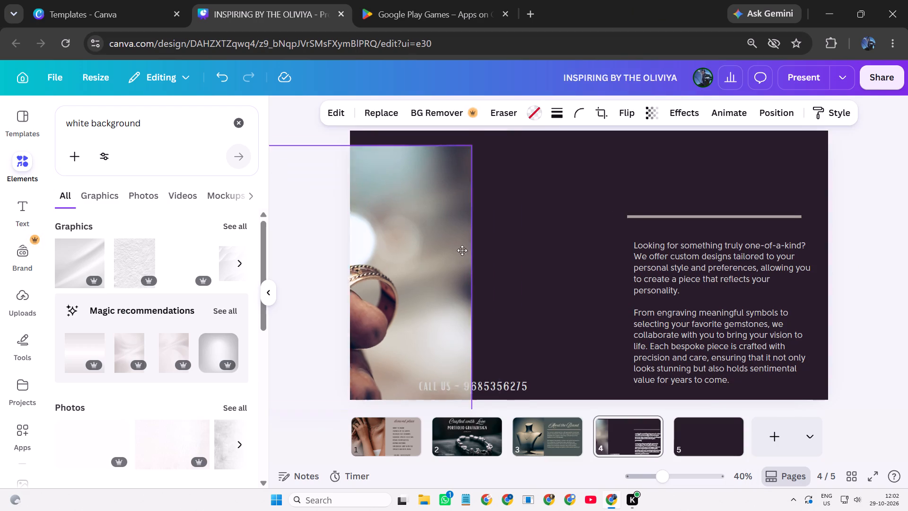
left_click_drag(462, 250, 558, 247)
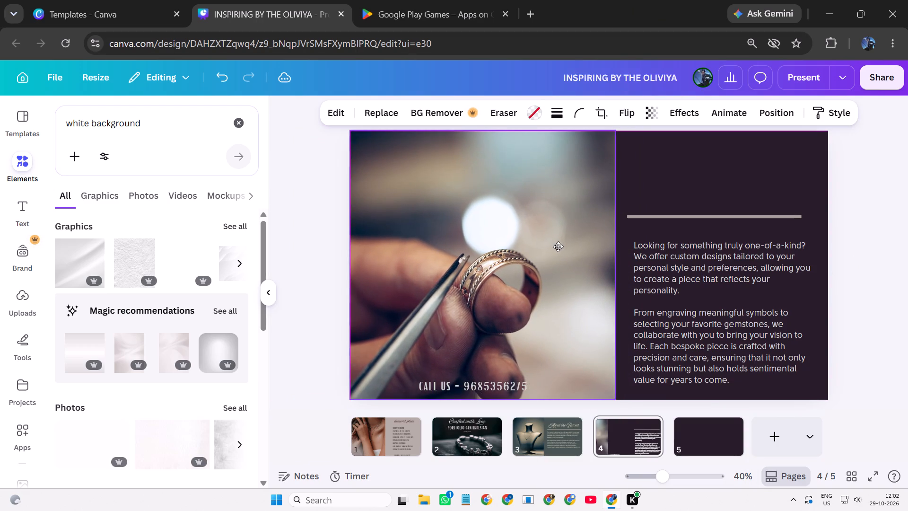
Move the "Bespoke Creations" heading down onto page 4, just above the divider line in the dark text area.
left_click_drag(558, 247, 559, 246)
left_click(692, 276)
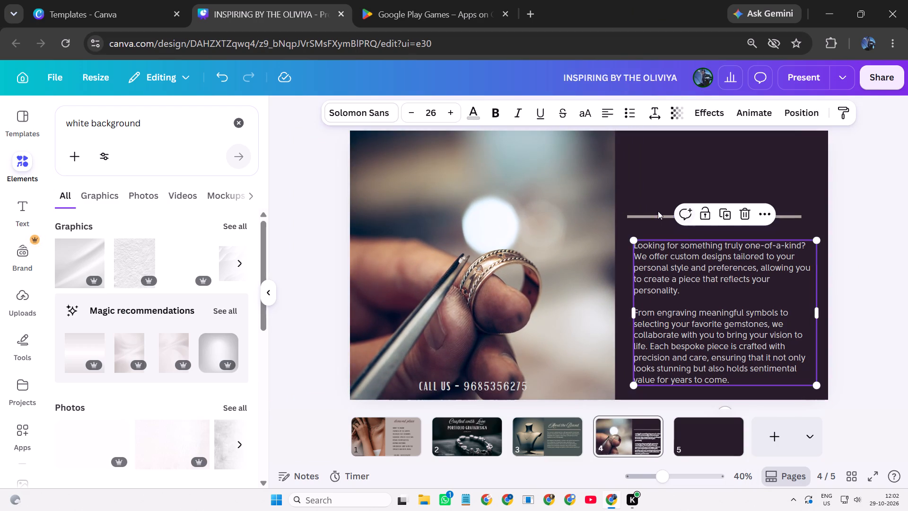
left_click(652, 214)
left_click_drag(754, 135, 744, 192)
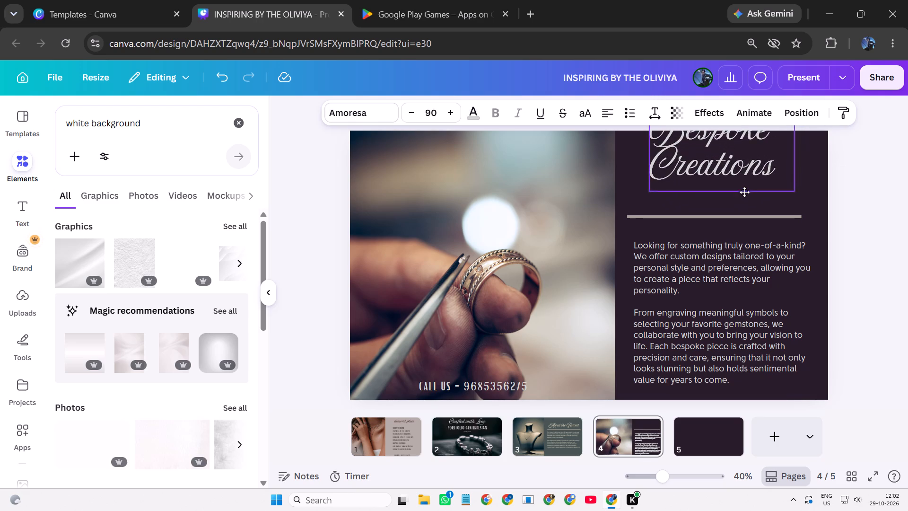
left_click_drag(744, 192, 739, 211)
Replace the "Bespoke Creations" heading on page 4 with the text "dimond place".
double_click(760, 194)
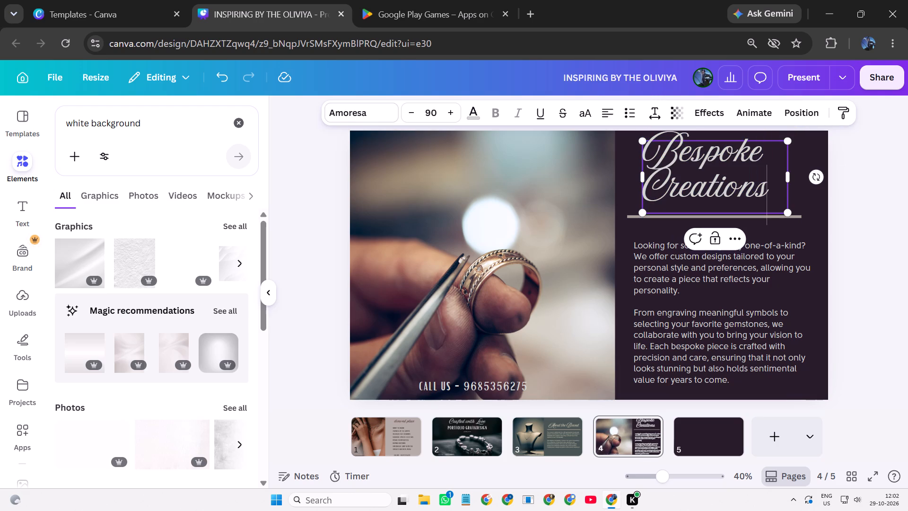
key("BackSpace")
key("BackSpace")
key("BackSpace")
key("BackSpace")
key("BackSpace")
key("BackSpace")
key("BackSpace")
key("BackSpace")
key("BackSpace")
key("BackSpace")
key("BackSpace")
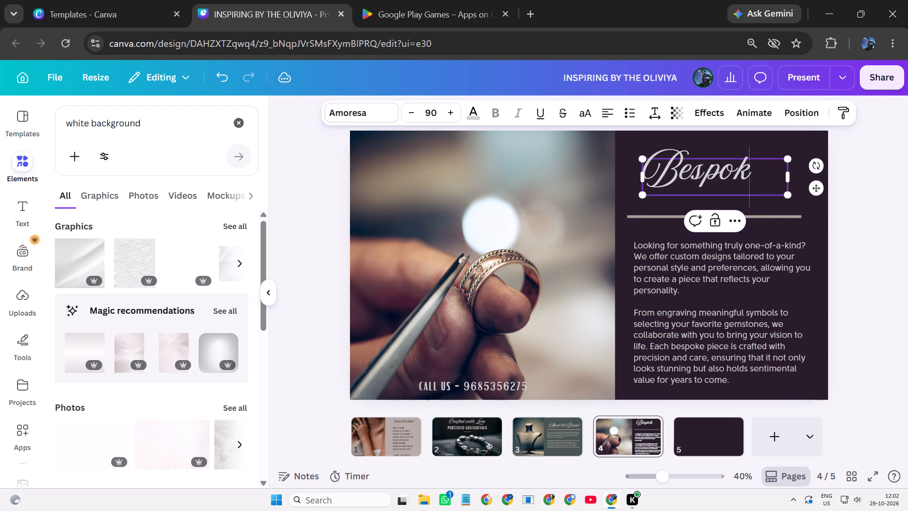
key("BackSpace")
key("BackSpace")
key("BackSpace")
key("BackSpace")
key("BackSpace")
key("BackSpace")
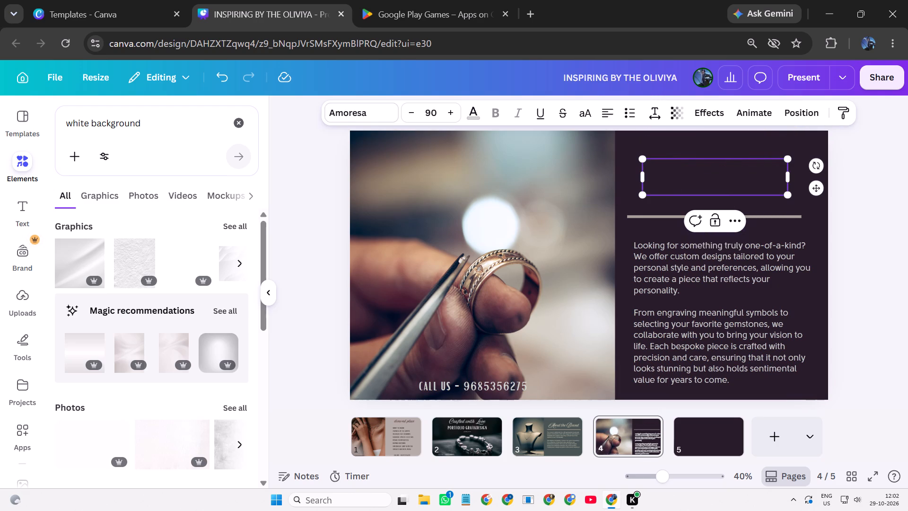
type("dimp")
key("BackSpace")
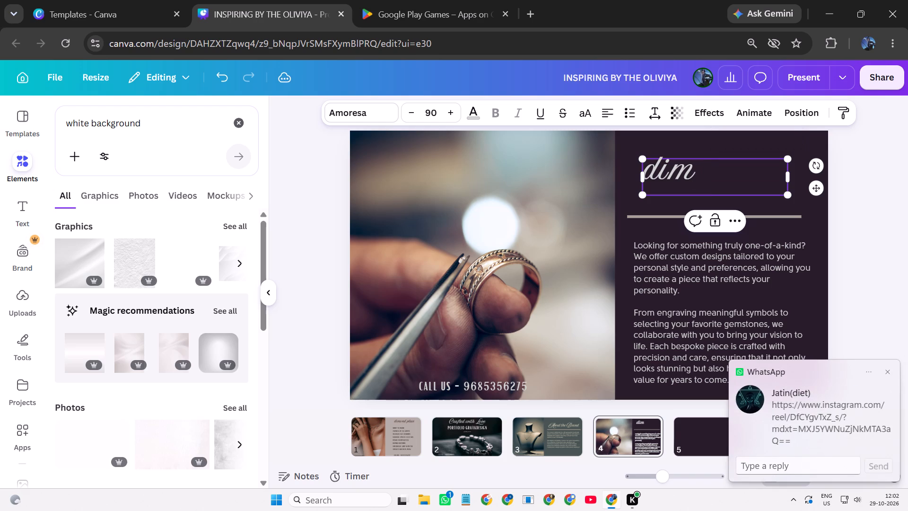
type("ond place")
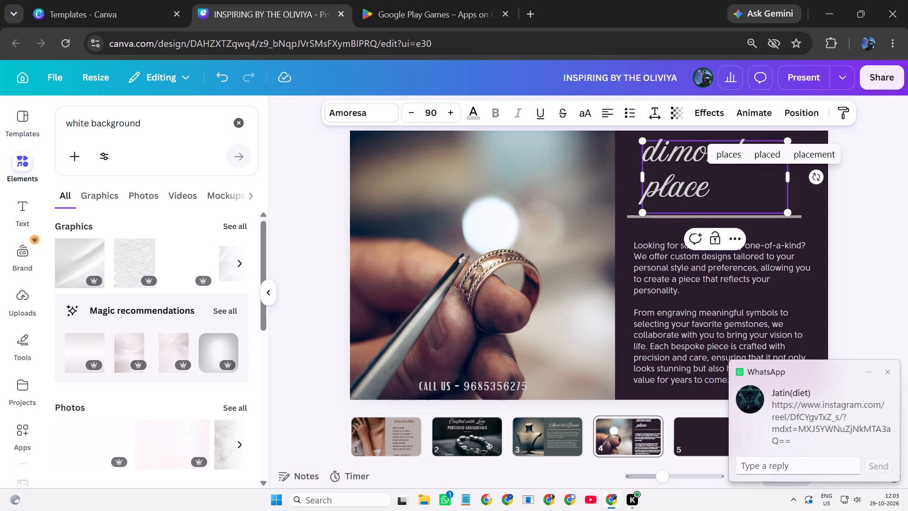
Widen the heading's text box so it fits on one line and place it at the top of the dark text area.
left_click_drag(787, 178, 813, 177)
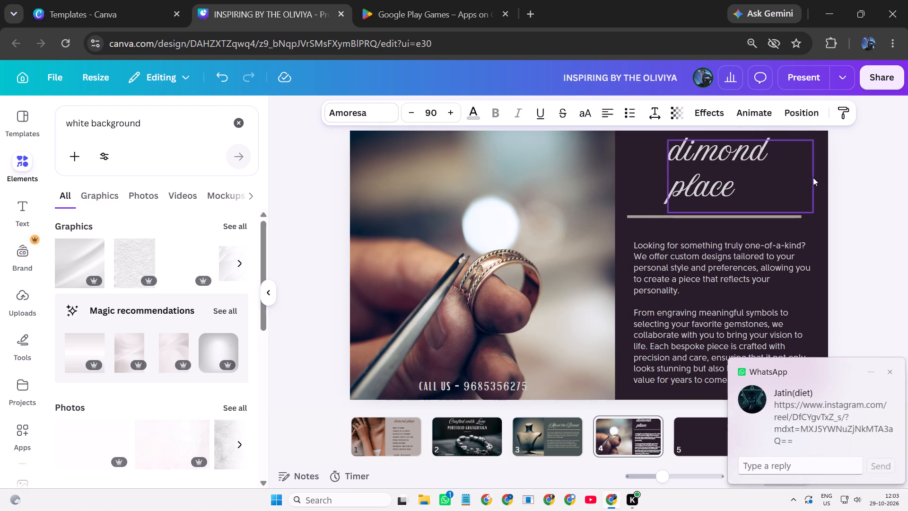
left_click_drag(813, 177, 751, 175)
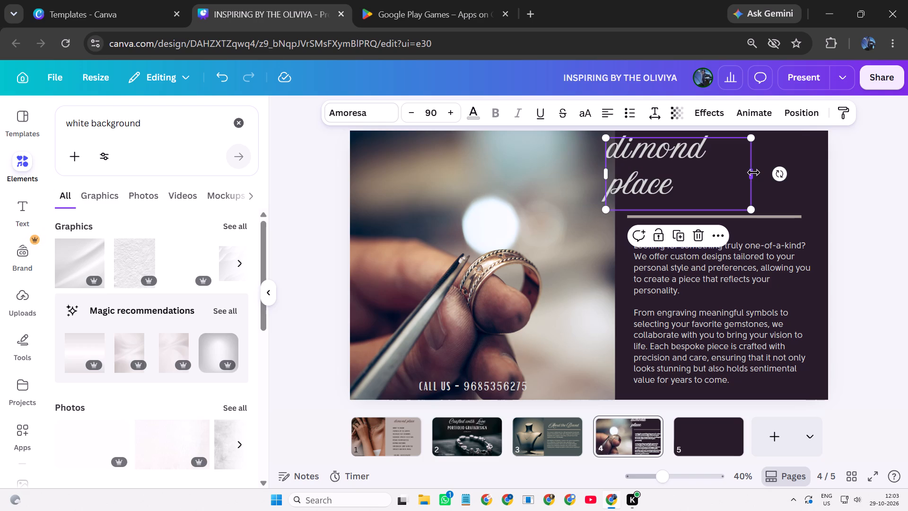
left_click_drag(753, 172, 812, 170)
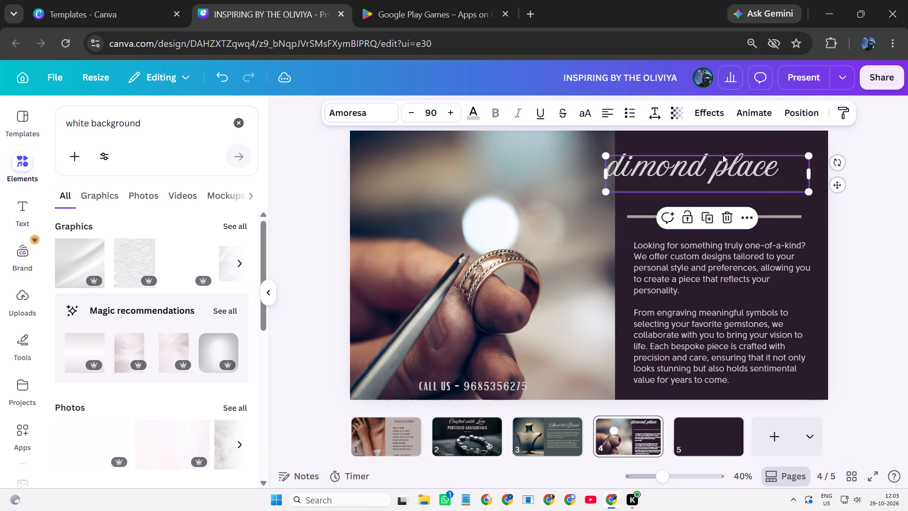
left_click(723, 161)
left_click_drag(699, 194, 706, 194)
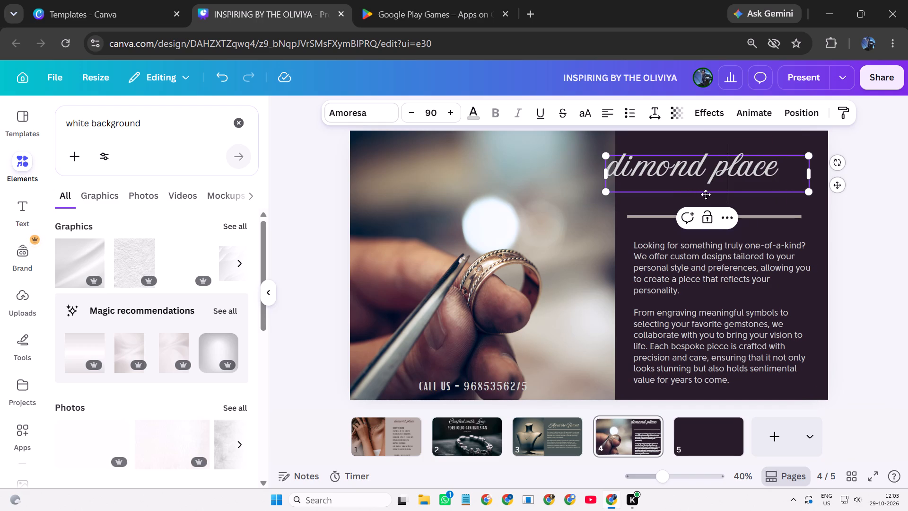
left_click_drag(706, 194, 723, 181)
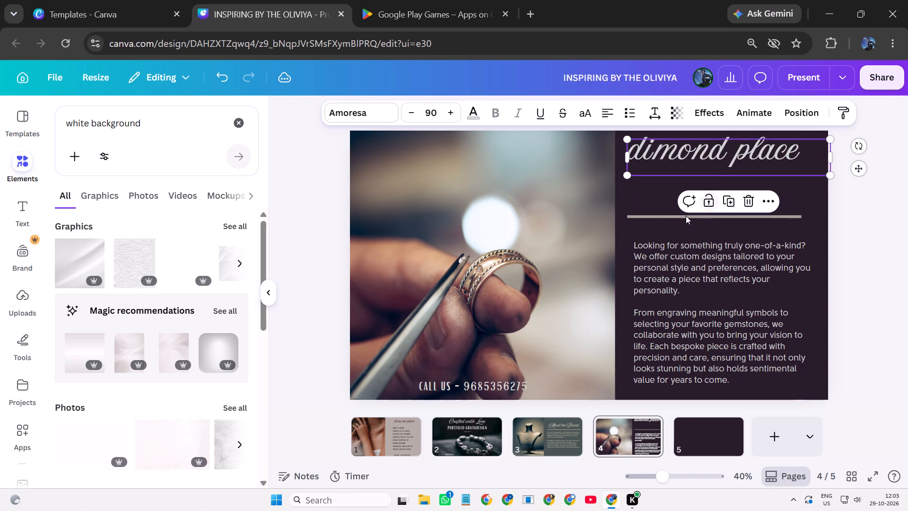
Move the divider line up so it sits directly beneath the "dimond place" heading.
left_click(664, 214)
left_click_drag(664, 214, 662, 170)
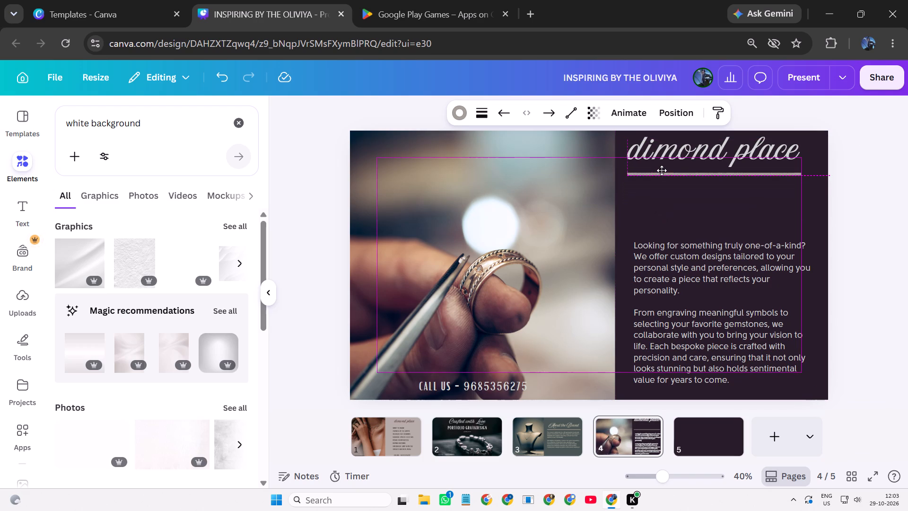
left_click_drag(662, 170, 663, 170)
Select the body text block about custom designs on page 4.
left_click(698, 284)
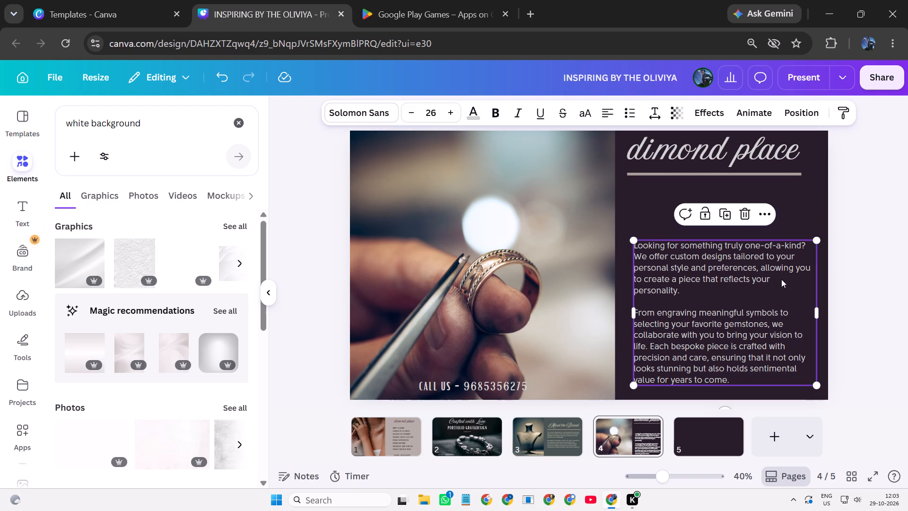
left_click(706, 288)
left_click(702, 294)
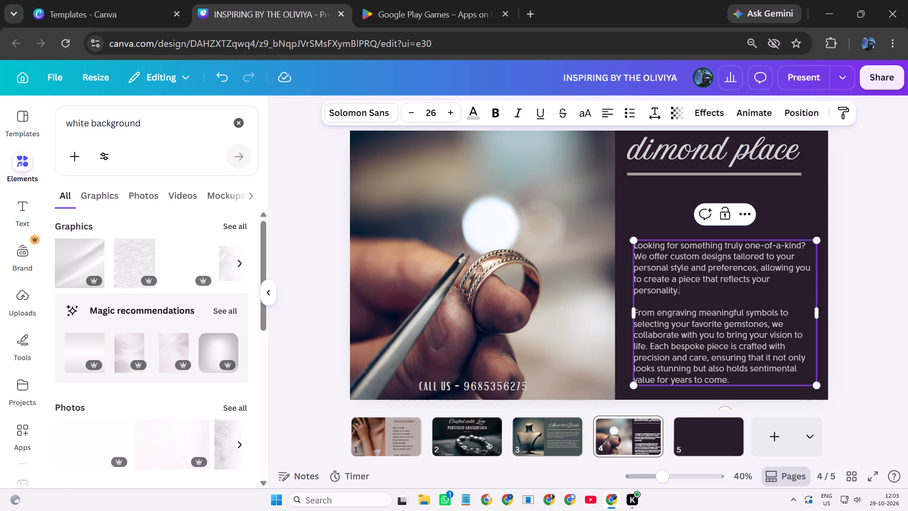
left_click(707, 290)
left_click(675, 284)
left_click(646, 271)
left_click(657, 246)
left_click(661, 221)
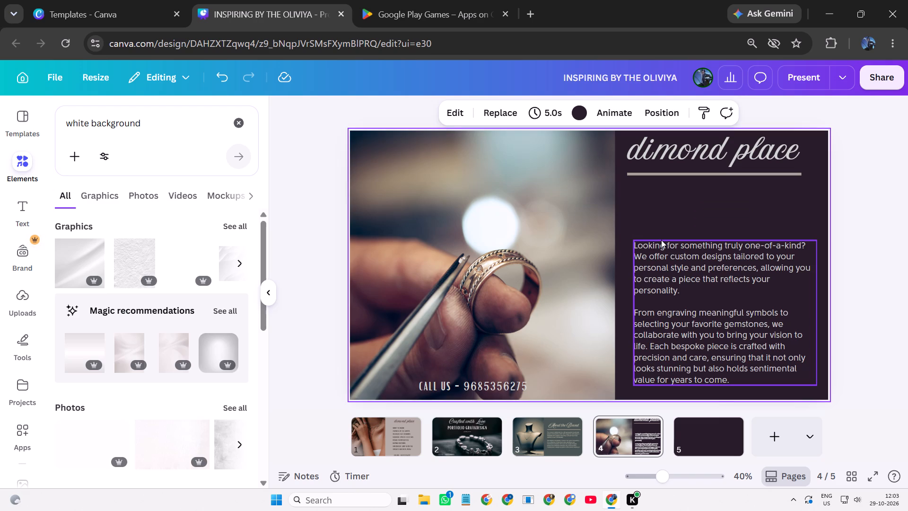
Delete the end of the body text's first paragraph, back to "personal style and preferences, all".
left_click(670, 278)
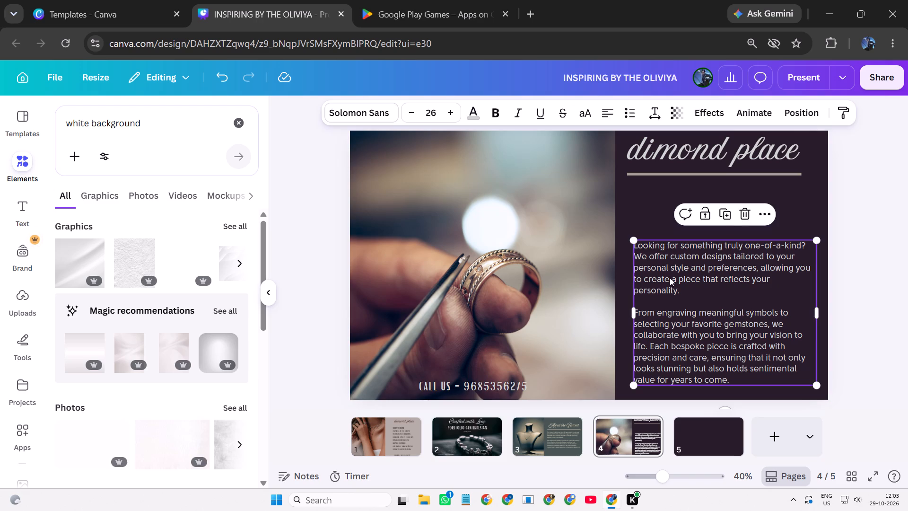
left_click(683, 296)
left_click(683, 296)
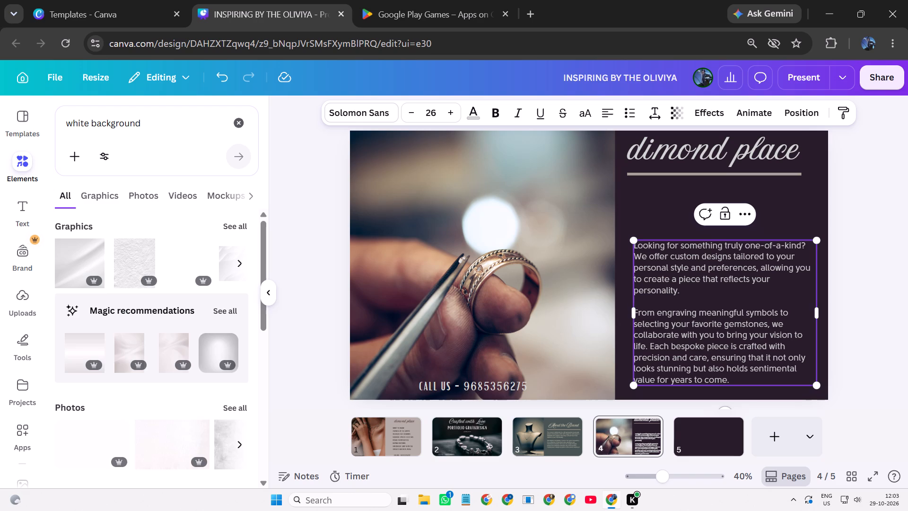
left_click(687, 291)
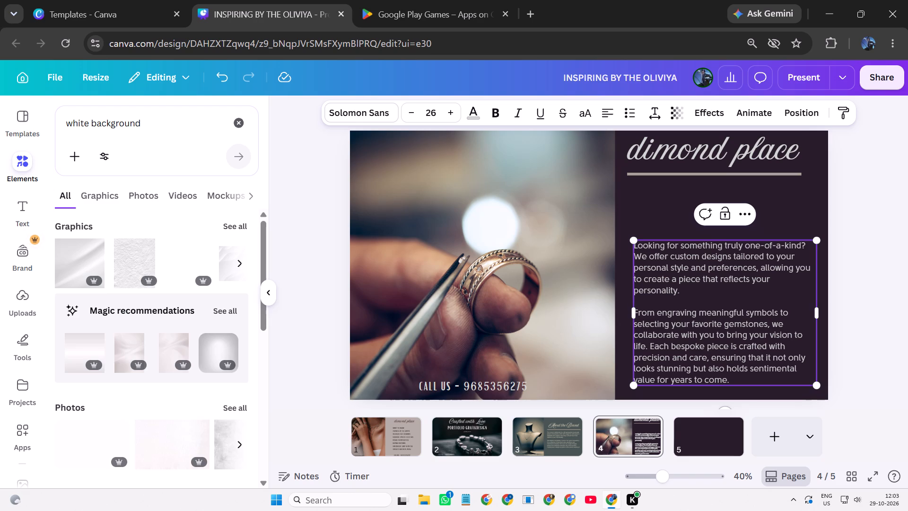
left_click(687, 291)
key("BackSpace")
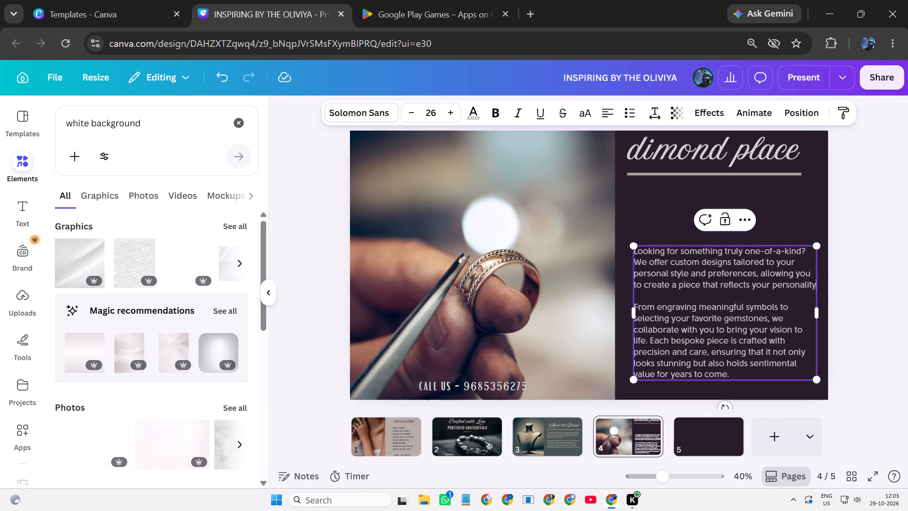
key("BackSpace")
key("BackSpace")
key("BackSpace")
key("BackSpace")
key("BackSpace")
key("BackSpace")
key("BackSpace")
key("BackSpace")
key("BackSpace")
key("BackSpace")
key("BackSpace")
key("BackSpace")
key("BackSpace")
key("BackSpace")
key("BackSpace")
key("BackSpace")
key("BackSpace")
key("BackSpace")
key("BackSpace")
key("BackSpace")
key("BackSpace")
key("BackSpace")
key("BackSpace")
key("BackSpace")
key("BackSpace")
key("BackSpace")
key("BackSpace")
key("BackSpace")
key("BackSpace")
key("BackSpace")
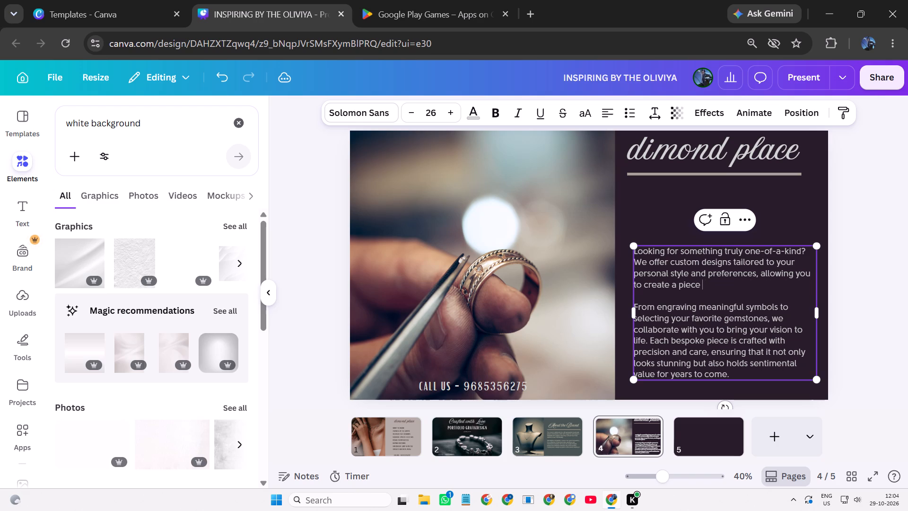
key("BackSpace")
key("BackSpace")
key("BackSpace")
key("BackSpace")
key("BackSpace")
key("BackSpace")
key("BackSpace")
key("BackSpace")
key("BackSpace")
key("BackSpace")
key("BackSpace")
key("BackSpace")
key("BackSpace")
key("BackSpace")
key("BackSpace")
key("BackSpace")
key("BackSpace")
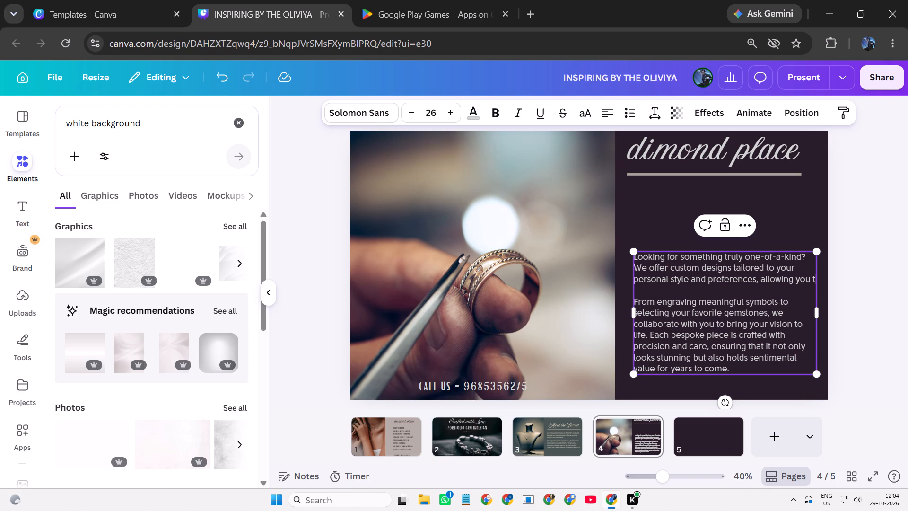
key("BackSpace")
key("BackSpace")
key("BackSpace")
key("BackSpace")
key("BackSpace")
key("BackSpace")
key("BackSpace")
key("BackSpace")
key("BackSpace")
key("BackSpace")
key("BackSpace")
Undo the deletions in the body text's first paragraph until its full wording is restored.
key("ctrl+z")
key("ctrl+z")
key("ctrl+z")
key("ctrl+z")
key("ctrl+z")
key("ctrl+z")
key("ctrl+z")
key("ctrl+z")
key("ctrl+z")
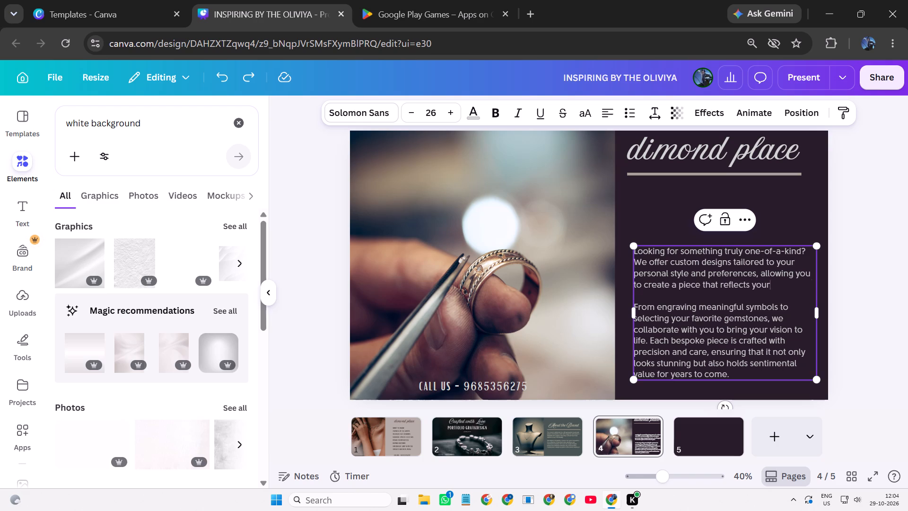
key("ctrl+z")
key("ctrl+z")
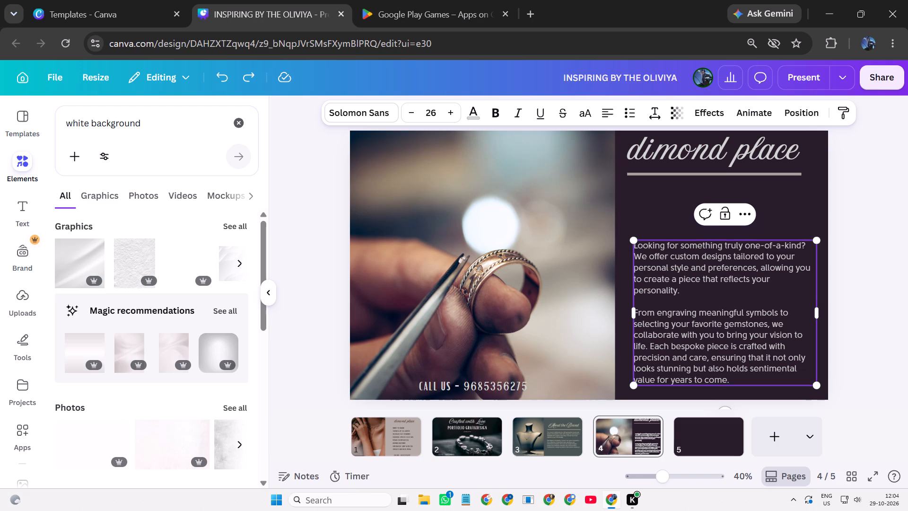
Delete the dark background from the empty page 5.
scroll(685, 255, "down", 3)
scroll(742, 316, "up", 3)
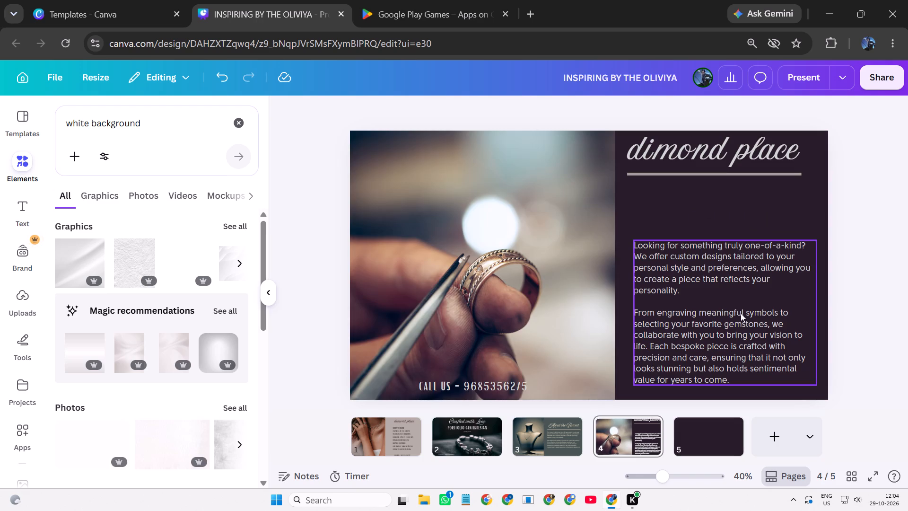
left_click(695, 449)
right_click(700, 357)
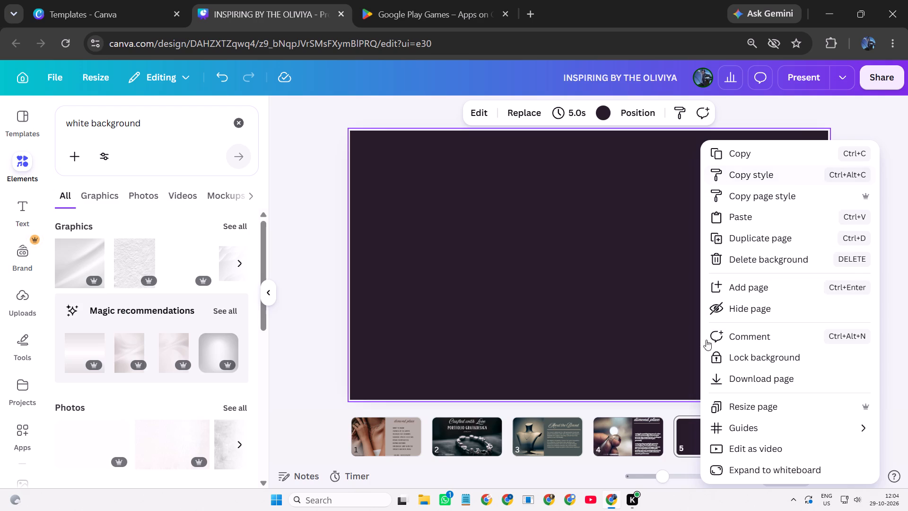
scroll(703, 402, "down", 3)
left_click(621, 306)
right_click(623, 300)
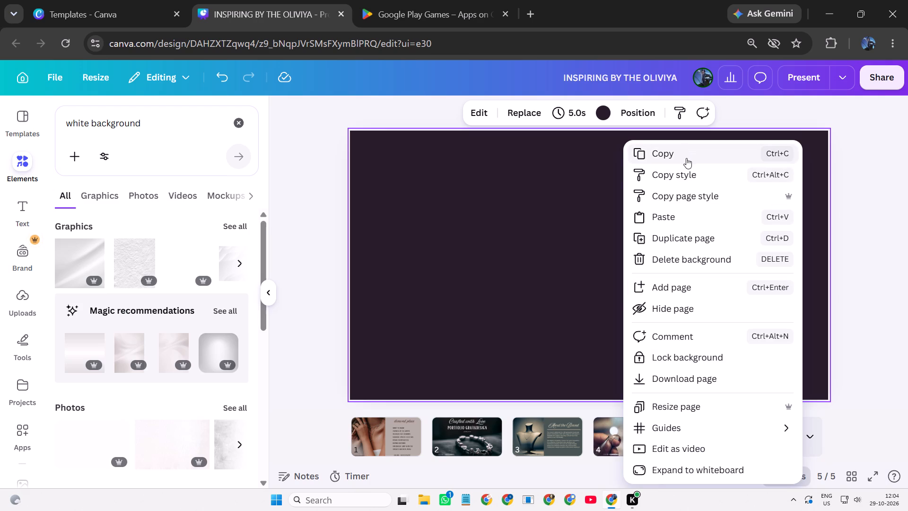
left_click(683, 262)
left_click(738, 334)
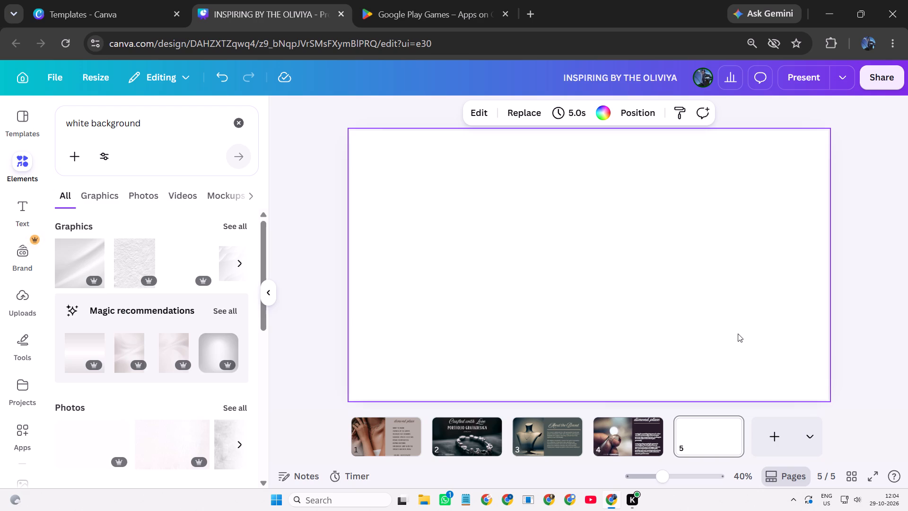
right_click(738, 334)
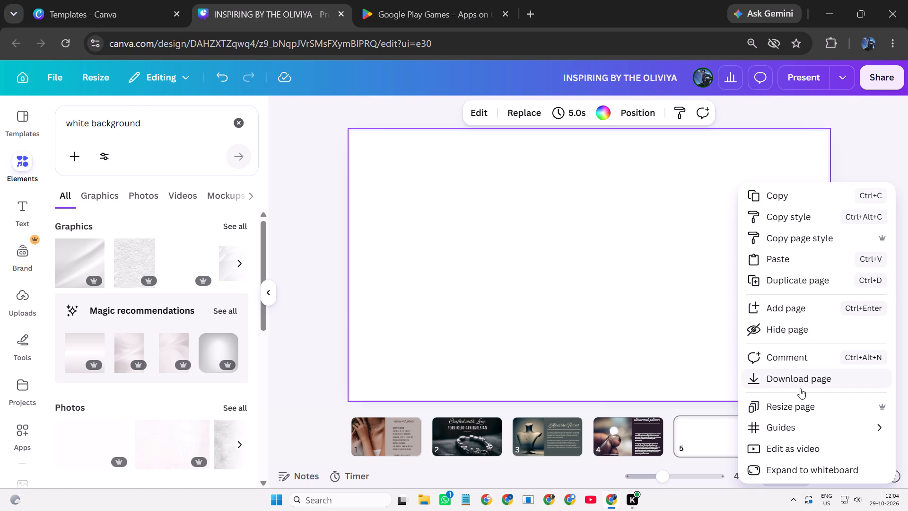
scroll(794, 424, "down", 2)
On page 4, move the "CALL US" contact line into the bottom-left corner of the ring photo.
left_click(632, 426)
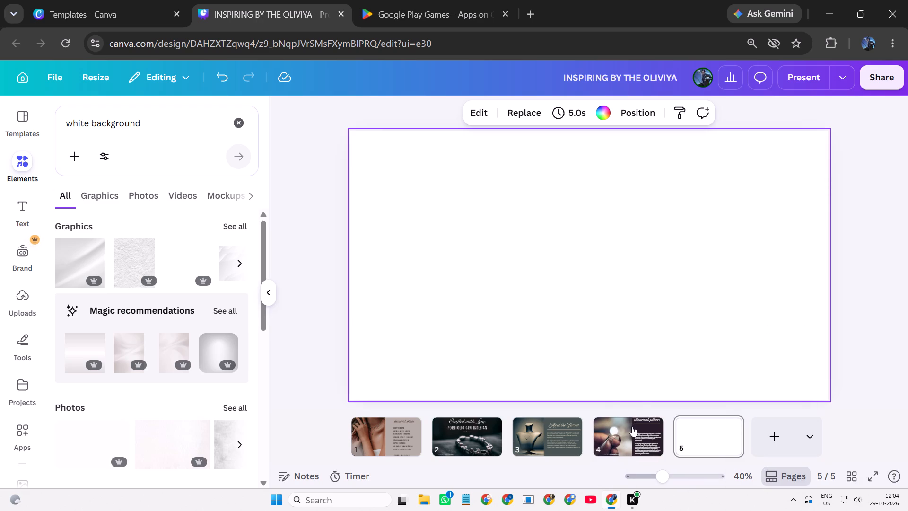
left_click(632, 426)
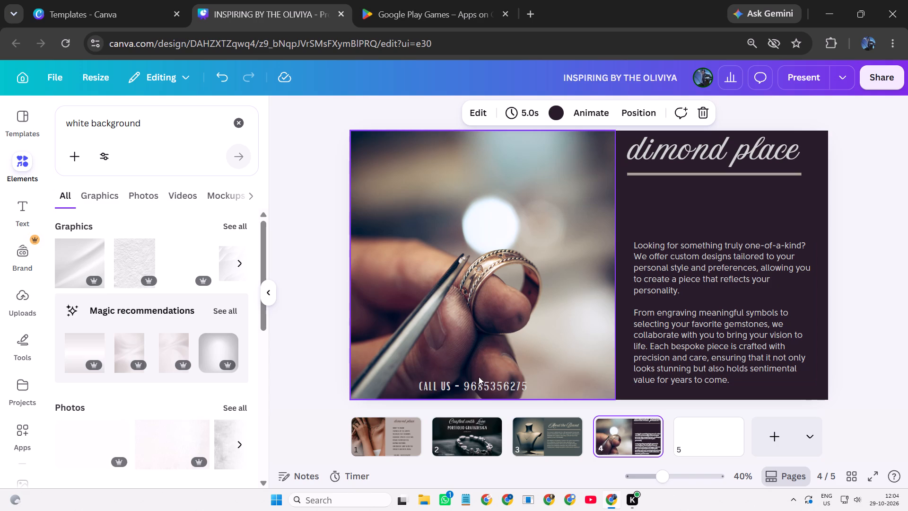
left_click(489, 386)
left_click_drag(489, 386, 422, 389)
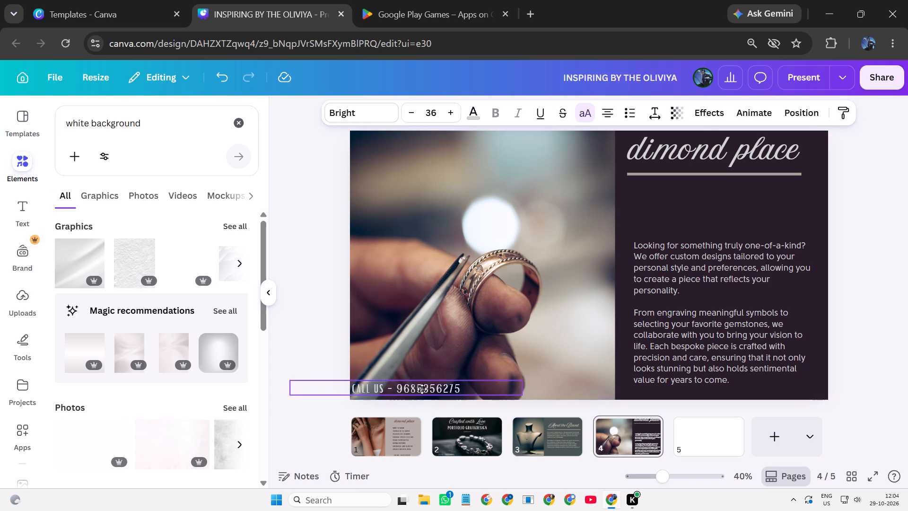
left_click_drag(422, 389, 423, 389)
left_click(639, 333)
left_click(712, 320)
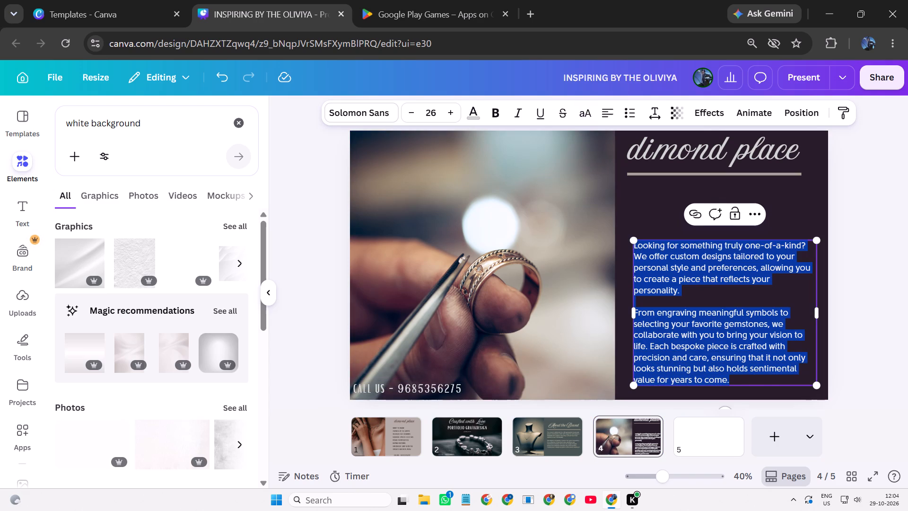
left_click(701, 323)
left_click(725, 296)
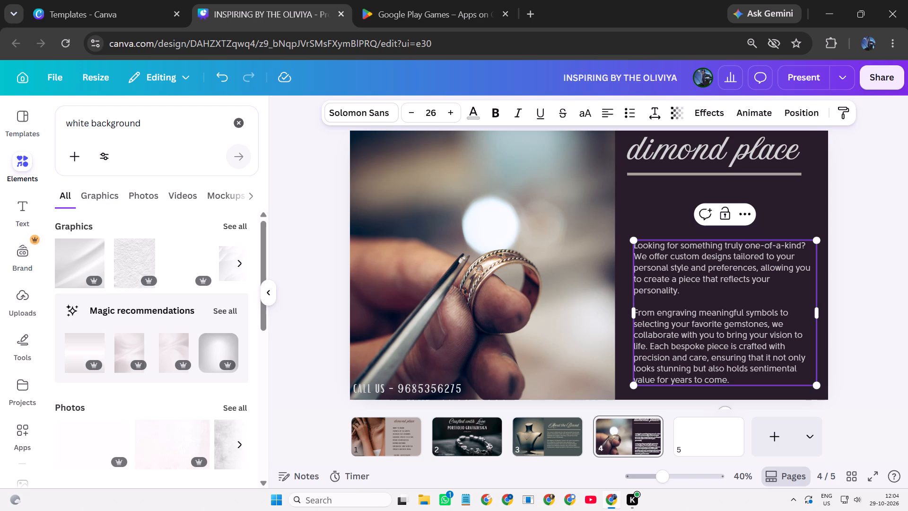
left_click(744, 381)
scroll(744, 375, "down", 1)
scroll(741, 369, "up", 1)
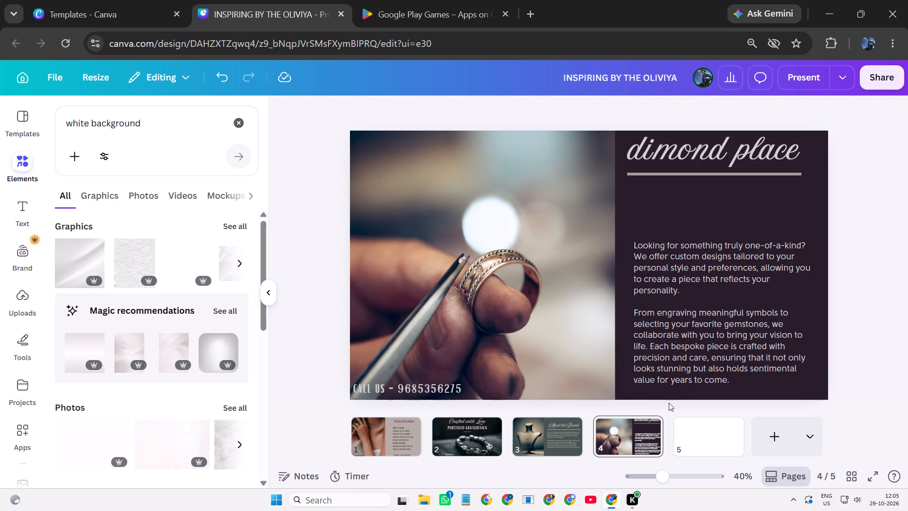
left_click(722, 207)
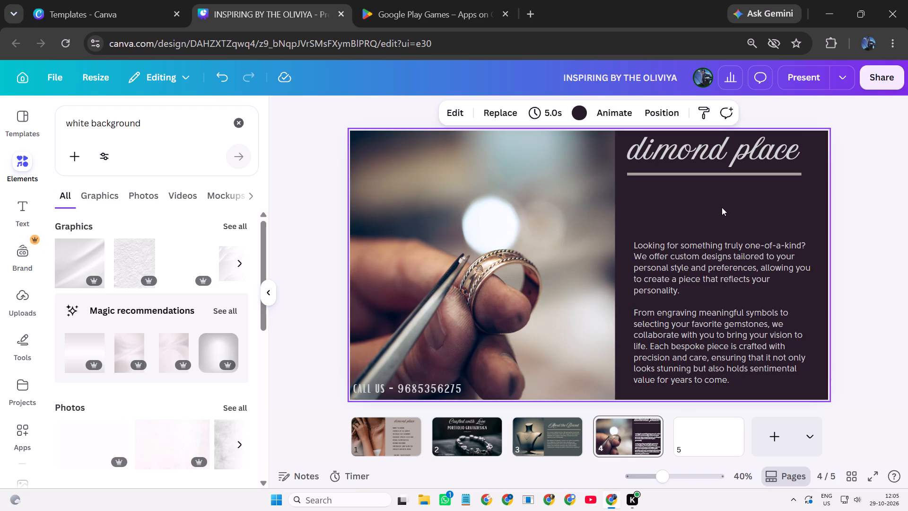
Move the two-paragraph body text up beneath the divider line, left-aligned with the "dimond place" heading.
left_click(690, 263)
left_click_drag(690, 263, 682, 209)
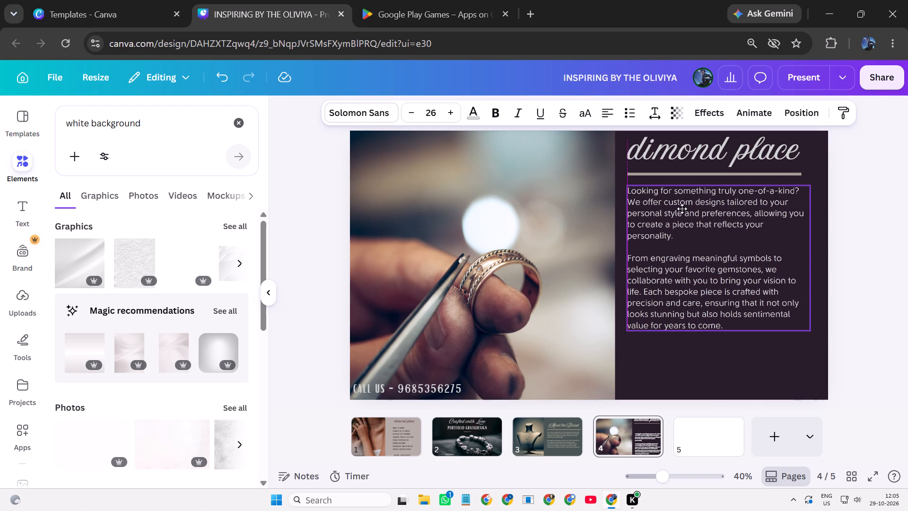
left_click_drag(682, 209, 683, 215)
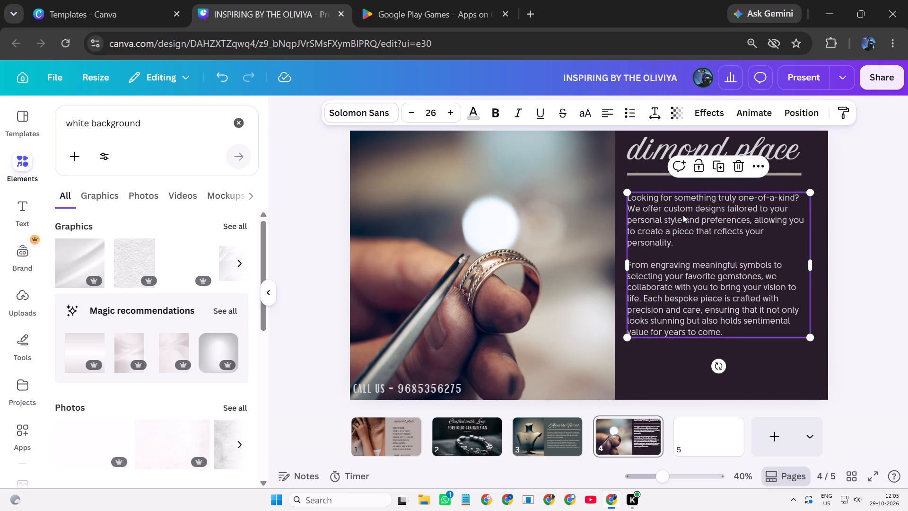
left_click(672, 353)
left_click(648, 390)
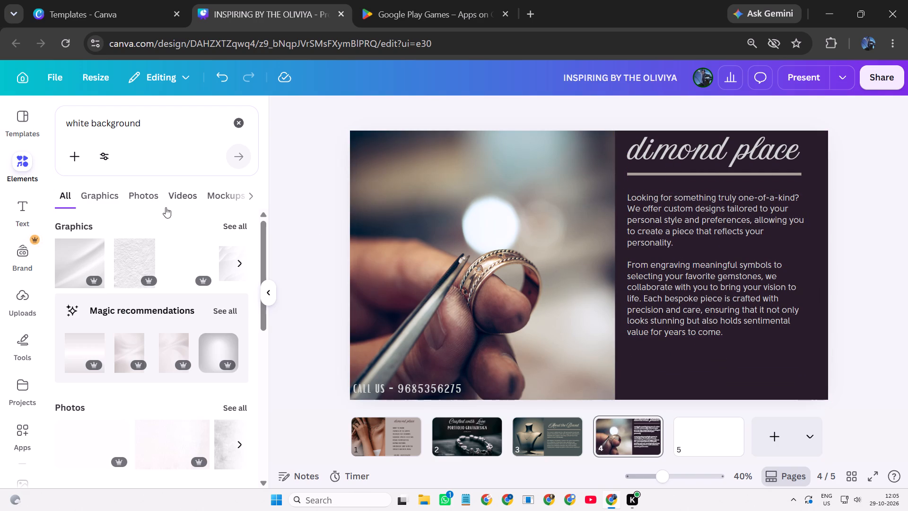
Add a text box below the body text, left-aligned with it, and widen it to match the divider line.
left_click(32, 203)
left_click(115, 158)
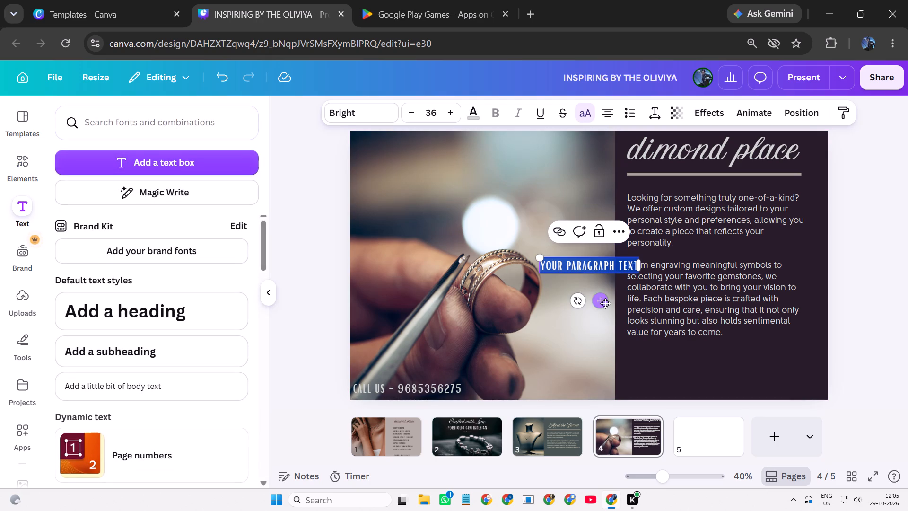
left_click_drag(605, 304, 702, 406)
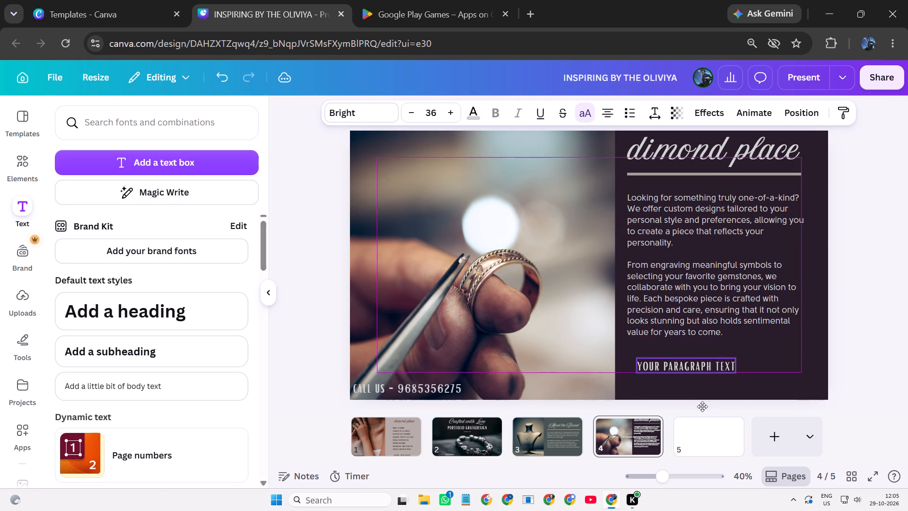
left_click_drag(702, 406, 698, 410)
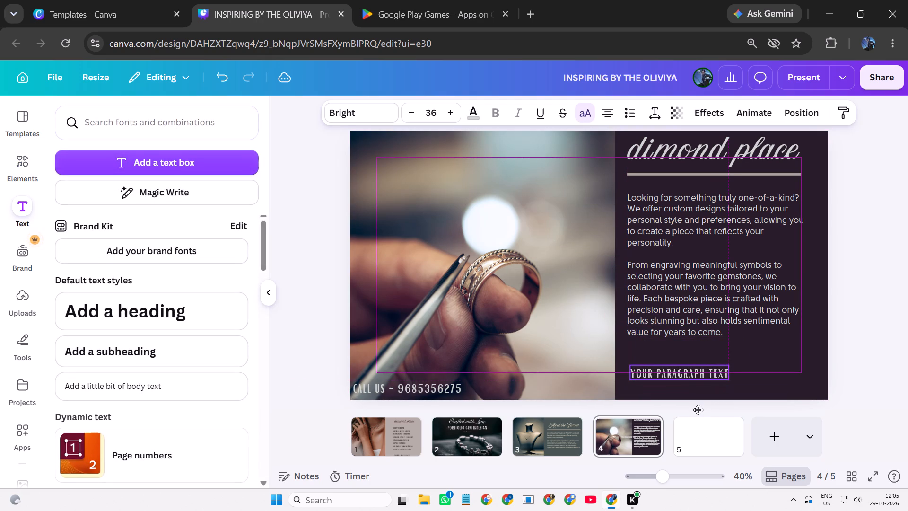
left_click_drag(698, 410, 694, 398)
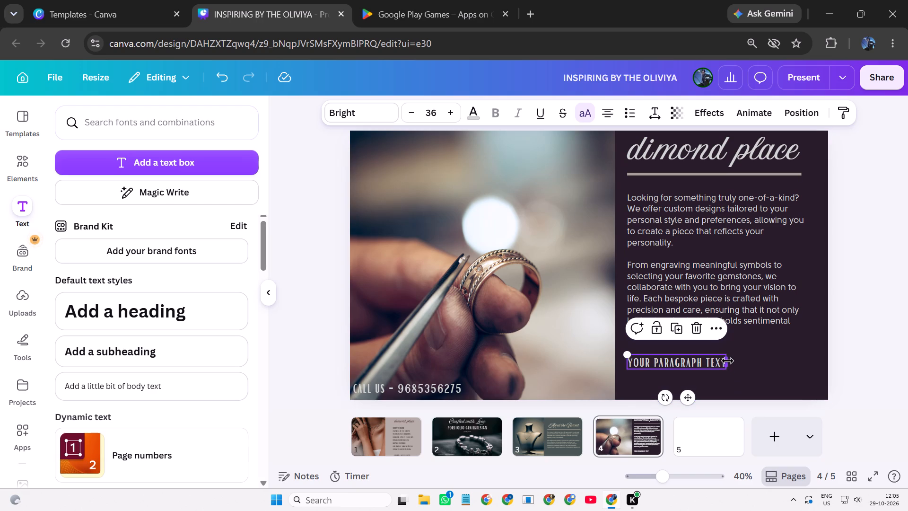
left_click_drag(727, 361, 829, 346)
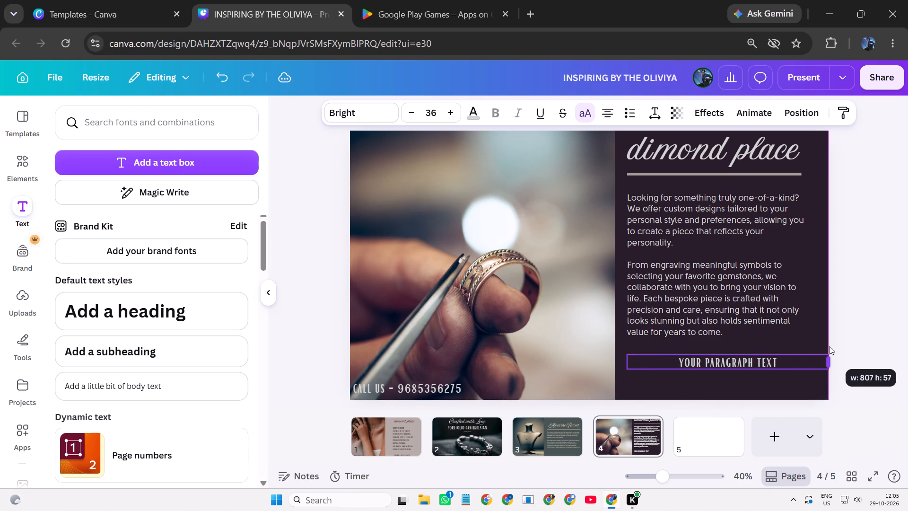
left_click_drag(829, 346, 802, 351)
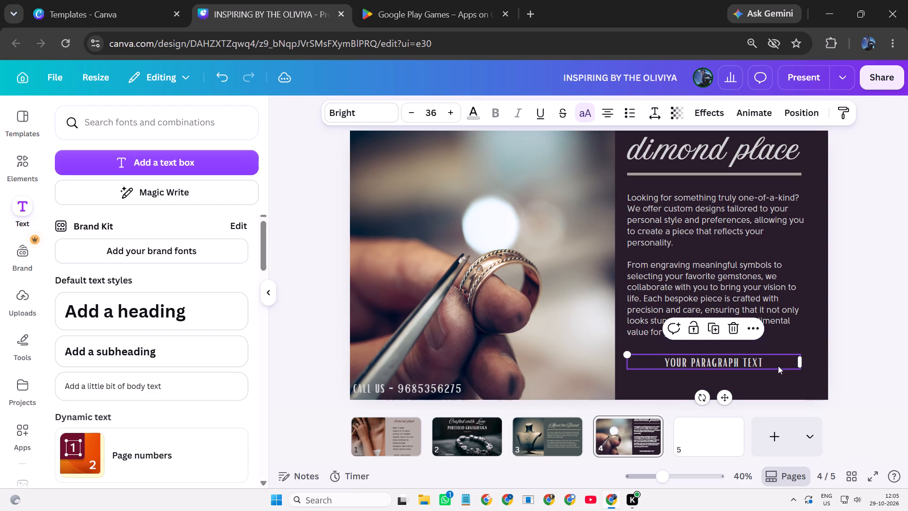
Clear the placeholder wording from the new text box.
double_click(777, 361)
key("BackSpace")
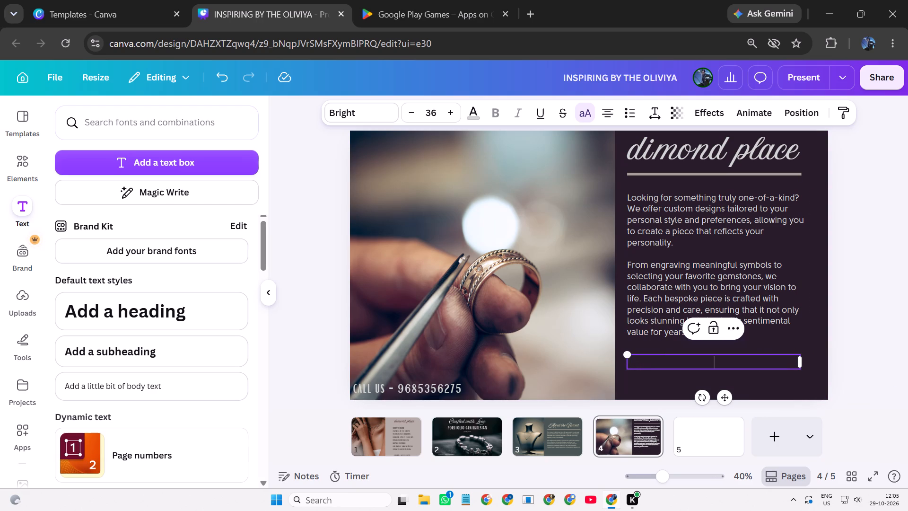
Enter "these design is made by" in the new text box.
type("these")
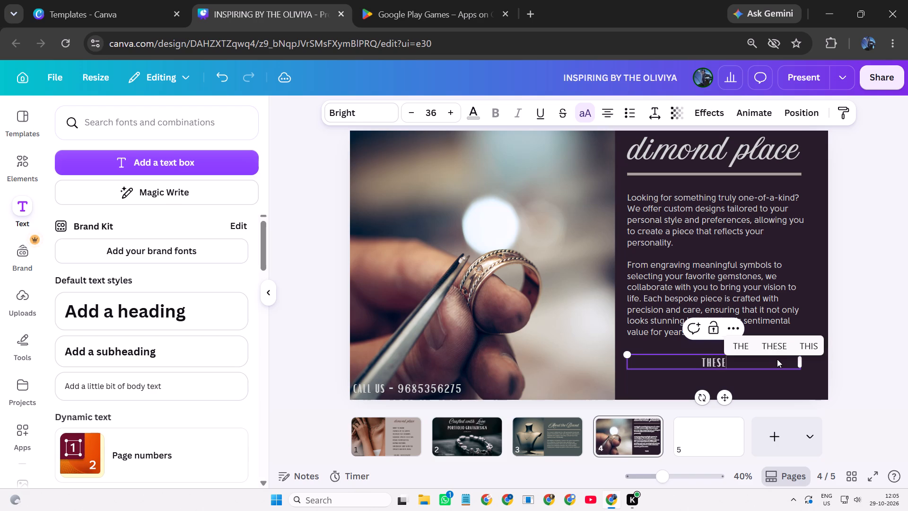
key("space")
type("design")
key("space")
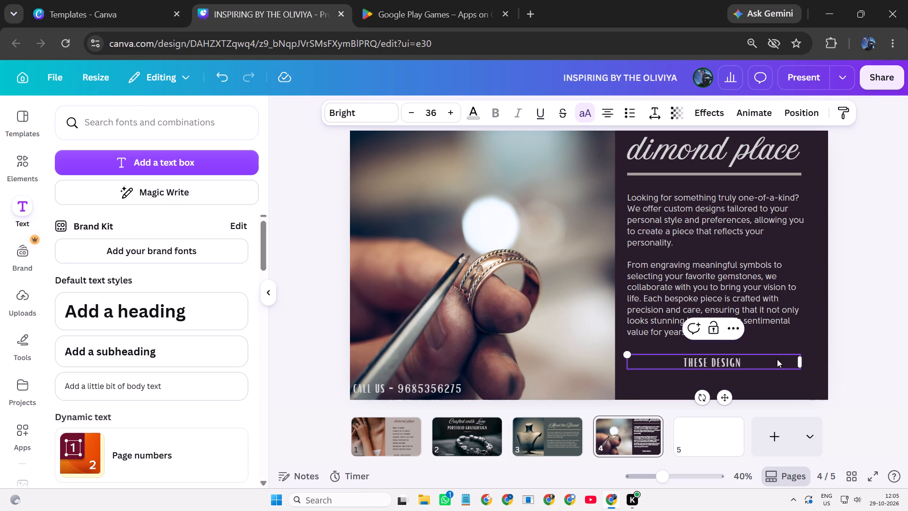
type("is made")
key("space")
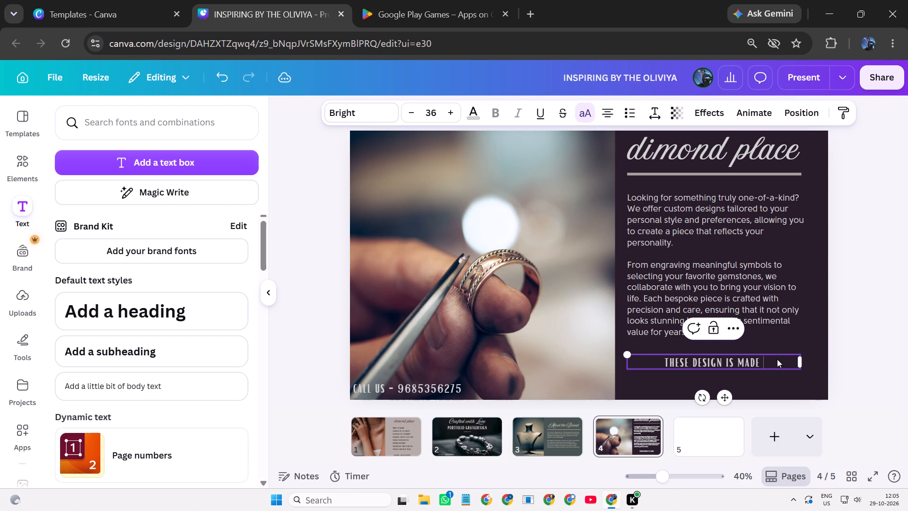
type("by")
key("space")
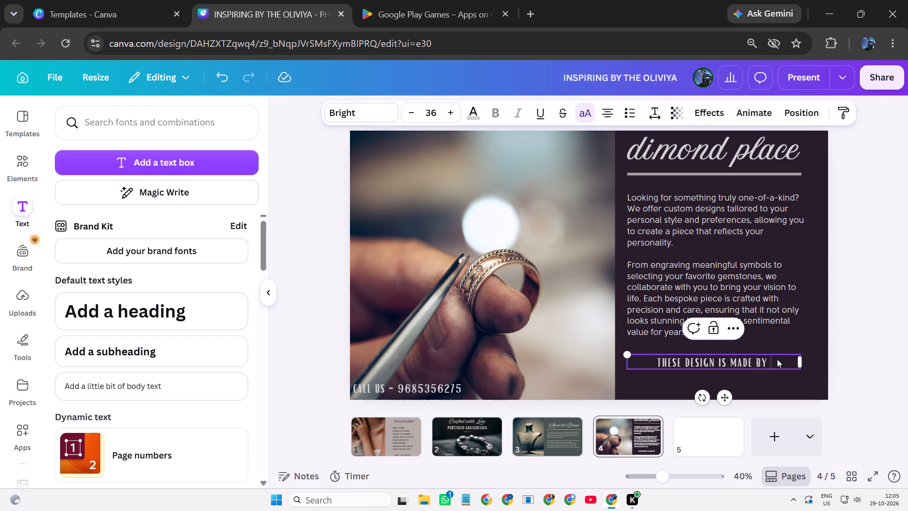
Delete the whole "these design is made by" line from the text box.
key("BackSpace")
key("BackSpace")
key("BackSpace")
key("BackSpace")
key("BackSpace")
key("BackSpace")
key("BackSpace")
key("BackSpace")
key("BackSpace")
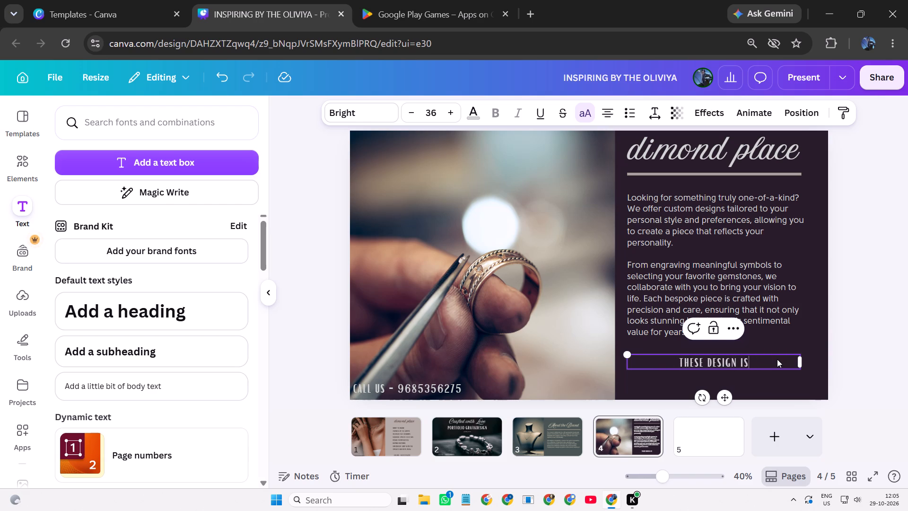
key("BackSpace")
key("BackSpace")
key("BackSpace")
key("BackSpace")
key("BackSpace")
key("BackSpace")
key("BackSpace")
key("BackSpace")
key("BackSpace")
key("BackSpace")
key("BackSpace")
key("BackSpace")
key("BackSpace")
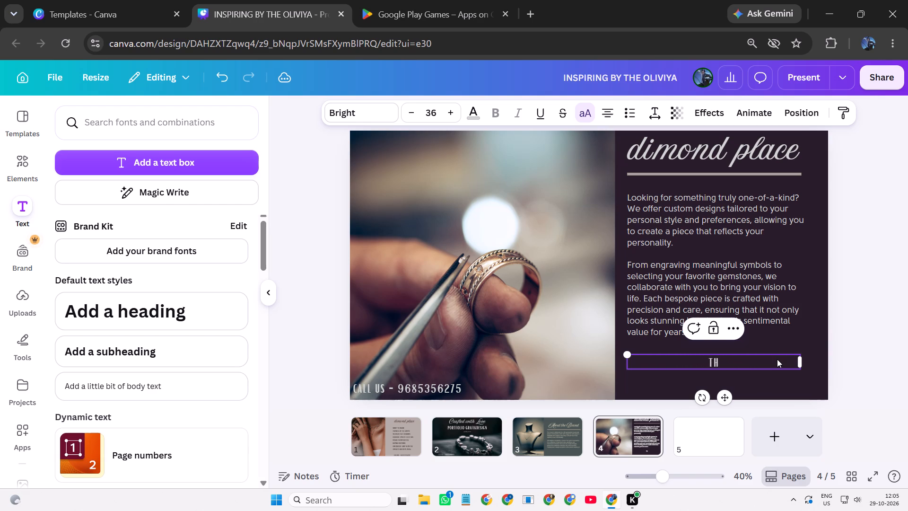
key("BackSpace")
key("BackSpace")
Enter "THESE DESIGN IS MADE BY" in the empty text box below the body text.
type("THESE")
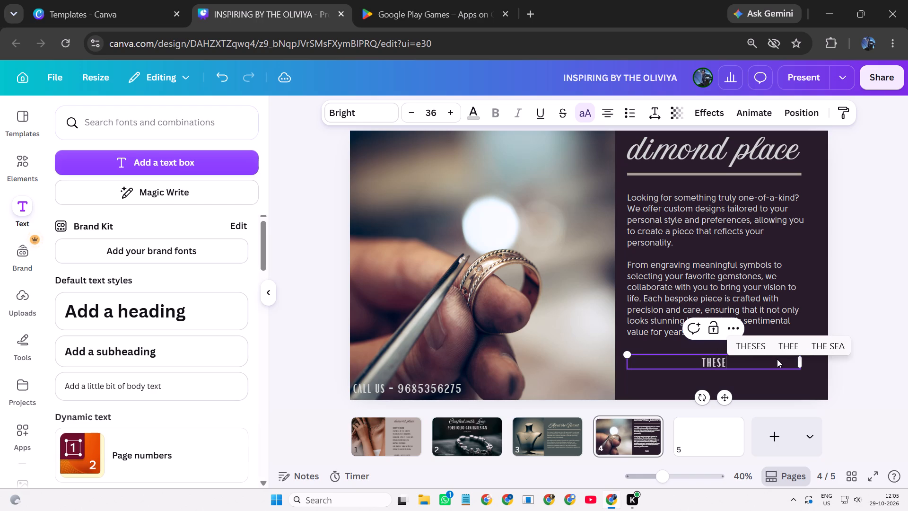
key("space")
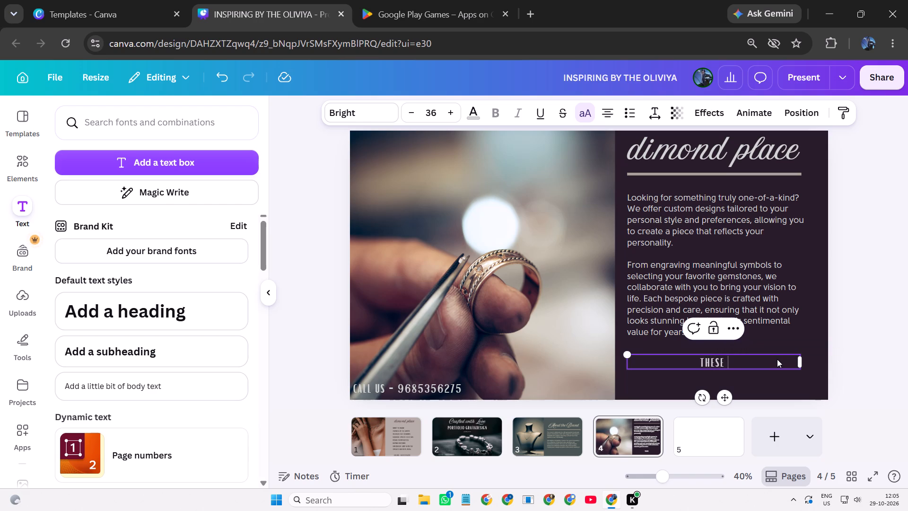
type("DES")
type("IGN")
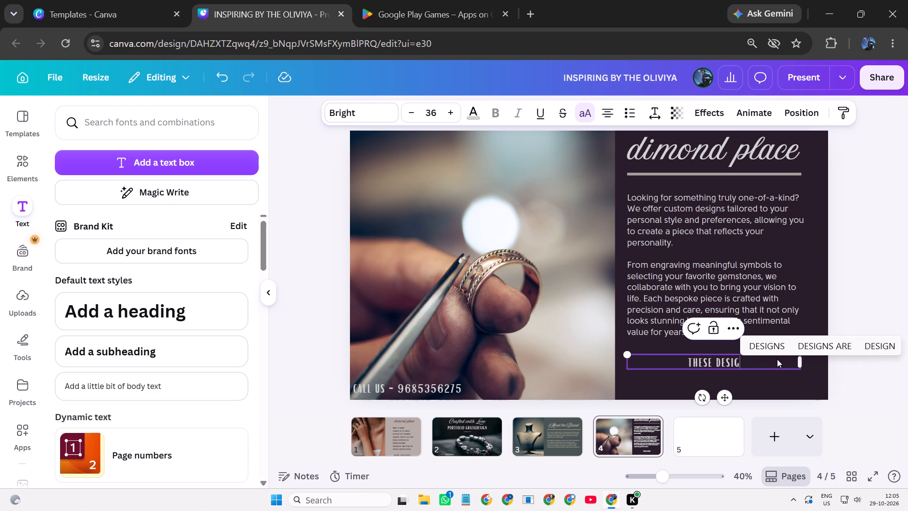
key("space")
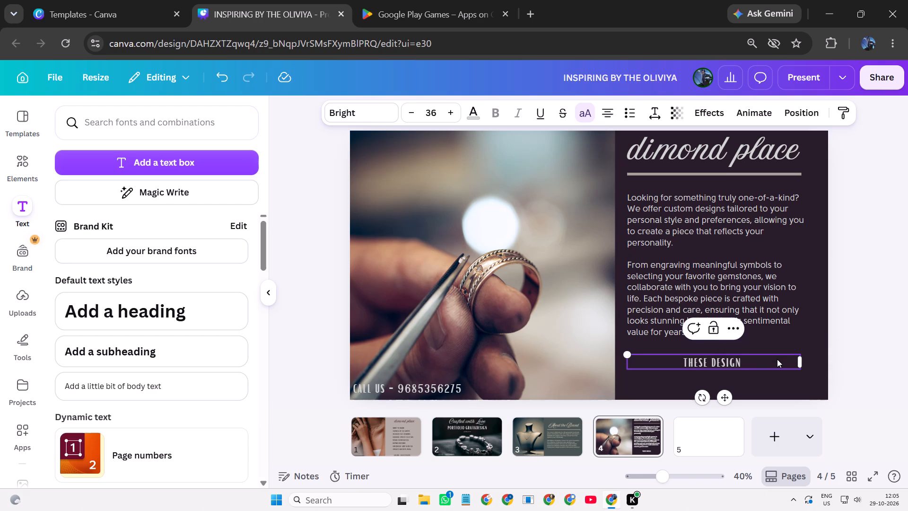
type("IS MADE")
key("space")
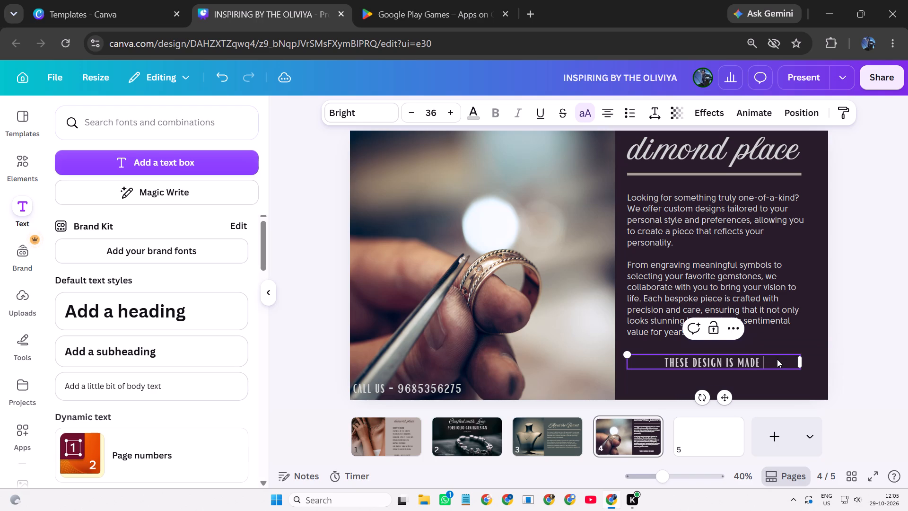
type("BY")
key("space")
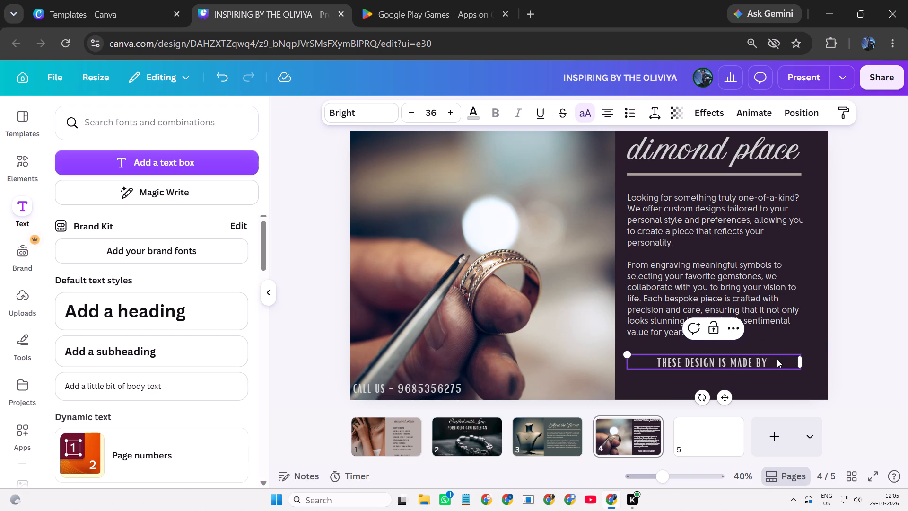
Add "MR. ANONYMOUS" as a second line under "THESE DESIGN IS MADE BY" in the credit text box on page 4.
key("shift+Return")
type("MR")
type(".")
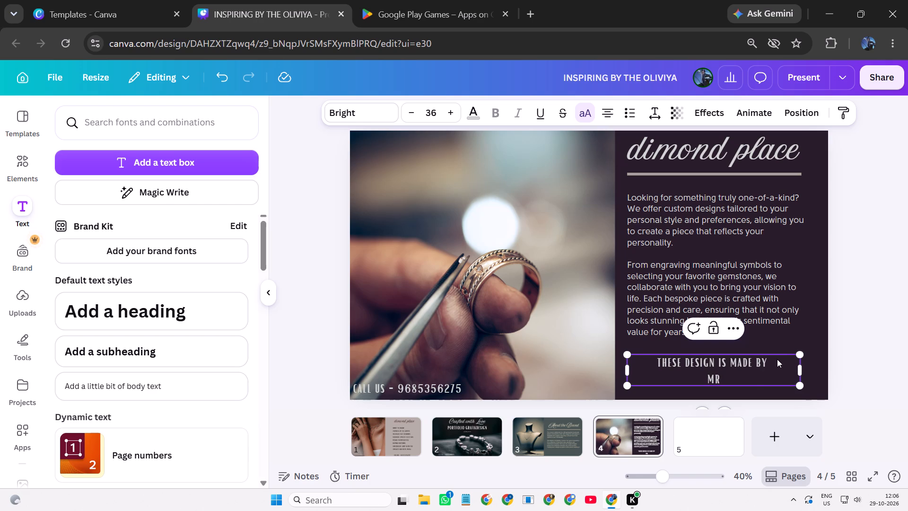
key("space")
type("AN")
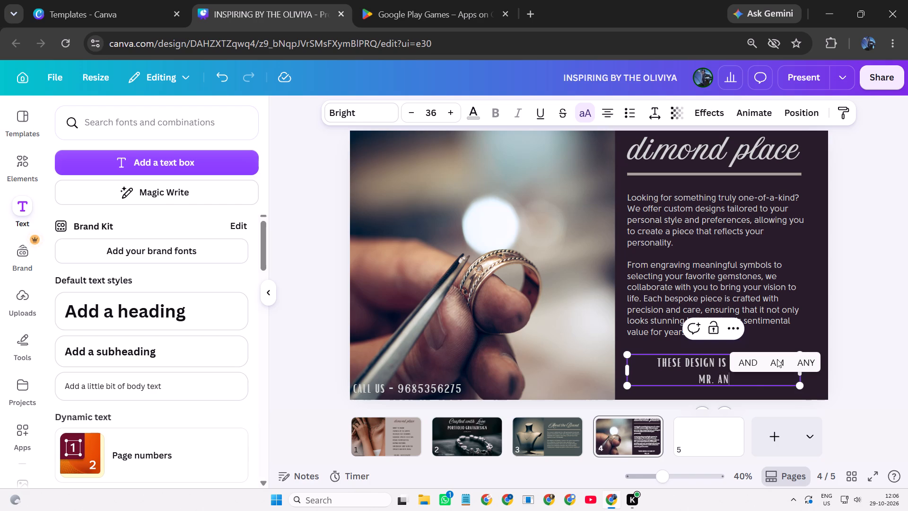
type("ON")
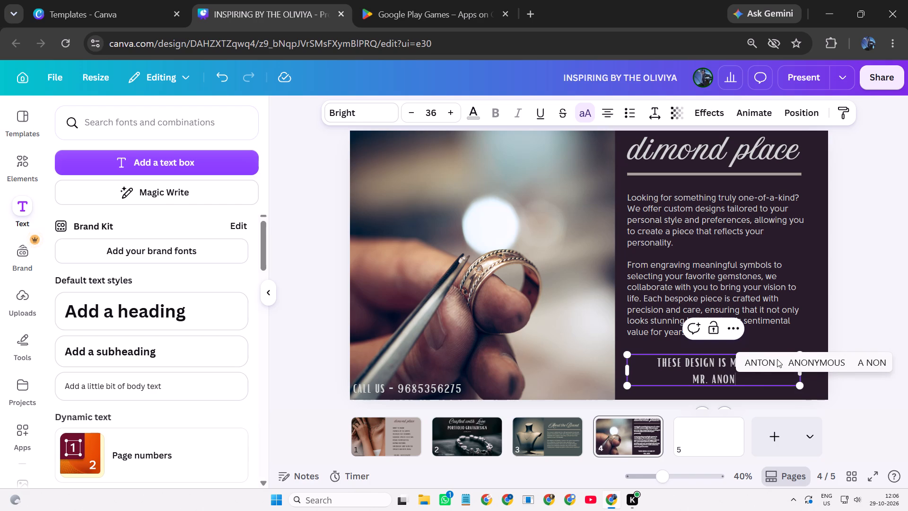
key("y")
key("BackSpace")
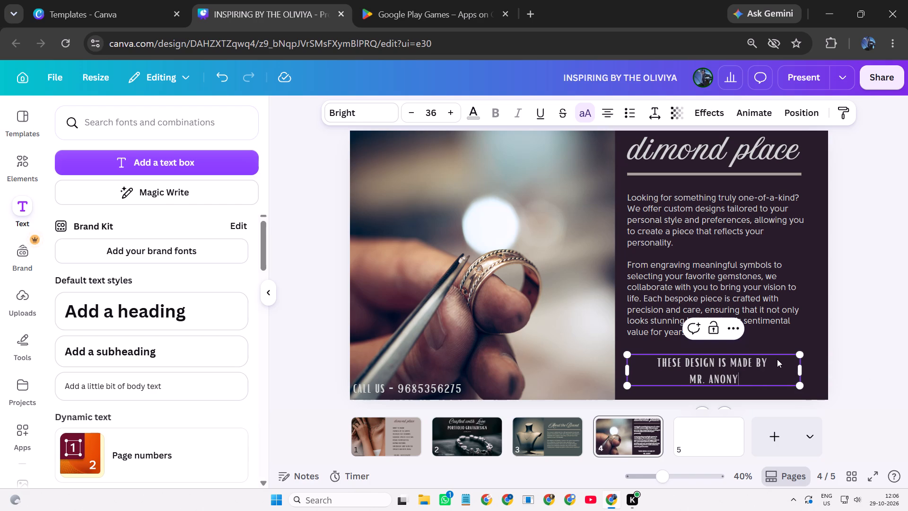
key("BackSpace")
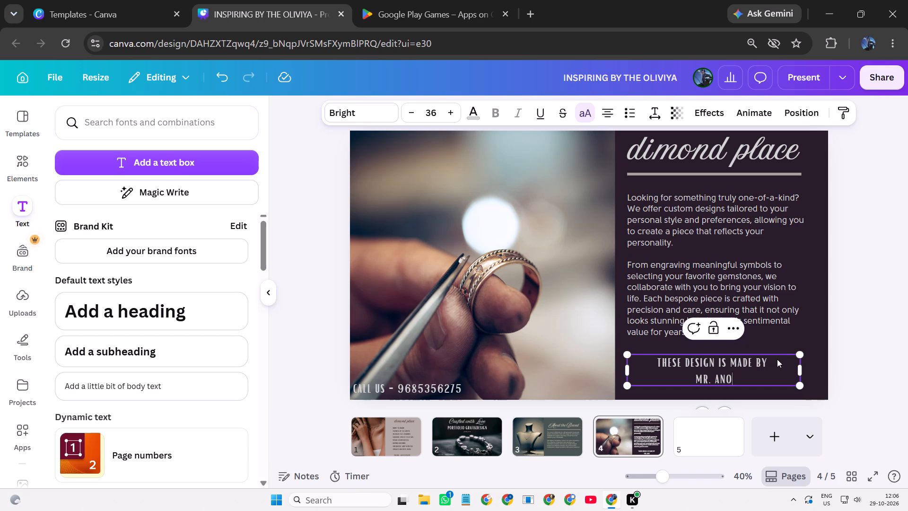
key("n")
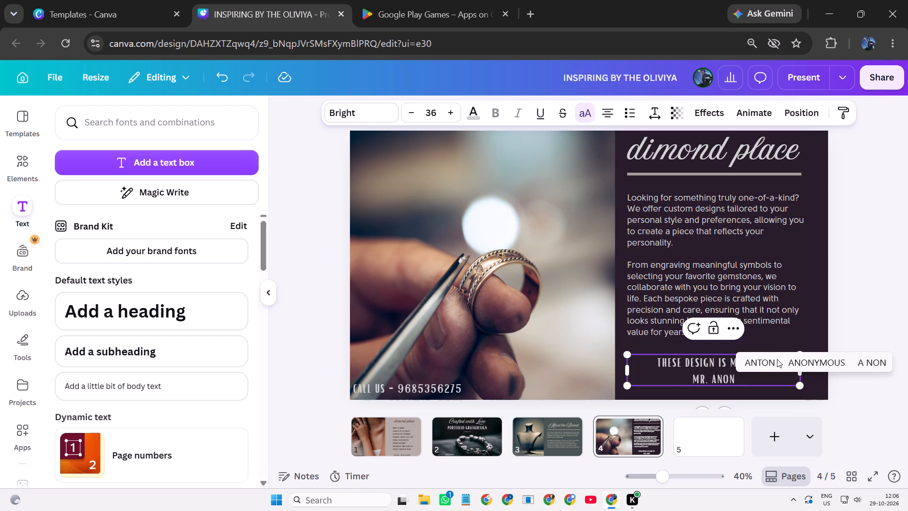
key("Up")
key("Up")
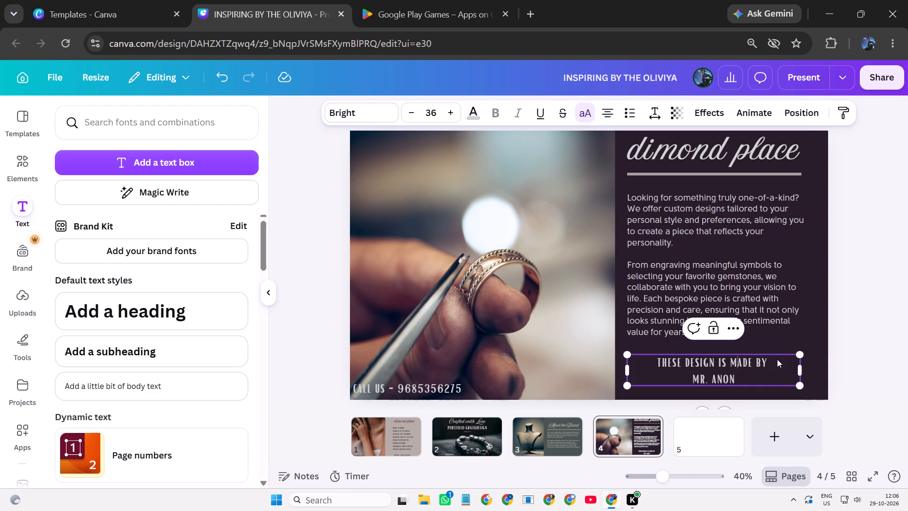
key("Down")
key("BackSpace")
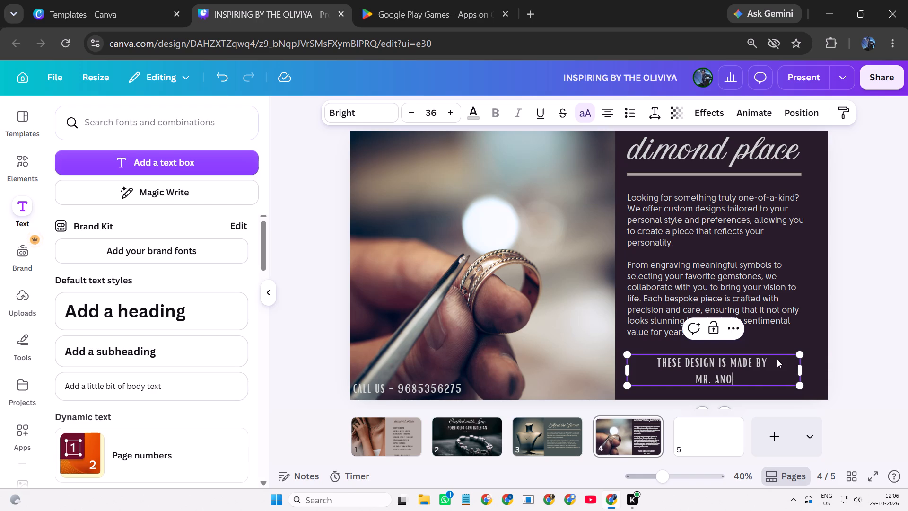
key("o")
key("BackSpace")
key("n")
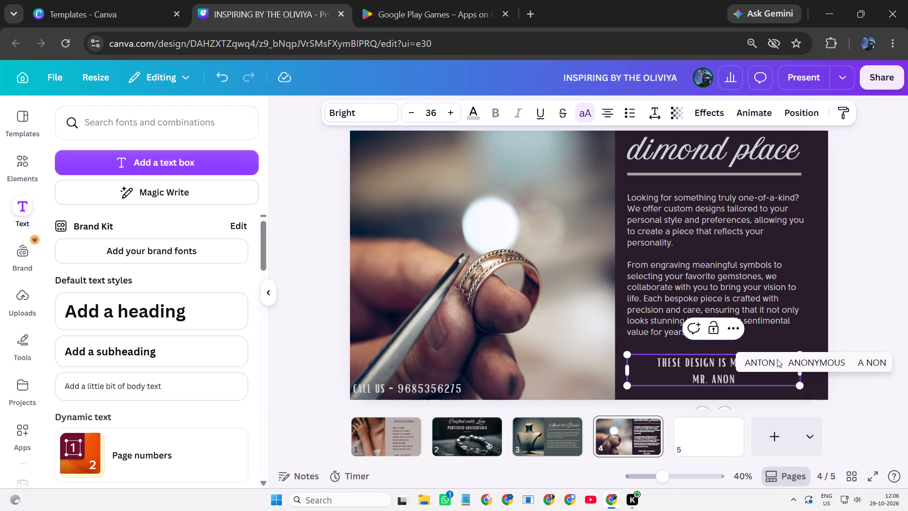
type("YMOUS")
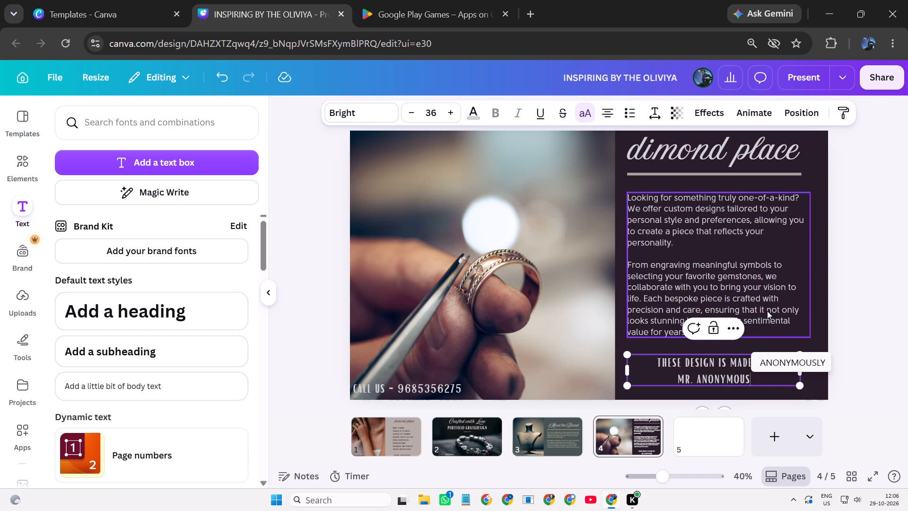
left_click(736, 395)
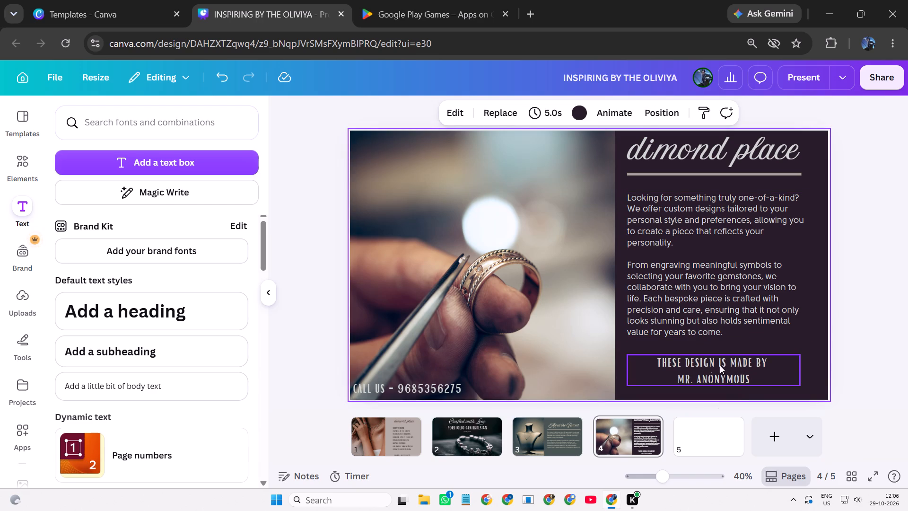
Widen the designer credit text box and move it into the lower-right corner of page 4, below the body text.
left_click_drag(706, 367, 732, 382)
left_click_drag(655, 379, 612, 383)
left_click(715, 368)
left_click_drag(713, 377, 709, 358)
left_click(811, 398)
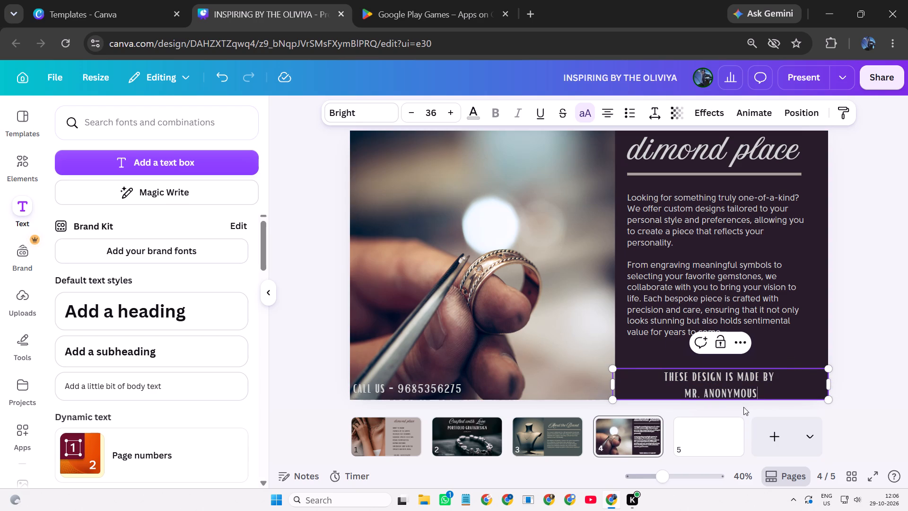
left_click_drag(751, 401, 736, 368)
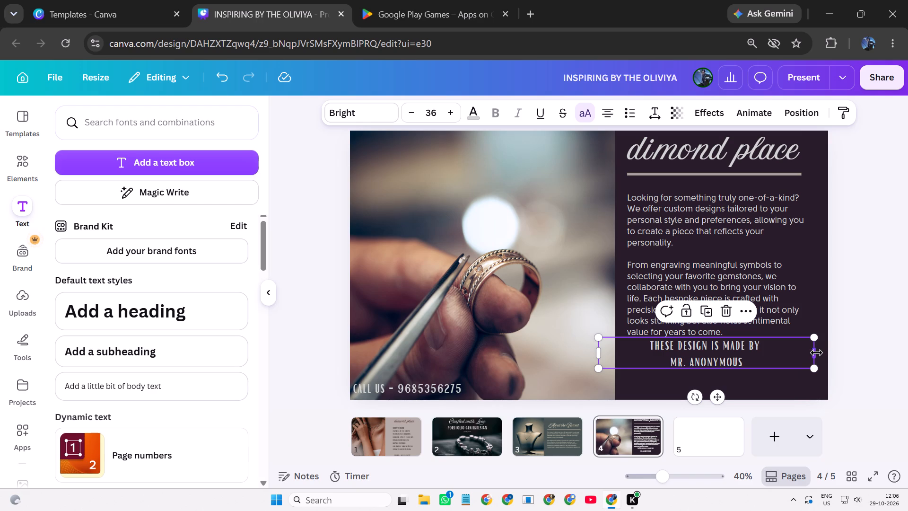
left_click_drag(816, 352, 907, 334)
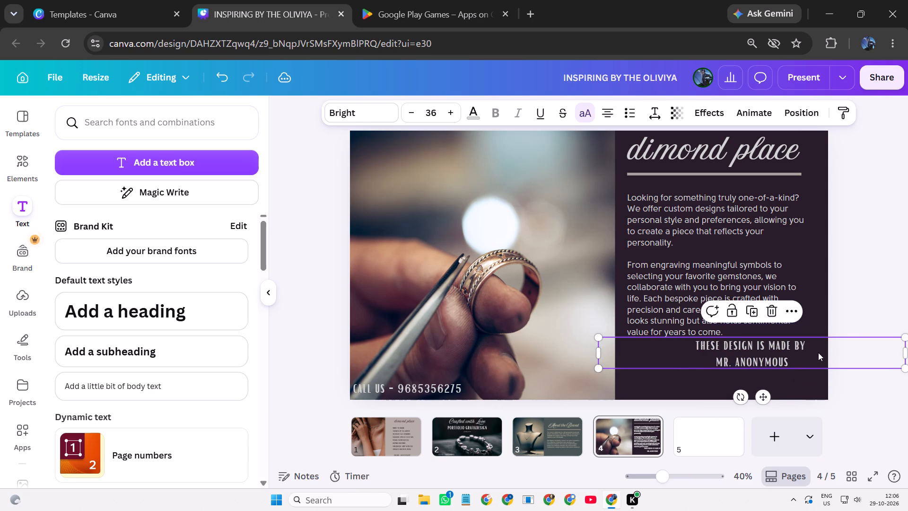
left_click_drag(818, 352, 785, 378)
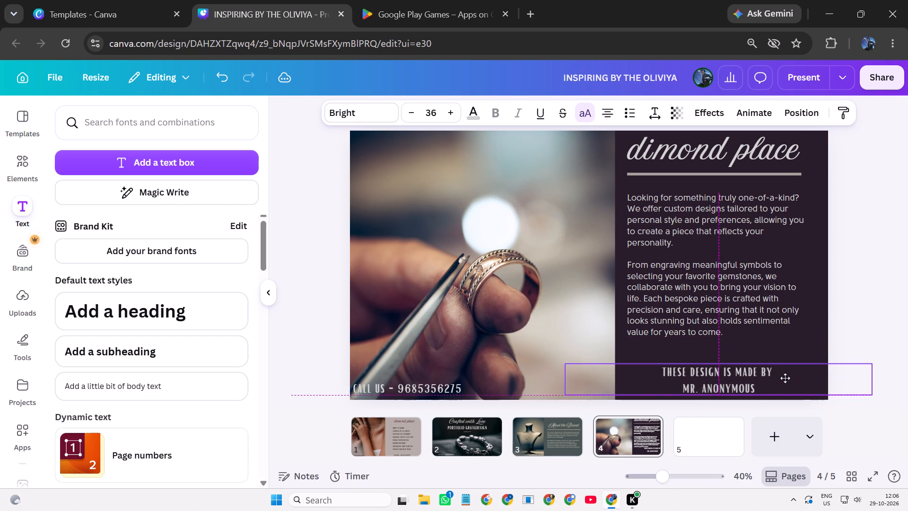
left_click_drag(785, 378, 848, 379)
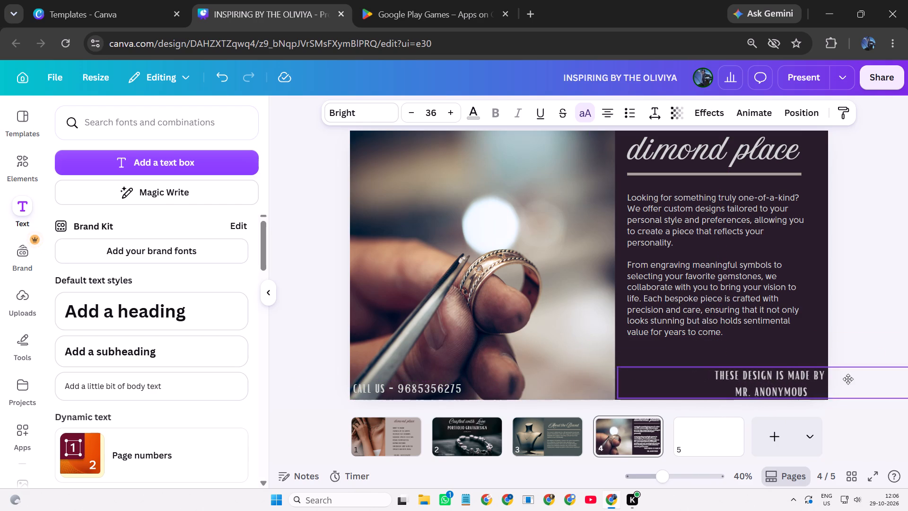
left_click_drag(848, 379, 839, 380)
left_click(848, 309)
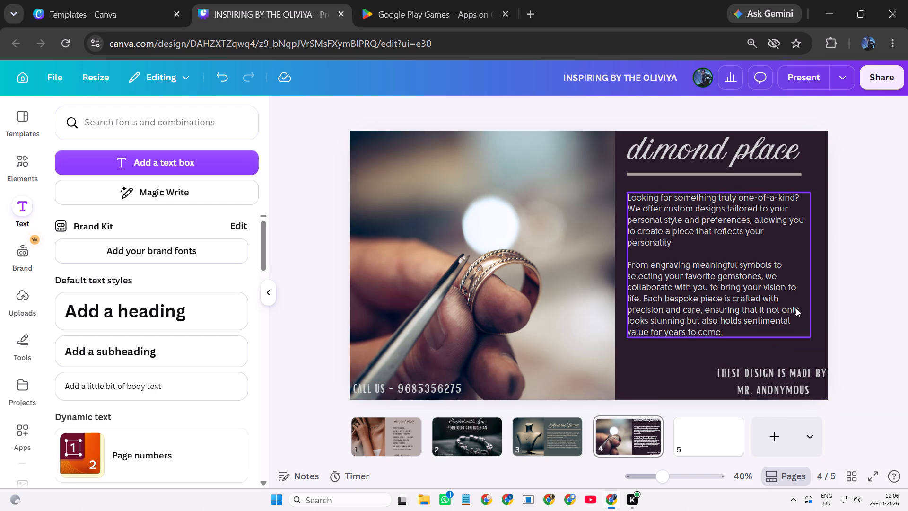
left_click(511, 348)
left_click(803, 255)
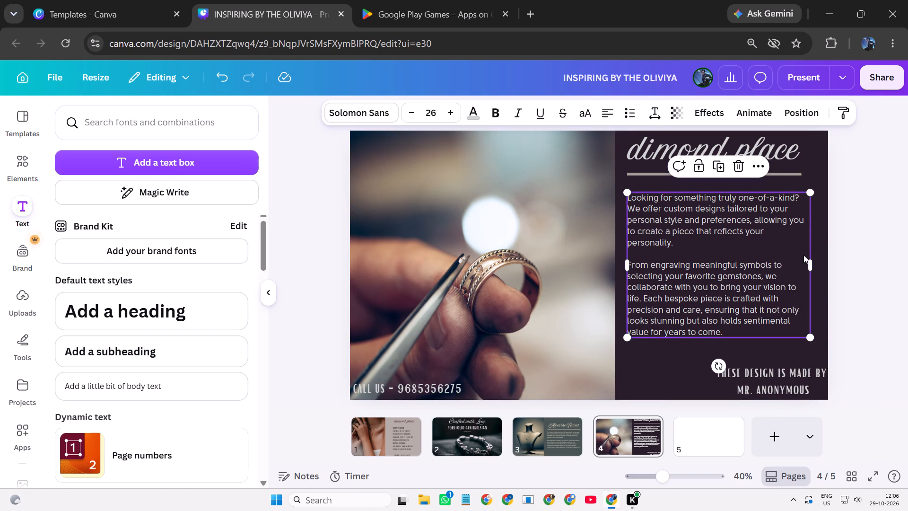
left_click(856, 262)
left_click(637, 439)
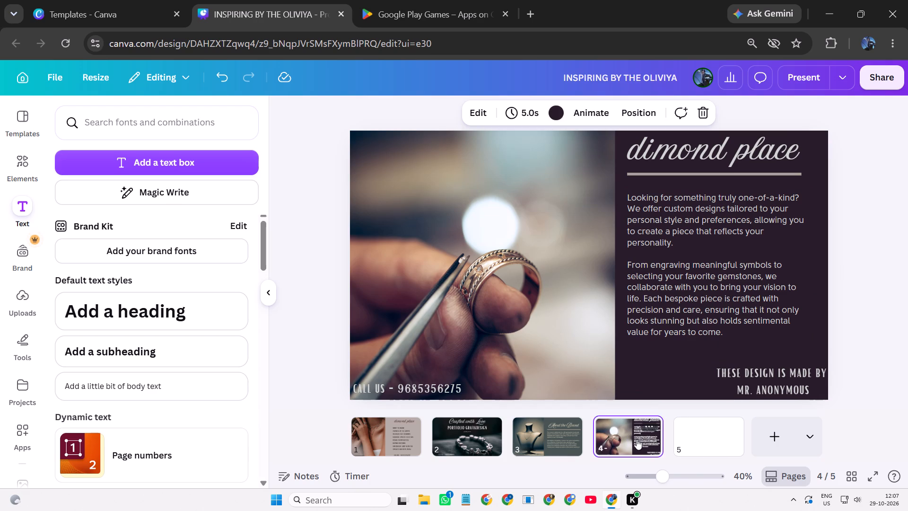
Go to page 3 of the presentation.
left_click(537, 440)
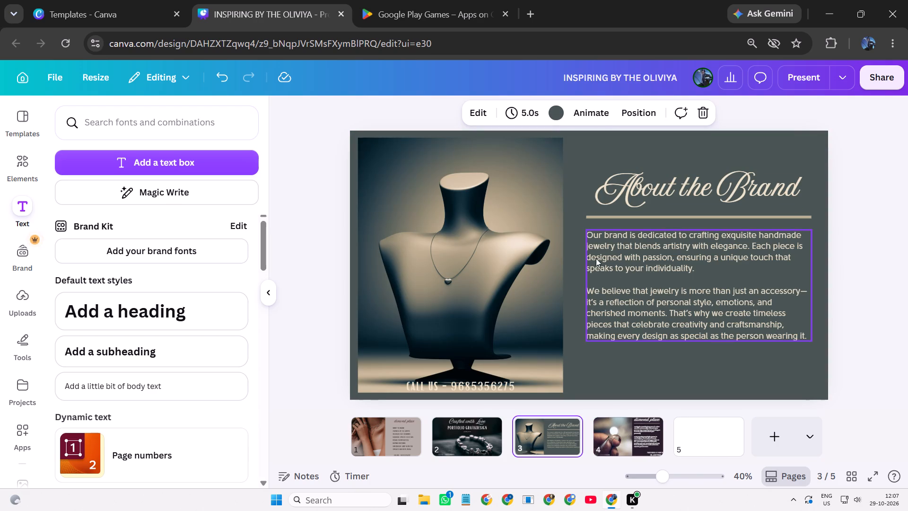
Close the Google Play Games page and search the web for "MUSIC" in a new browser tab.
left_click(524, 11)
left_click(486, 43)
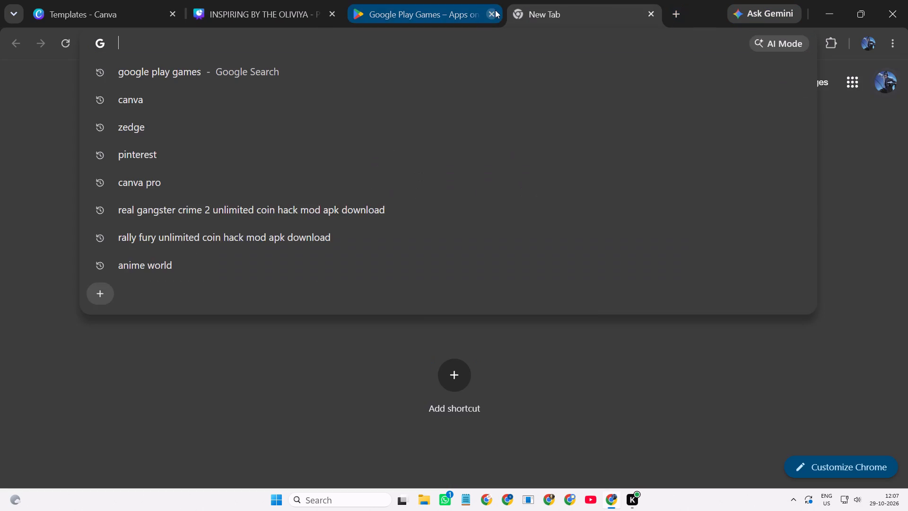
left_click(495, 10)
left_click(455, 35)
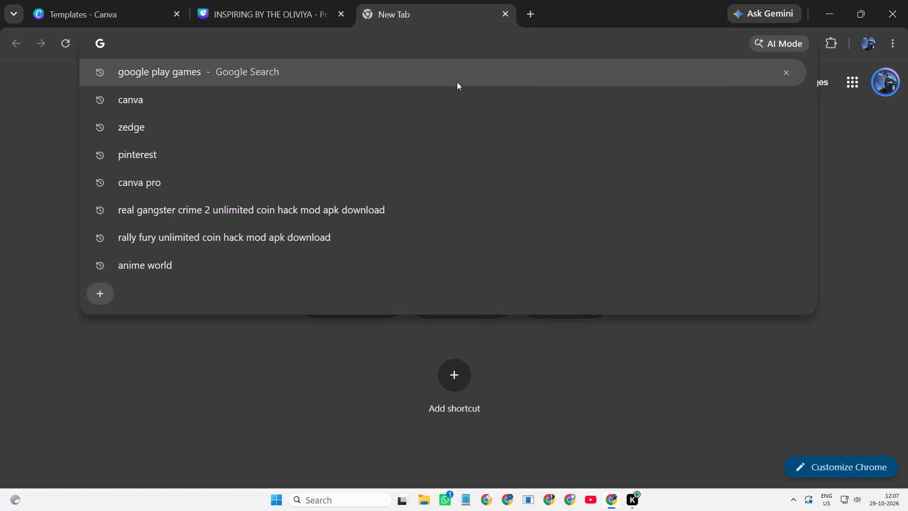
type("MUSIC")
key("Return")
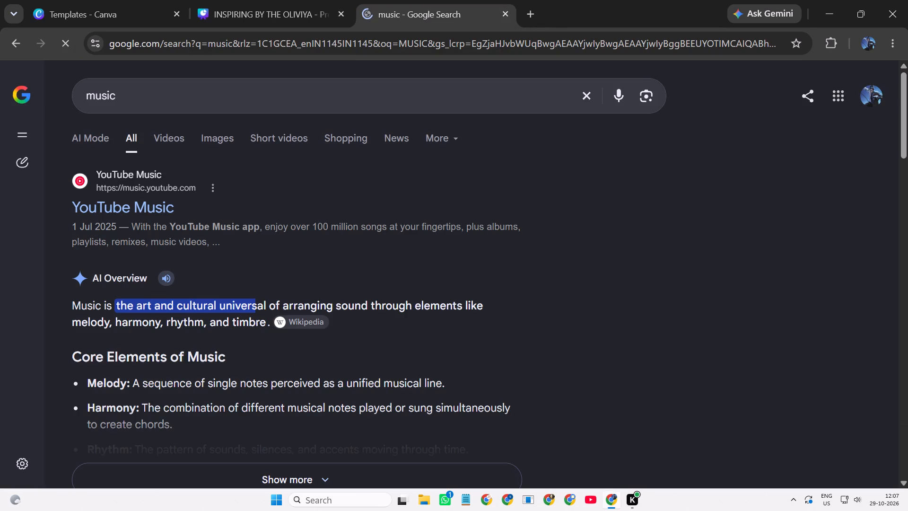
Open YouTube Music from the search results and start the quick pick KALYANI (Remix).
left_click(113, 203)
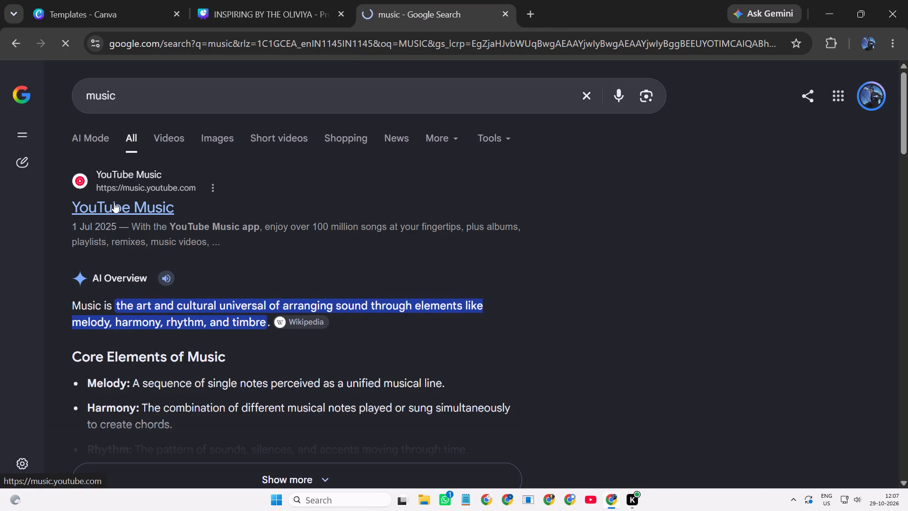
left_click(298, 0)
left_click(383, 4)
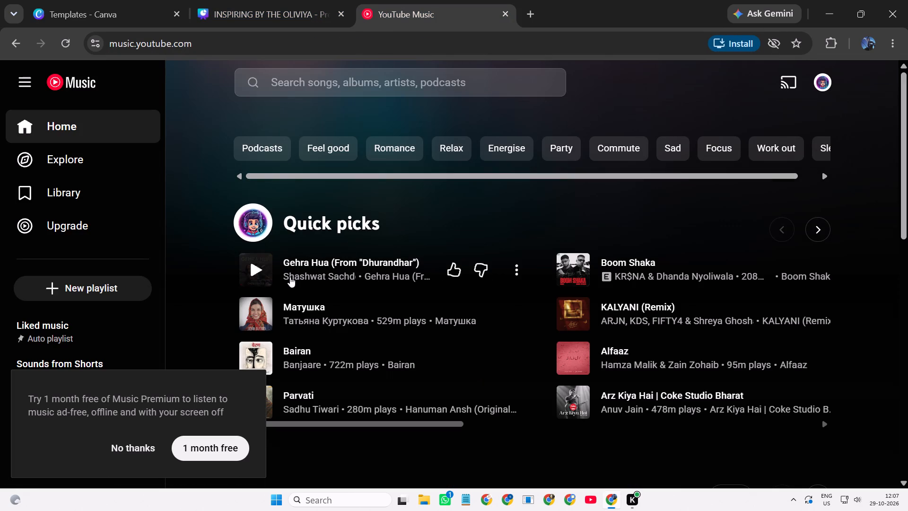
scroll(590, 285, "down", 1)
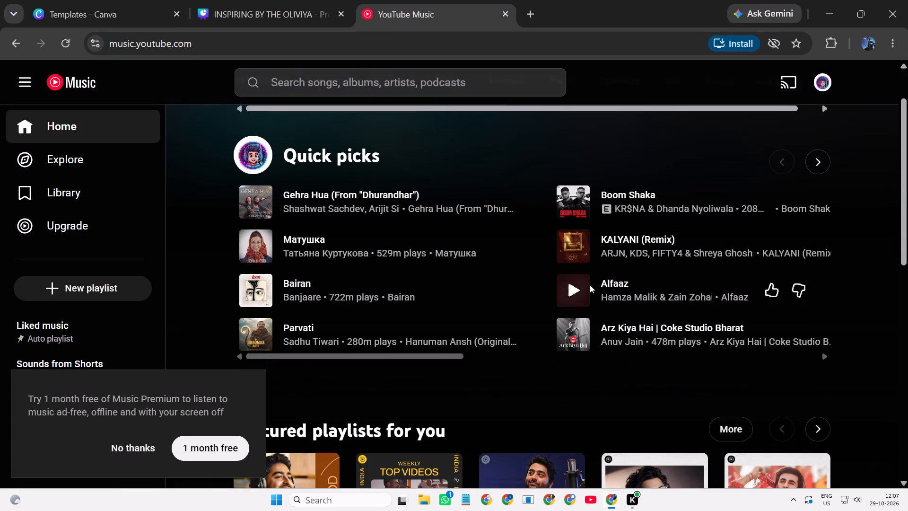
left_click(577, 243)
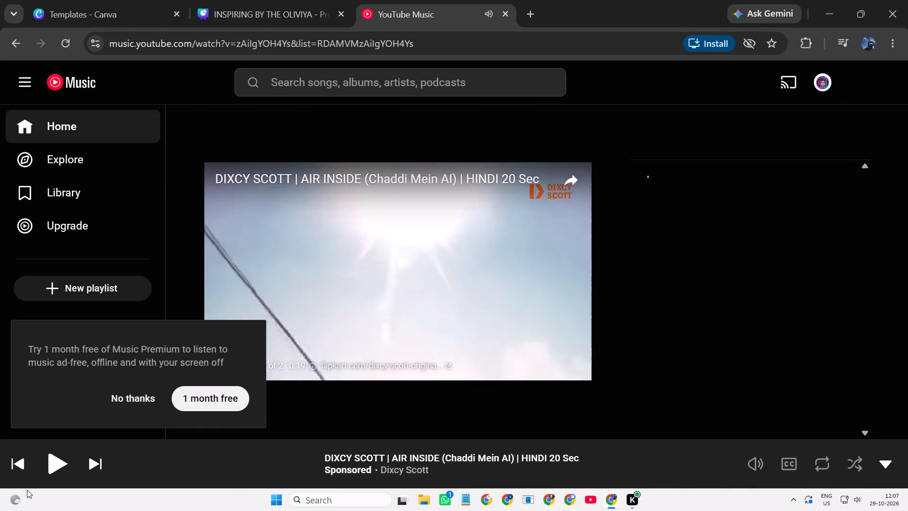
left_click(56, 456)
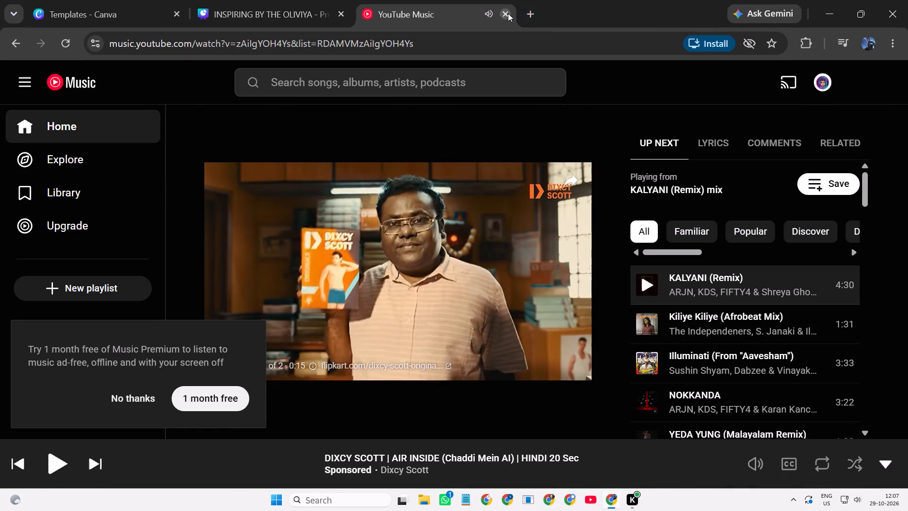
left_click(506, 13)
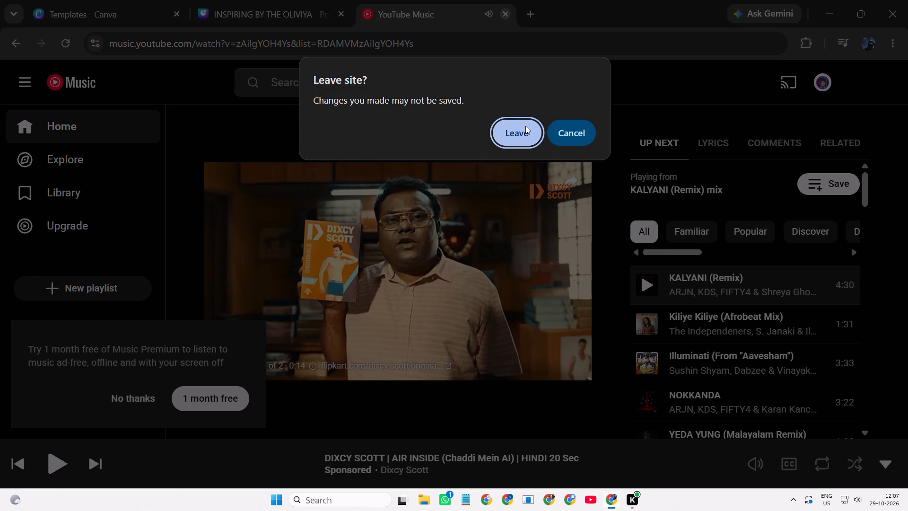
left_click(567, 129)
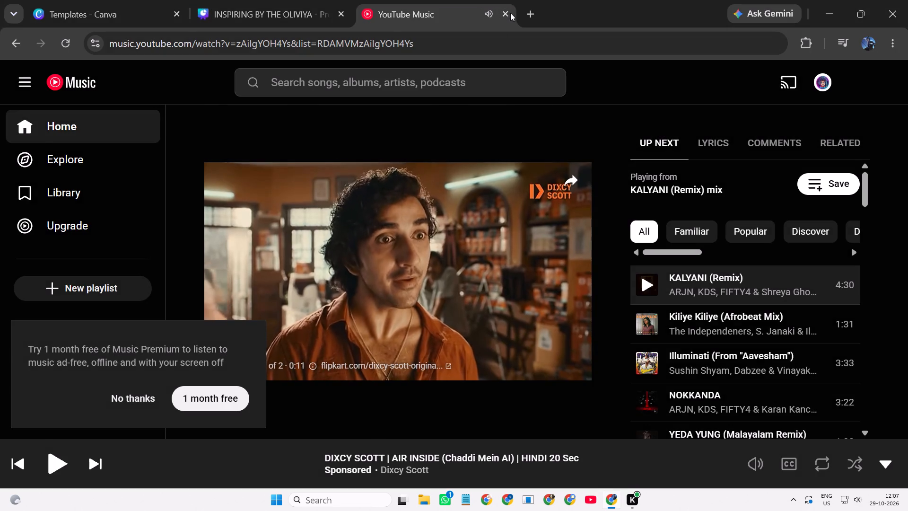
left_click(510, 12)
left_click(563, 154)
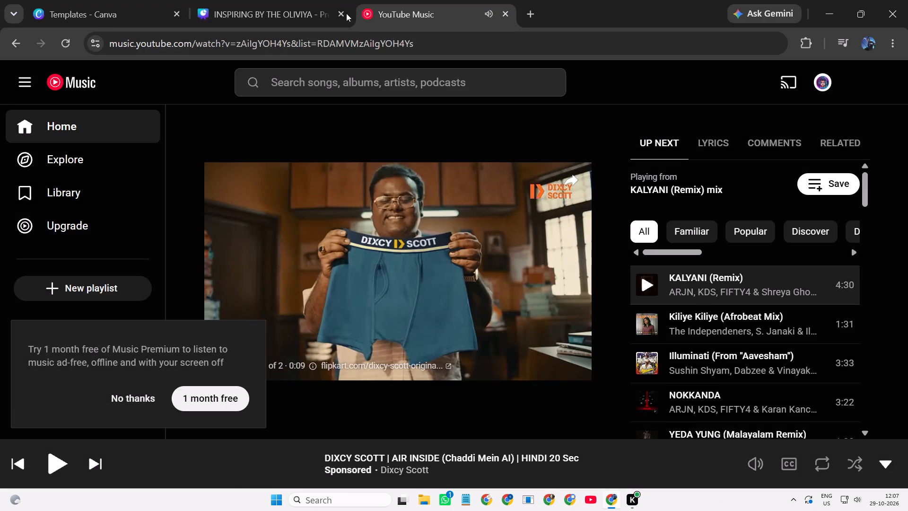
Switch back to the INSPIRING BY THE OLIVIYA presentation in Canva.
left_click(281, 0)
left_click(356, 0)
left_click(391, 231)
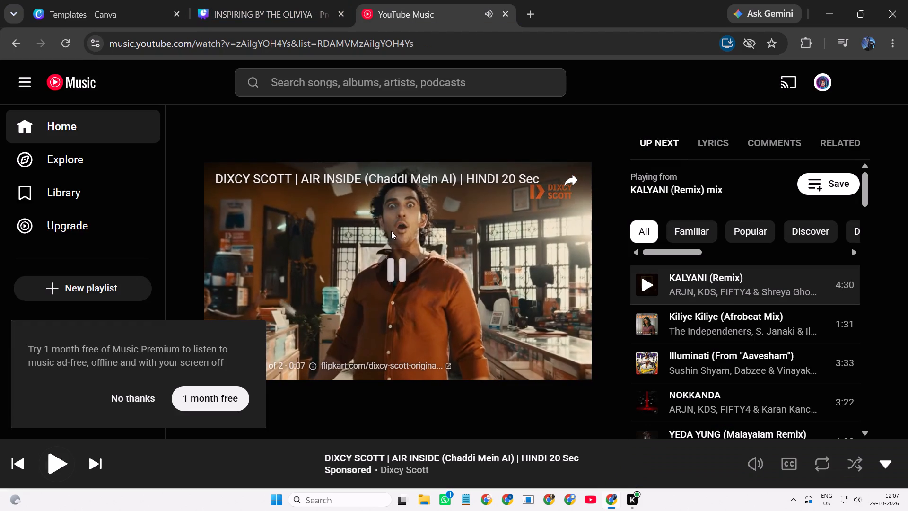
left_click(282, 0)
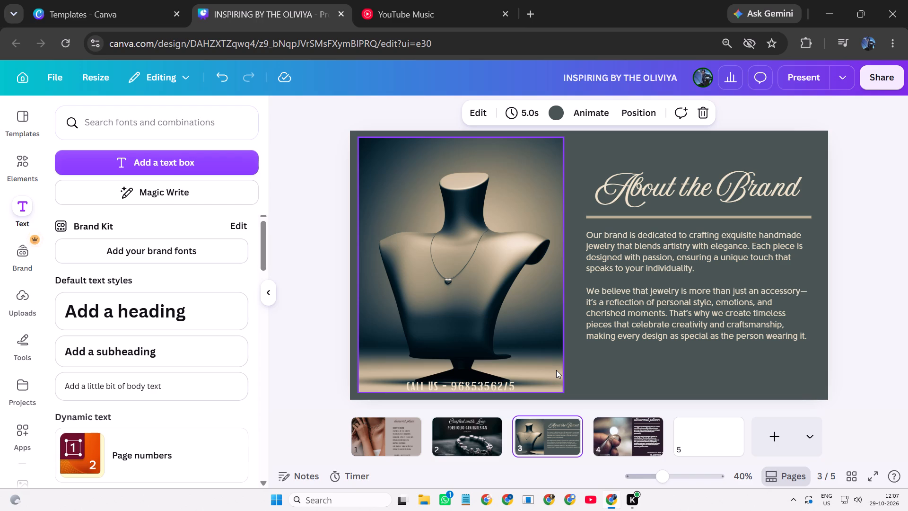
Move the mannequin necklace photo on page 3 up and to the left so it extends partly off the page.
left_click_drag(555, 369, 425, 317)
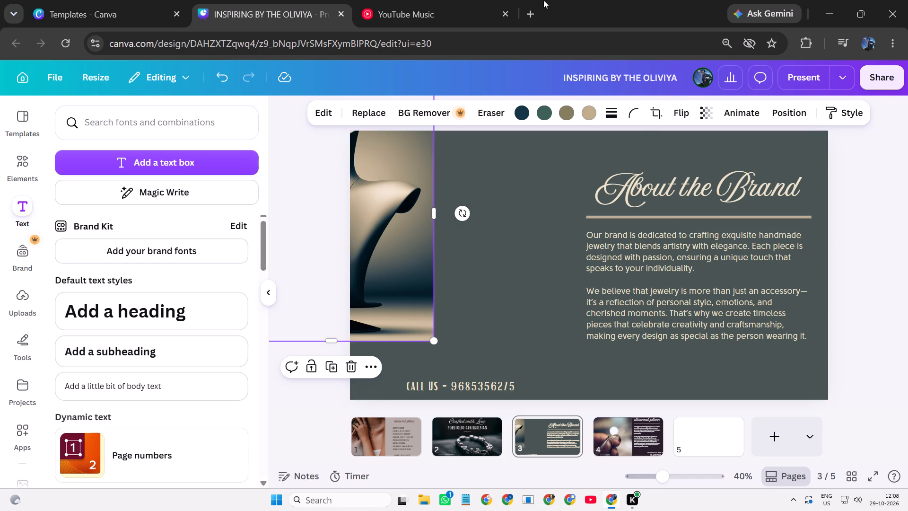
Resume the KALYANI (Remix) playback in YouTube Music and switch back to the INSPIRING BY THE OLIVIYA presentation in Canva.
left_click(426, 1)
left_click(385, 170)
left_click(373, 251)
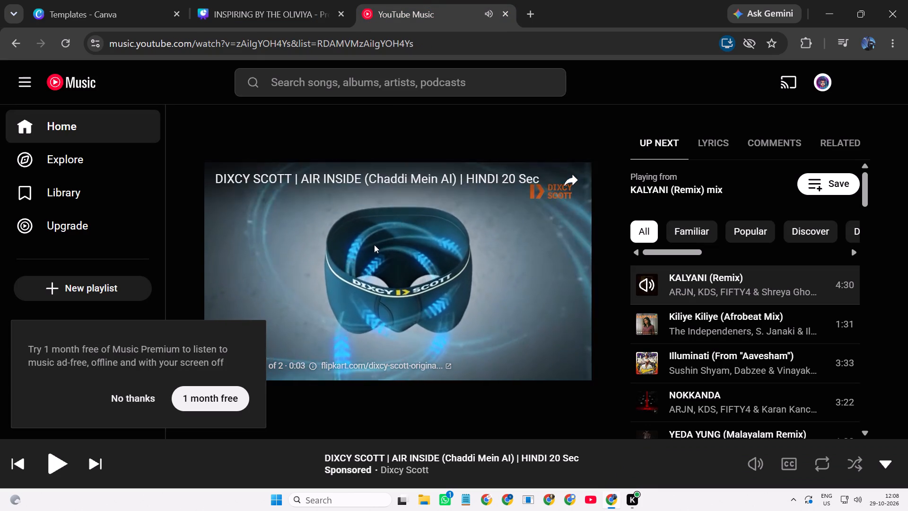
left_click(525, 13)
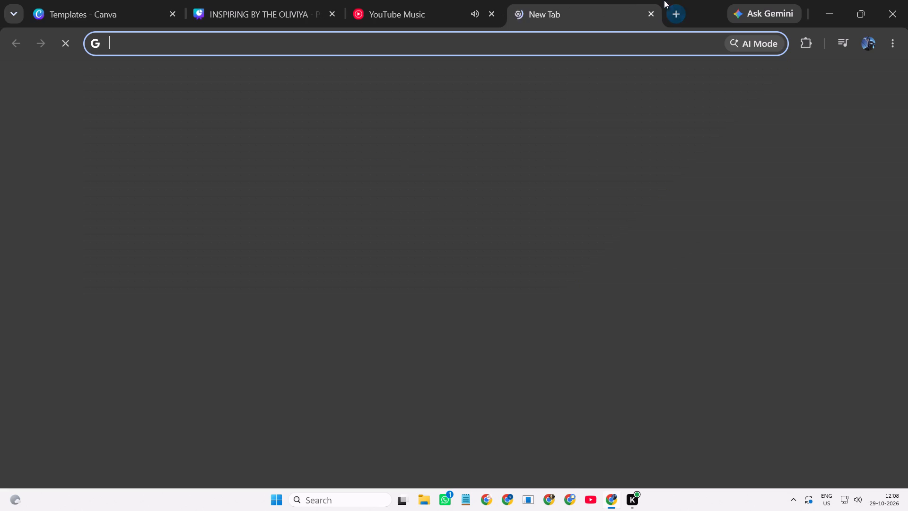
left_click(498, 35)
left_click(442, 10)
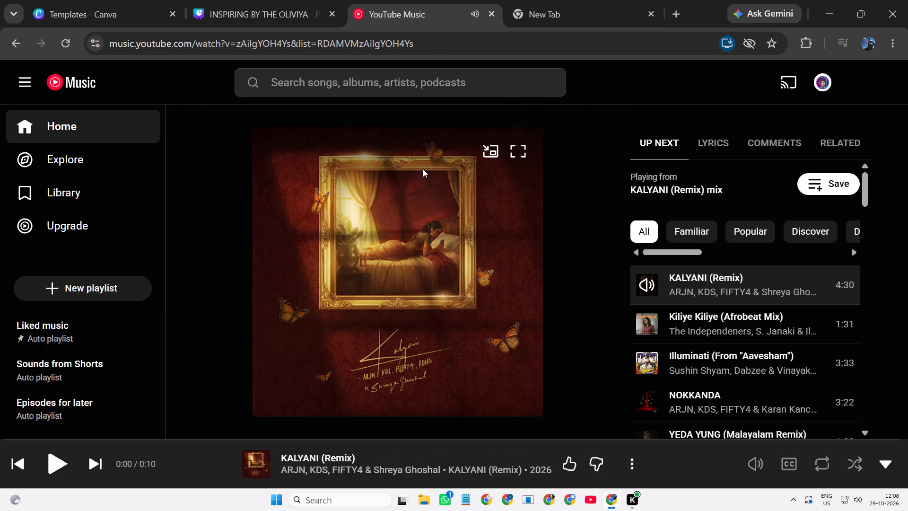
left_click(437, 250)
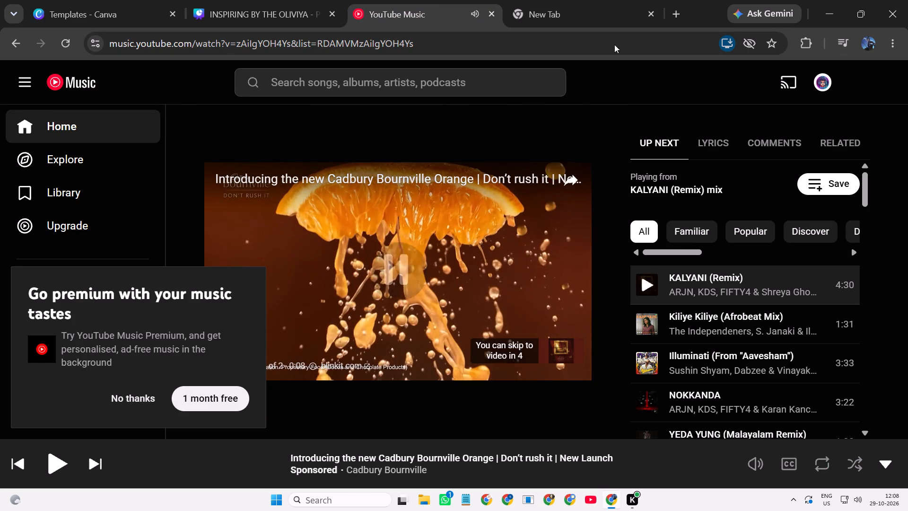
left_click(561, 0)
left_click(519, 49)
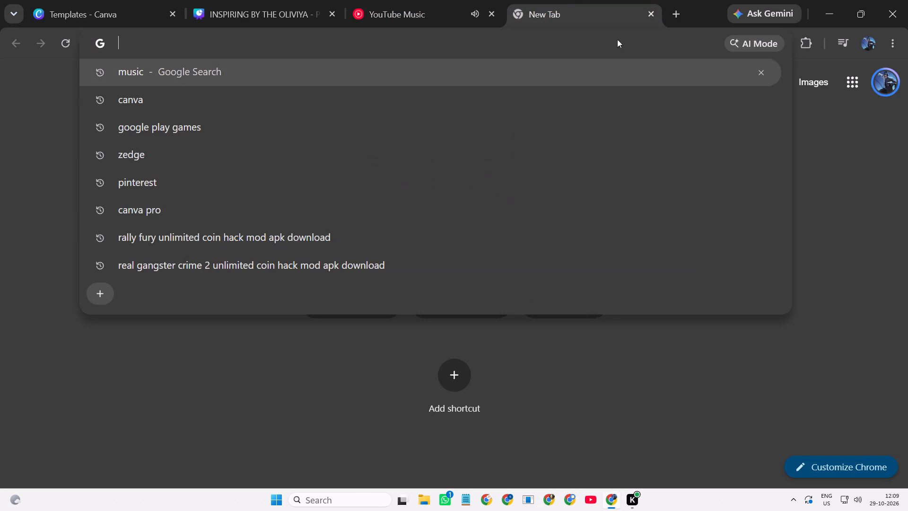
left_click(410, 0)
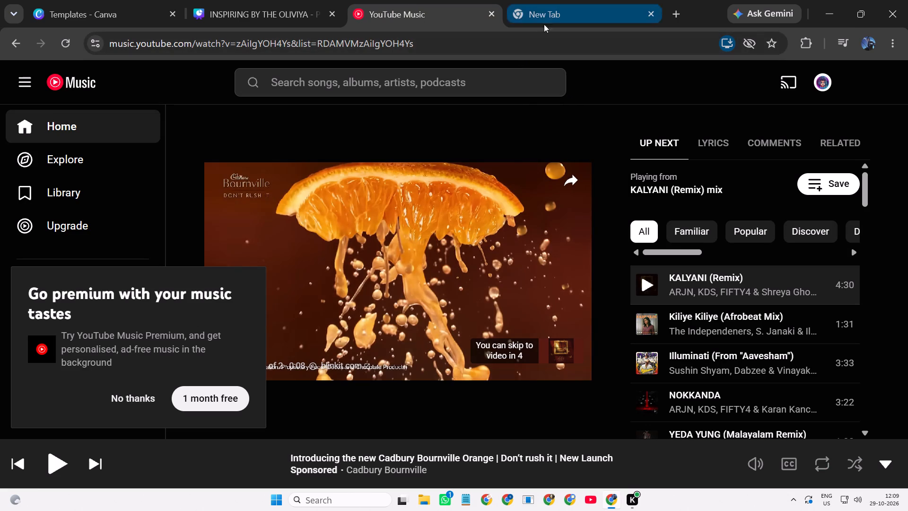
left_click(431, 238)
left_click(544, 20)
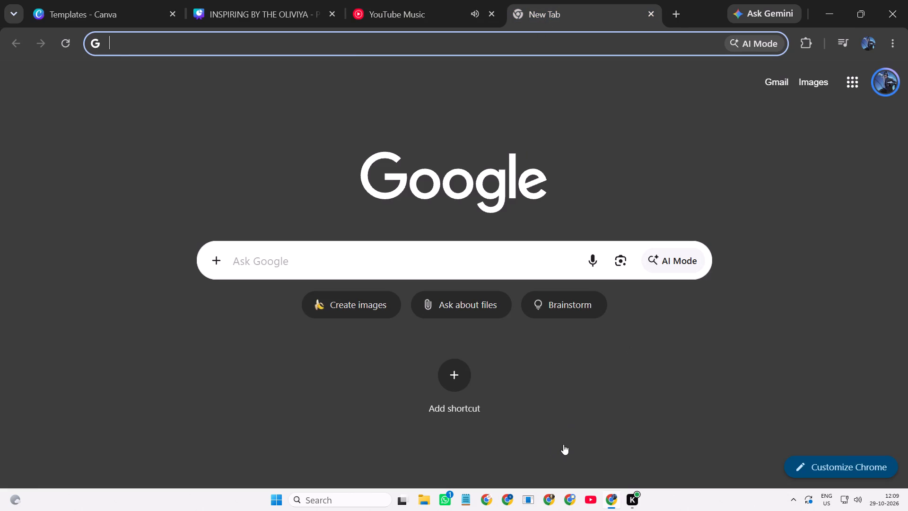
left_click(292, 4)
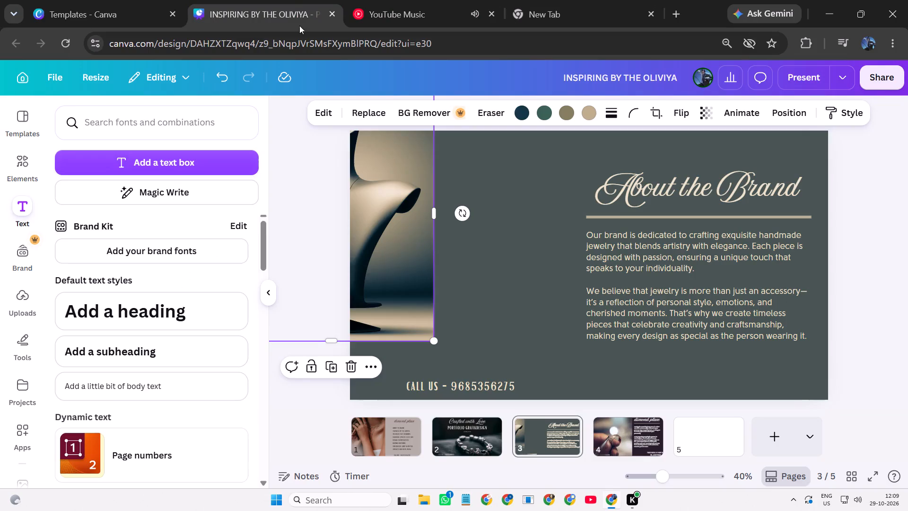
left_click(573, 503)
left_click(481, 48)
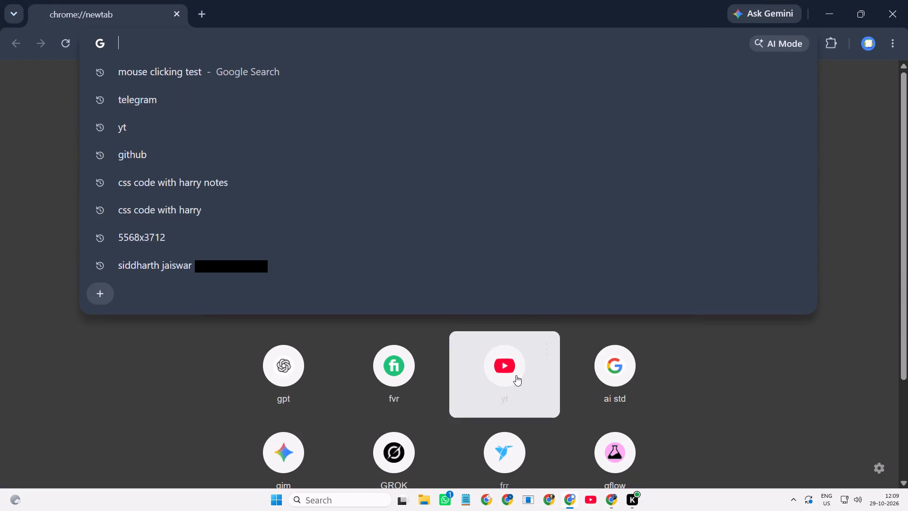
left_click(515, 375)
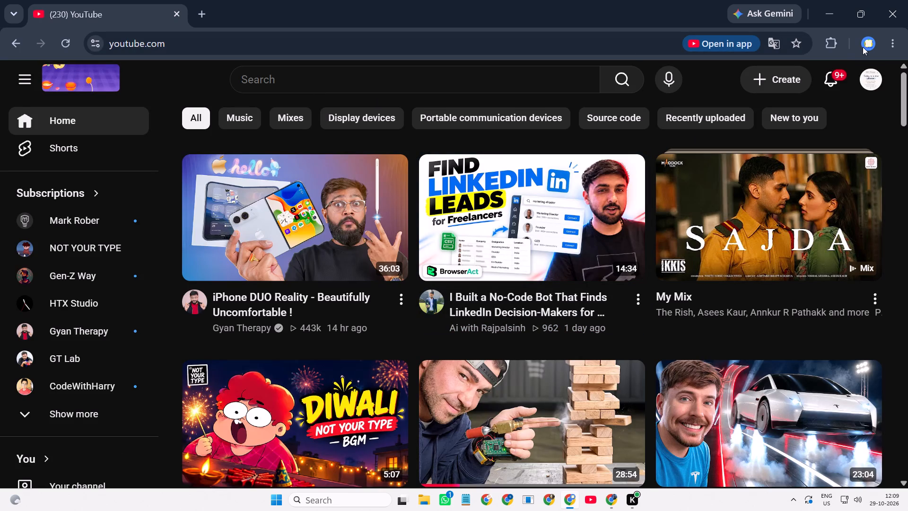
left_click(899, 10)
Check the KALYANI (Remix) playback in YouTube Music and the system volume, returning to the Canva presentation.
left_click(407, 9)
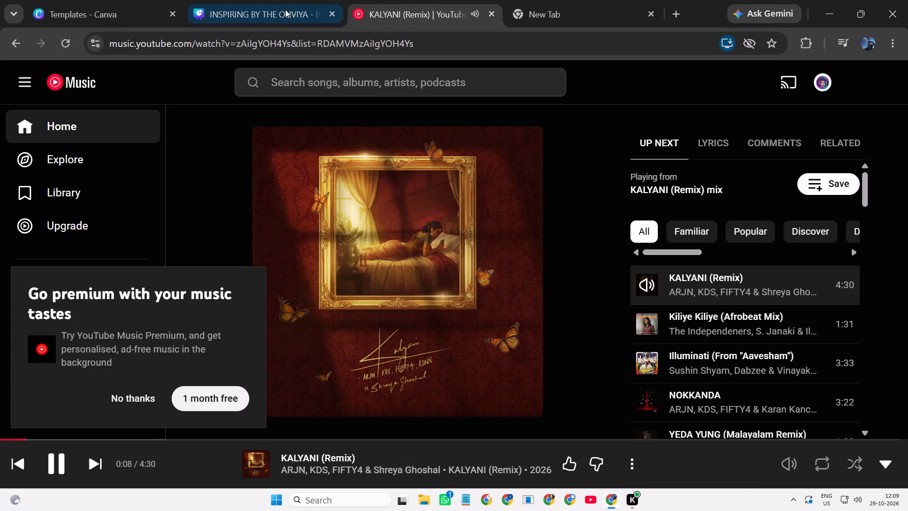
left_click(278, 15)
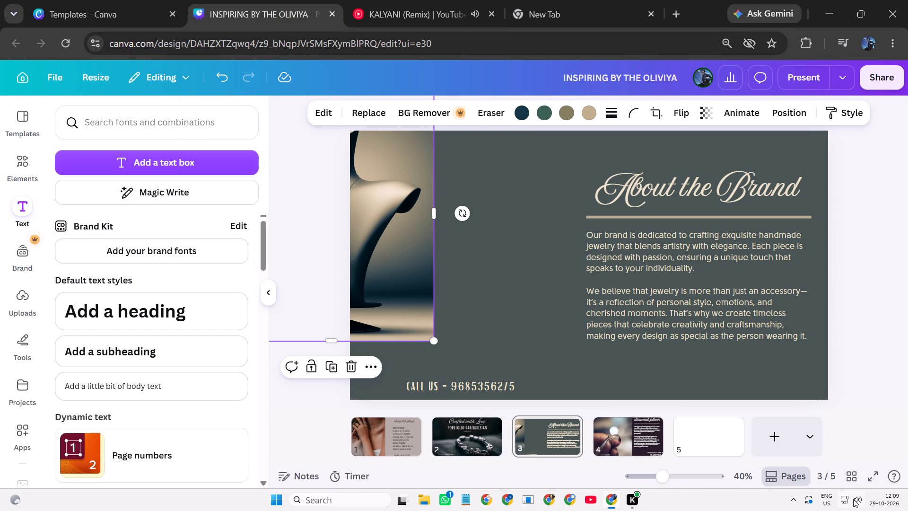
left_click(847, 495)
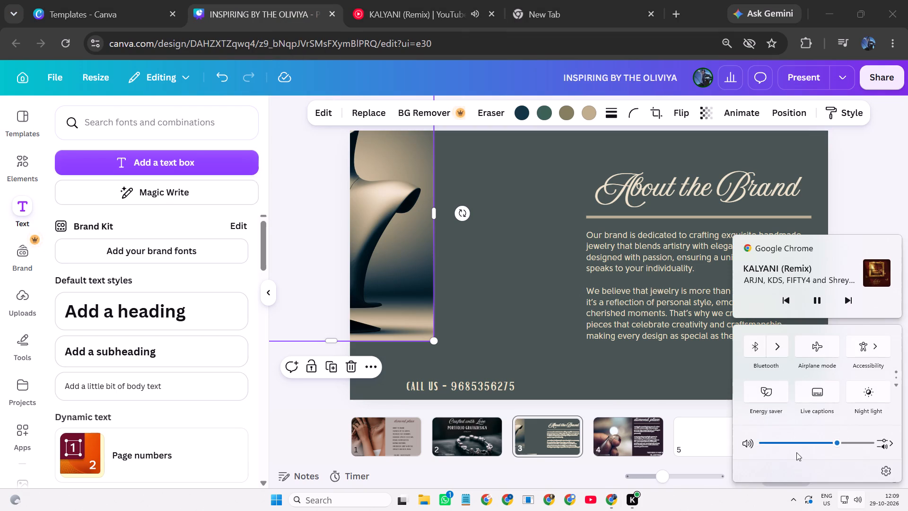
left_click(796, 452)
left_click(847, 189)
Move the mannequin necklace photo on page 3 fully back onto the page, flush with its top-left corner.
scroll(586, 322, "down", 1)
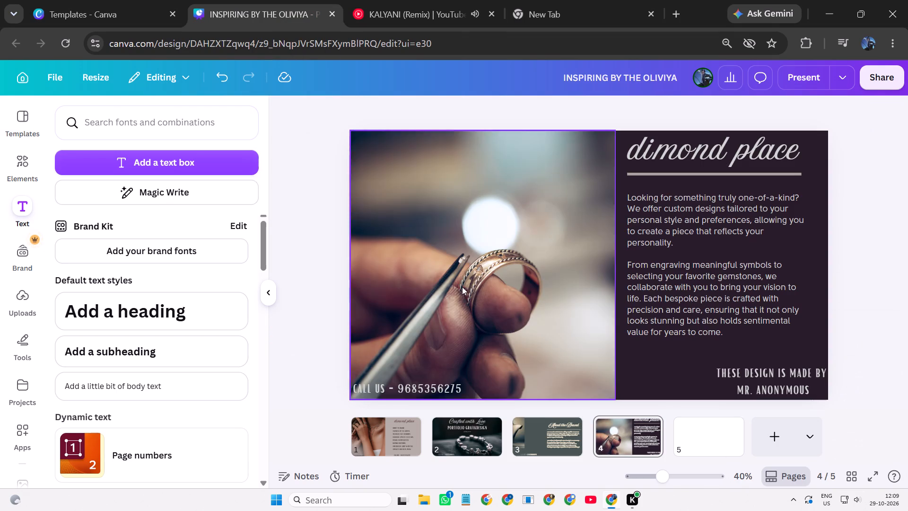
scroll(584, 311, "up", 2)
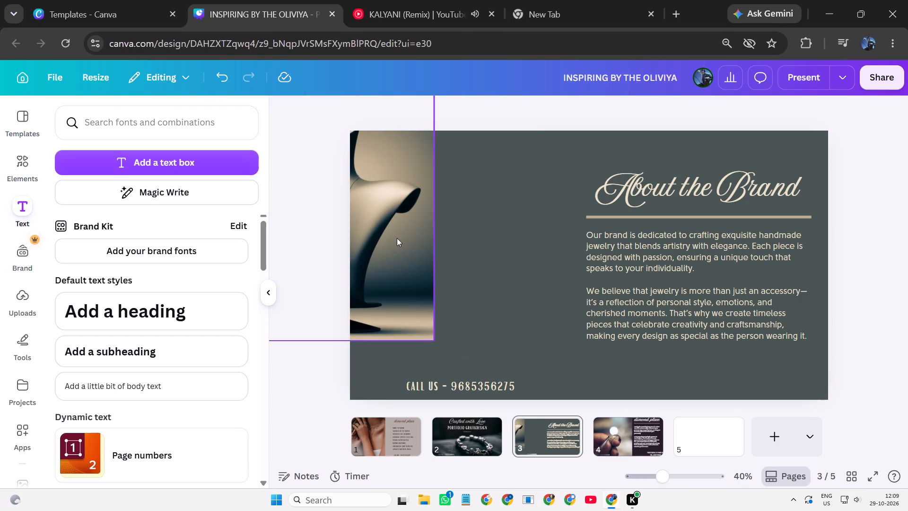
left_click_drag(397, 238, 520, 271)
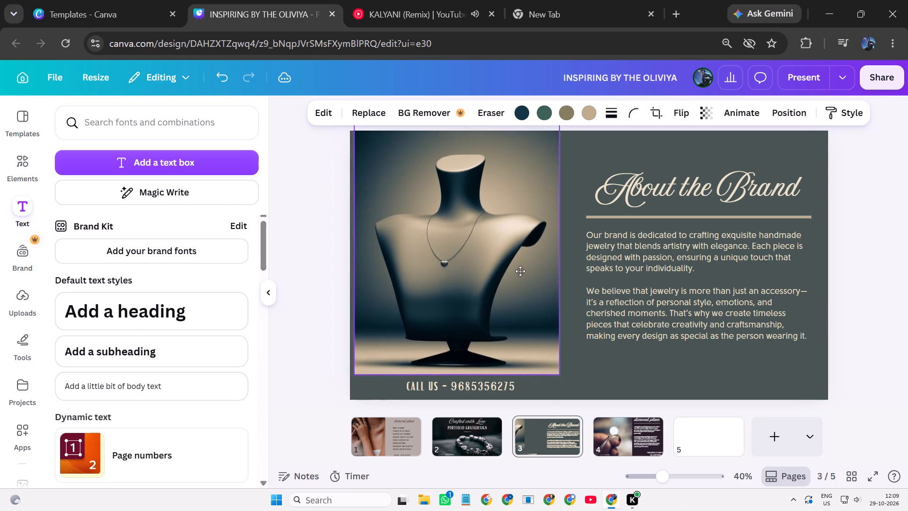
left_click_drag(520, 271, 519, 286)
Replace the "About the Brand" heading on page 3 with "dimond place".
double_click(727, 185)
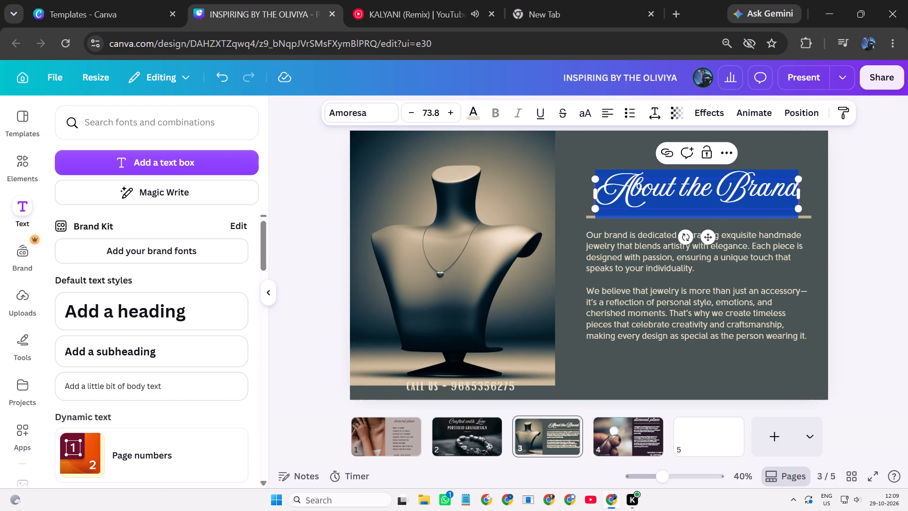
key("BackSpace")
type("DIM")
key("BackSpace")
key("BackSpace")
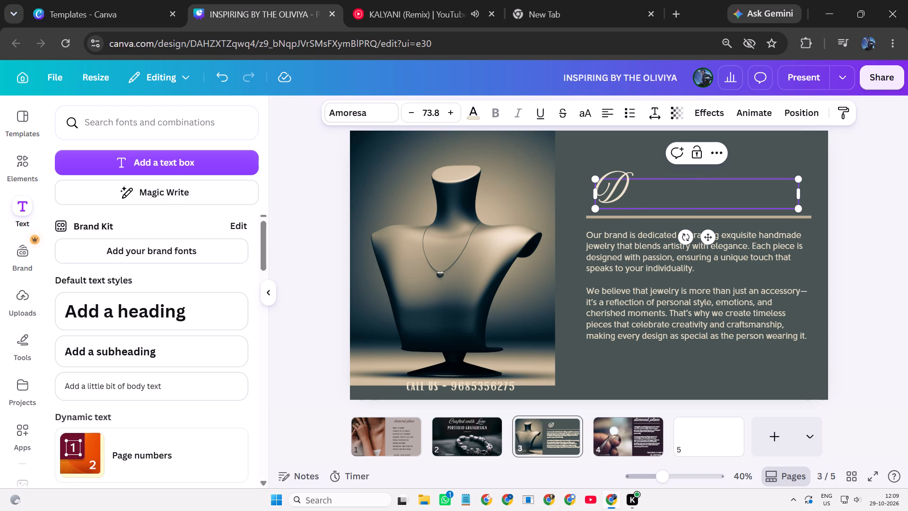
key("BackSpace")
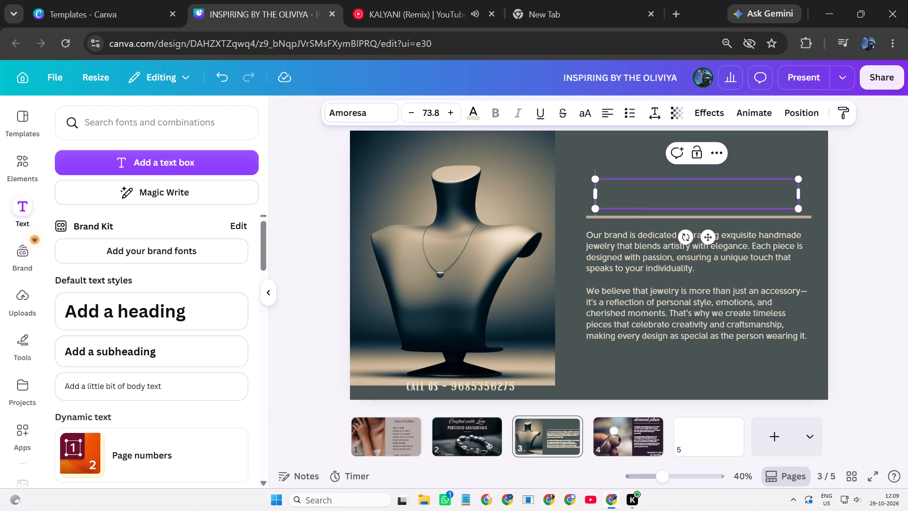
key("d")
type("imond")
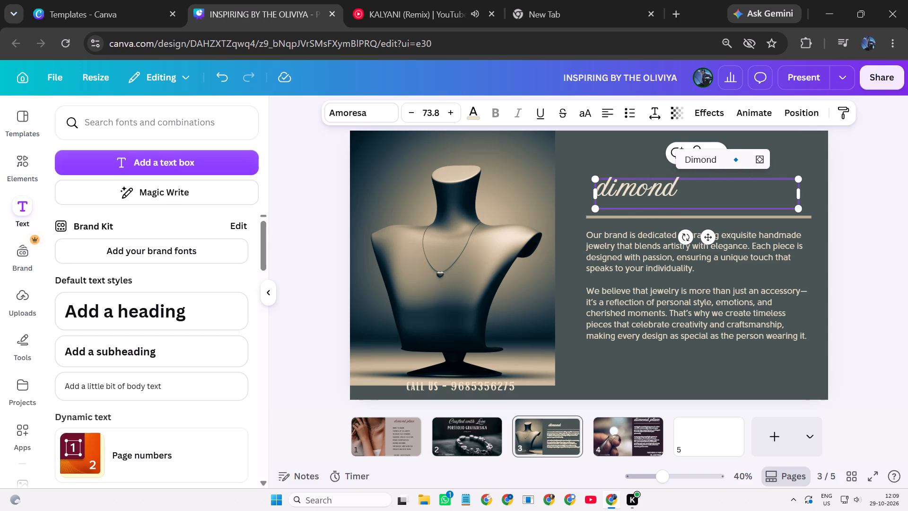
key("space")
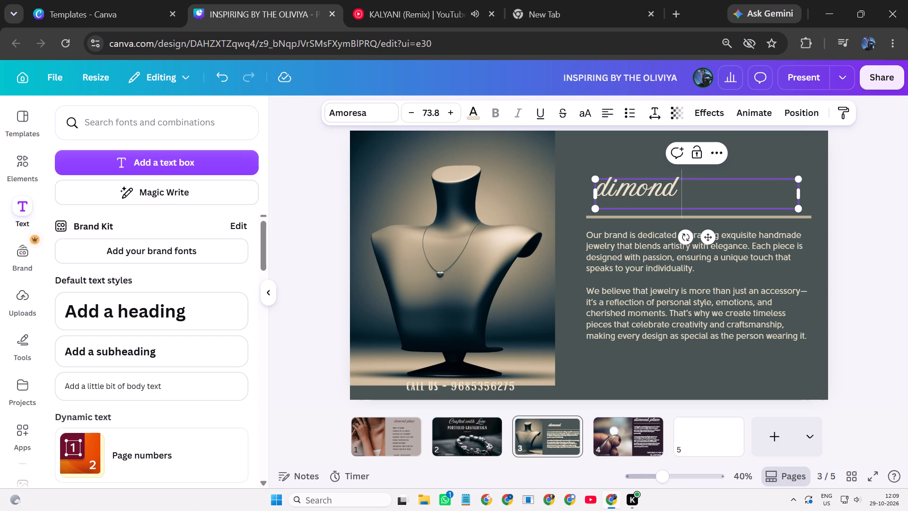
type("place")
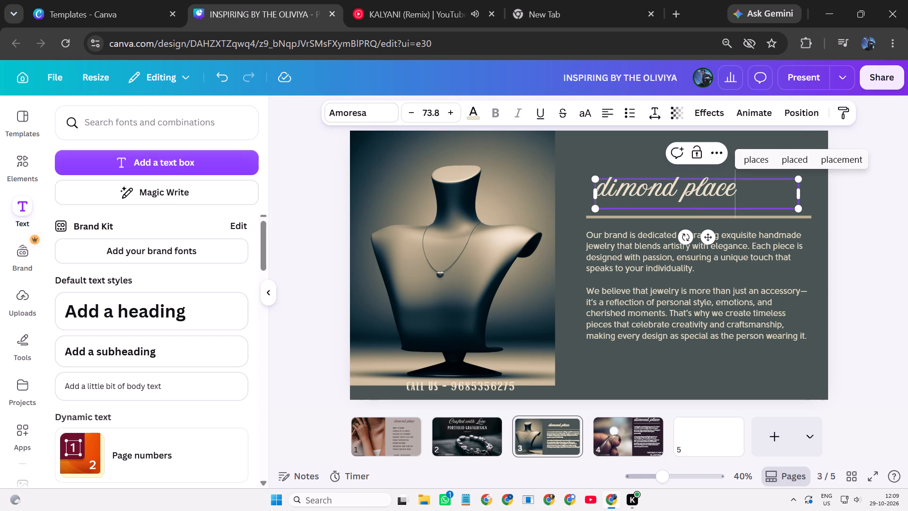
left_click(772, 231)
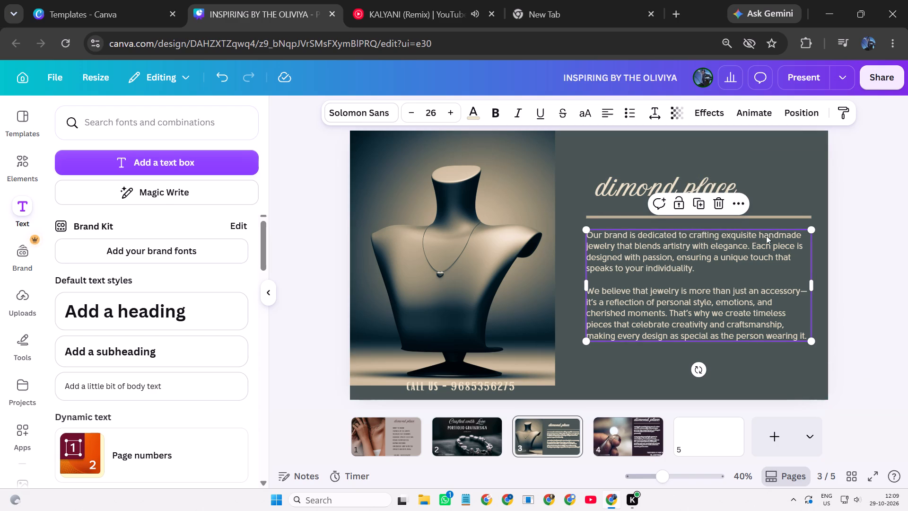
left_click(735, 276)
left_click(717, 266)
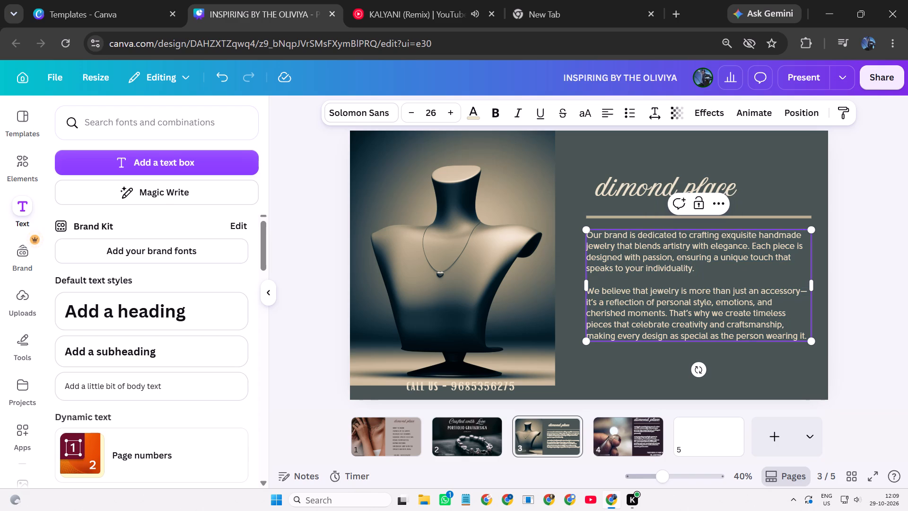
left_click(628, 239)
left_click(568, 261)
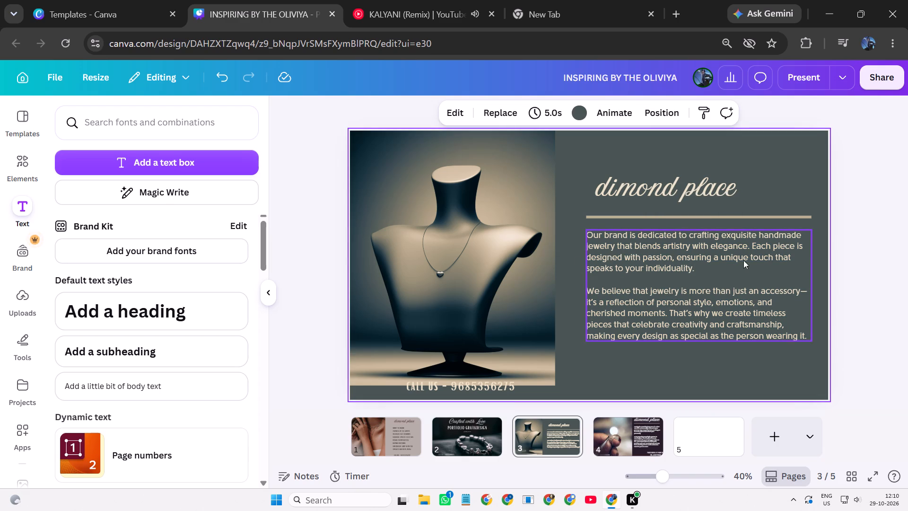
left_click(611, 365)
Move the "CALL US" contact line on page 3 to the page's bottom edge, below the body text.
left_click_drag(490, 385, 798, 387)
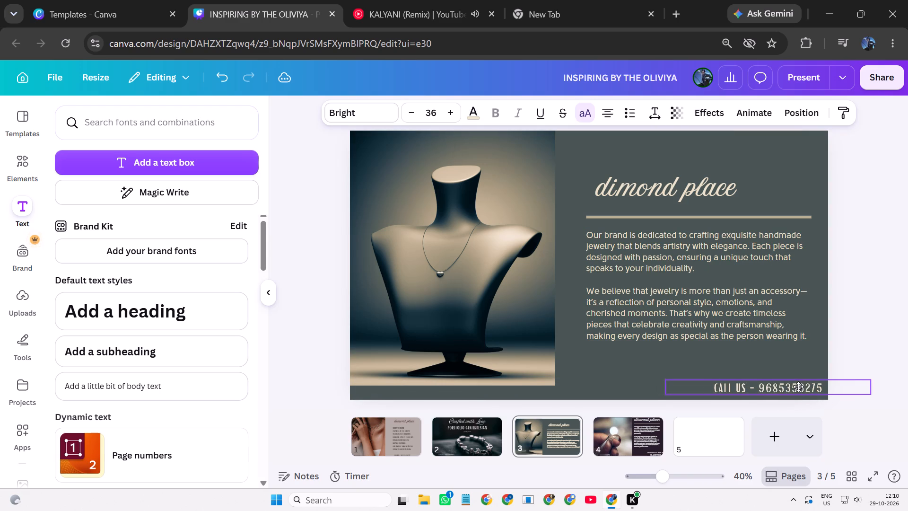
left_click_drag(798, 387, 747, 390)
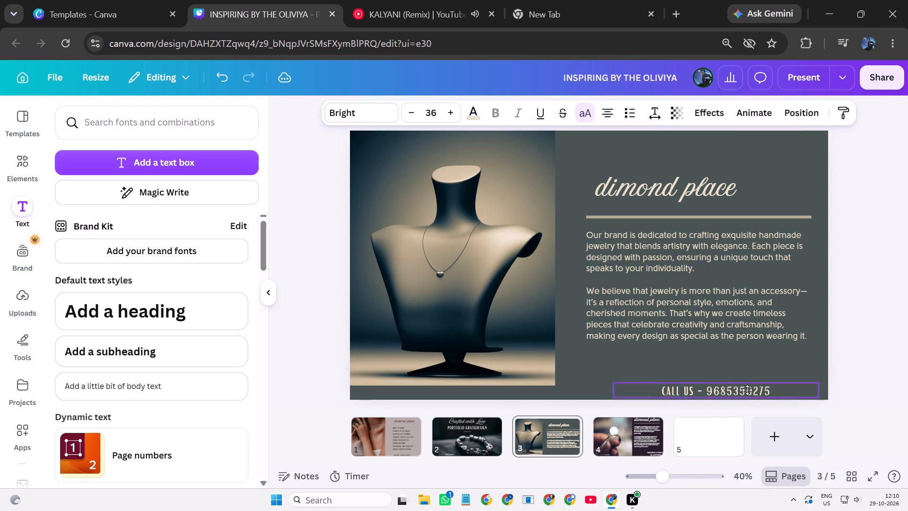
left_click_drag(747, 390, 755, 390)
Widen the mannequin photo on page 3 slightly toward the text and extend it down to the page's bottom edge.
double_click(492, 335)
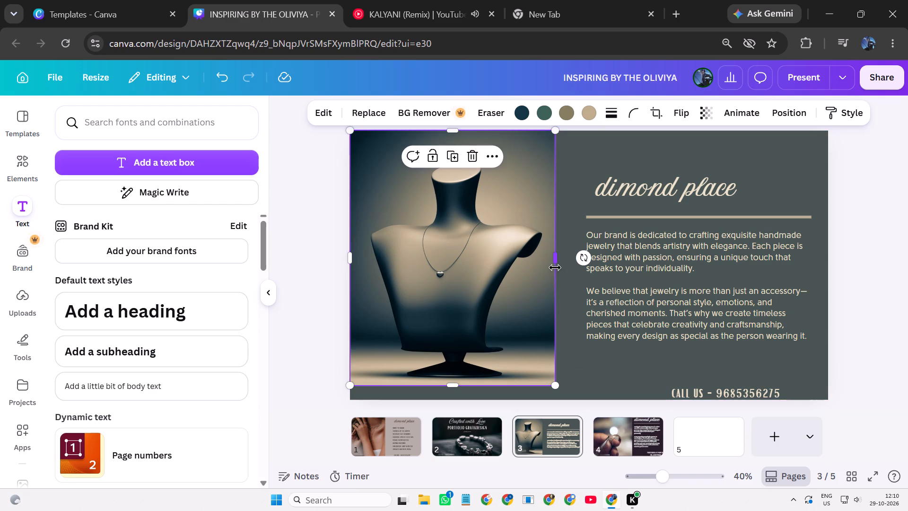
left_click_drag(555, 262, 569, 264)
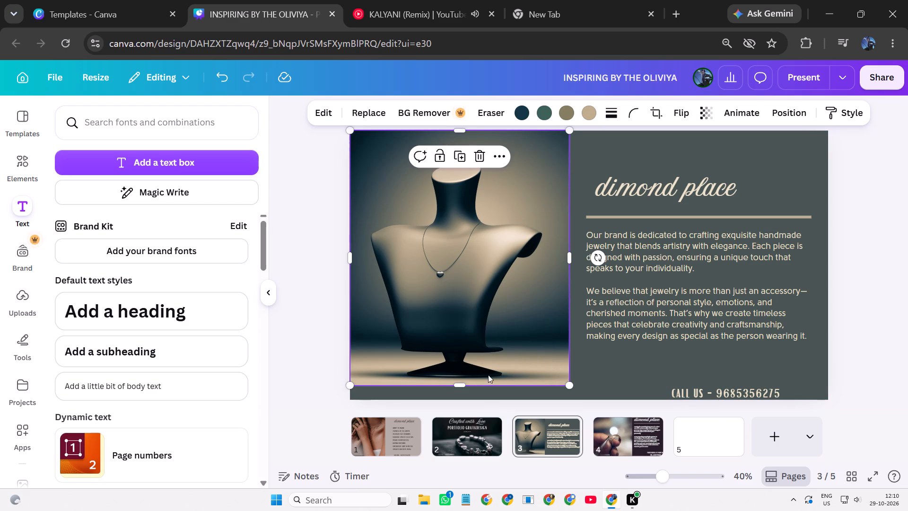
left_click_drag(463, 384, 463, 398)
left_click(603, 369)
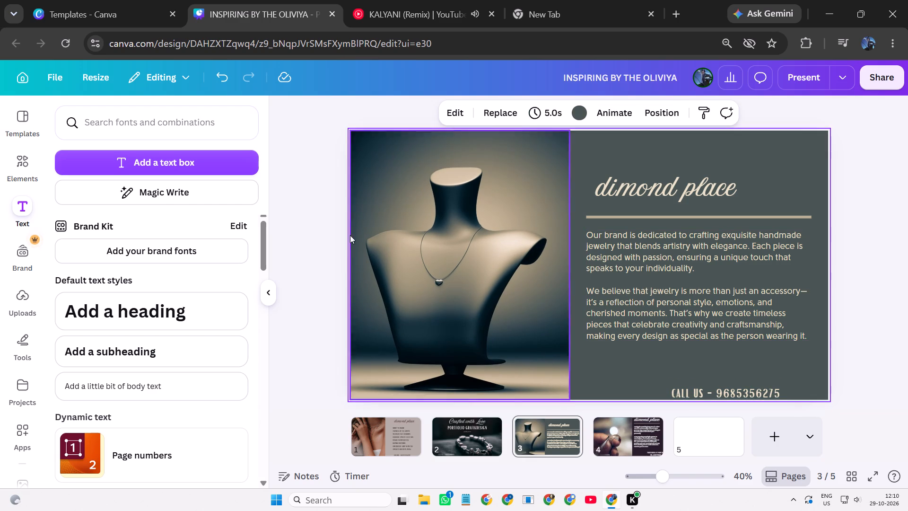
Search the fonts and text combinations for "ring".
left_click(150, 126)
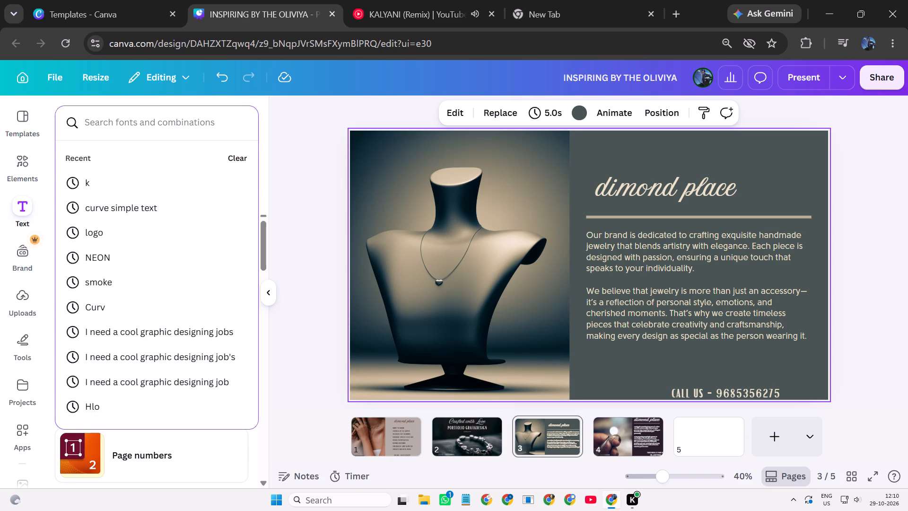
type("ring")
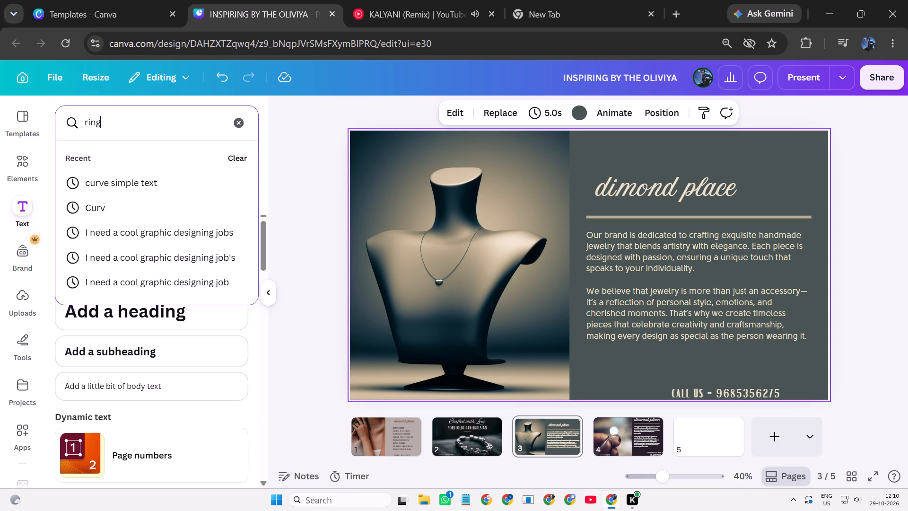
key("Return")
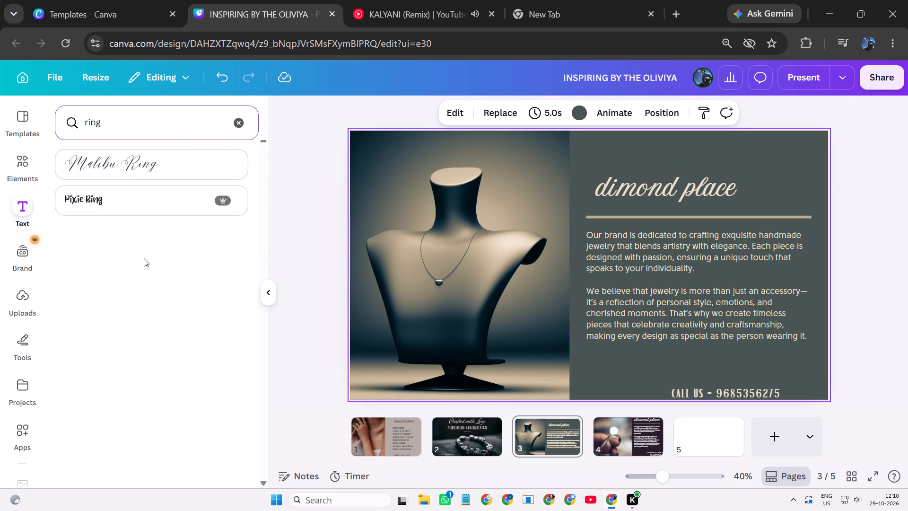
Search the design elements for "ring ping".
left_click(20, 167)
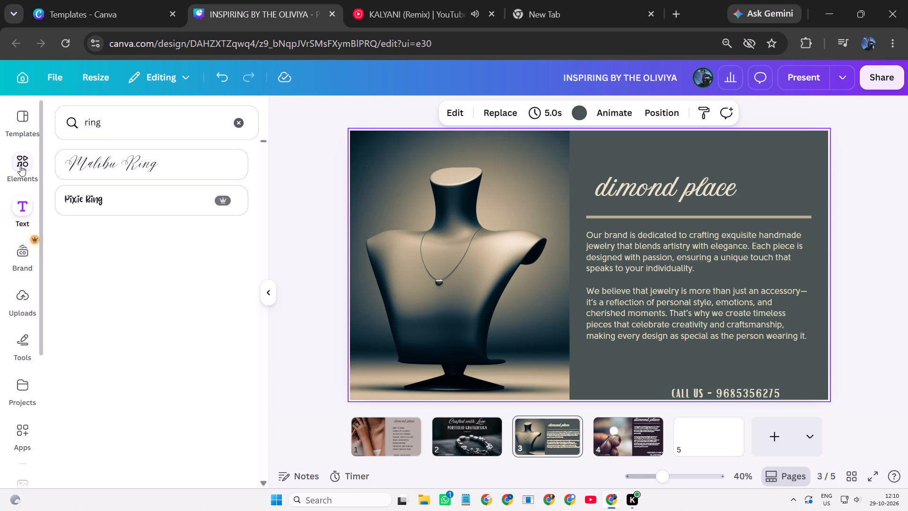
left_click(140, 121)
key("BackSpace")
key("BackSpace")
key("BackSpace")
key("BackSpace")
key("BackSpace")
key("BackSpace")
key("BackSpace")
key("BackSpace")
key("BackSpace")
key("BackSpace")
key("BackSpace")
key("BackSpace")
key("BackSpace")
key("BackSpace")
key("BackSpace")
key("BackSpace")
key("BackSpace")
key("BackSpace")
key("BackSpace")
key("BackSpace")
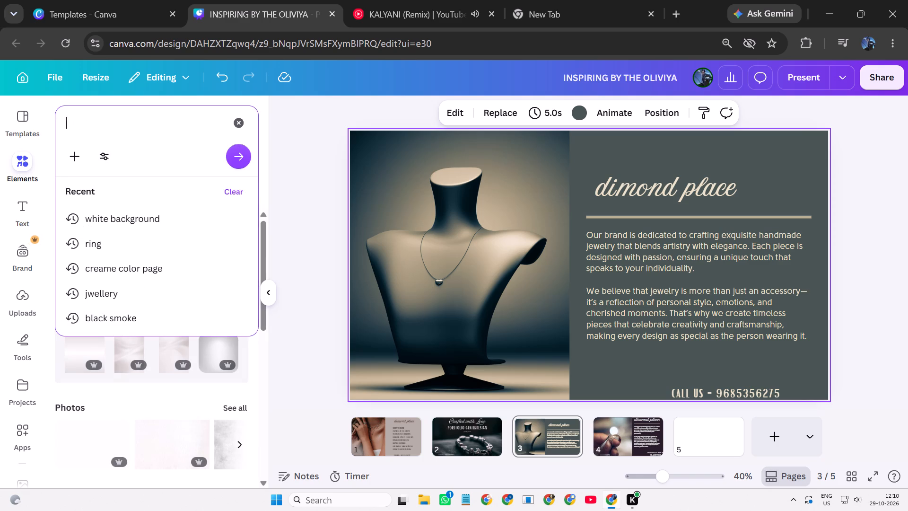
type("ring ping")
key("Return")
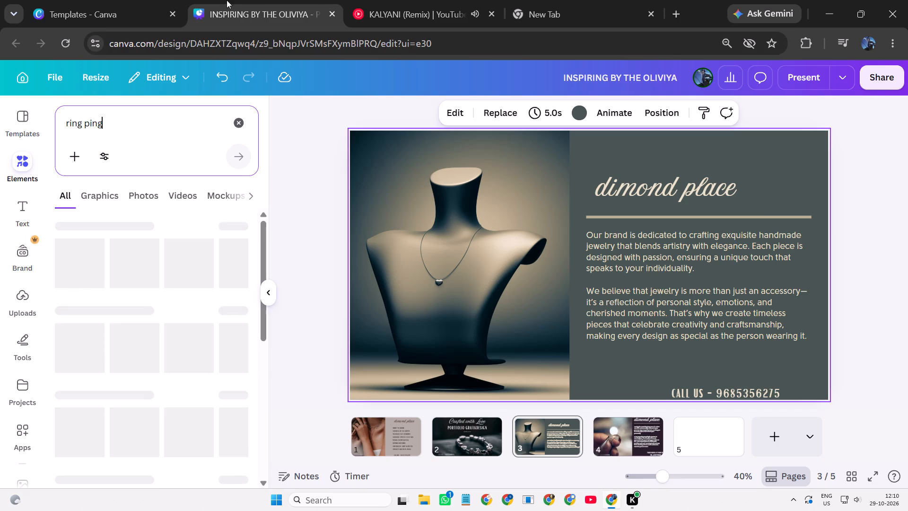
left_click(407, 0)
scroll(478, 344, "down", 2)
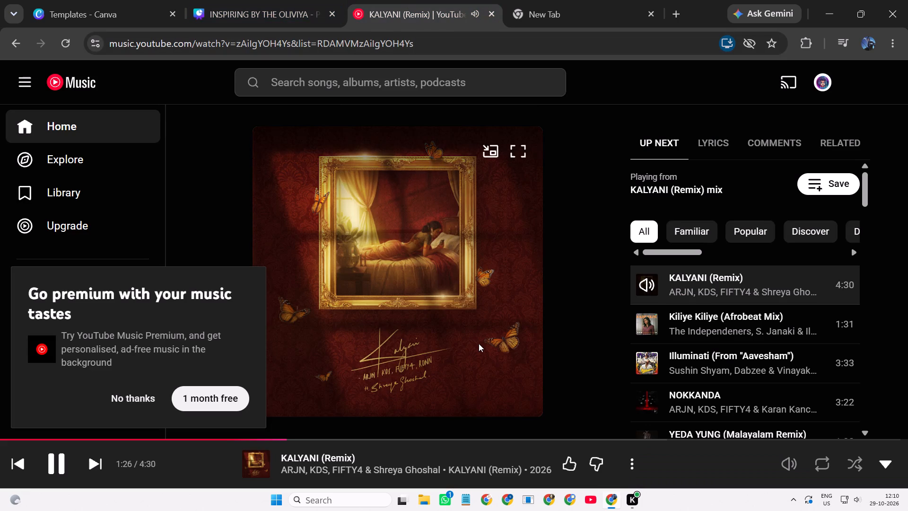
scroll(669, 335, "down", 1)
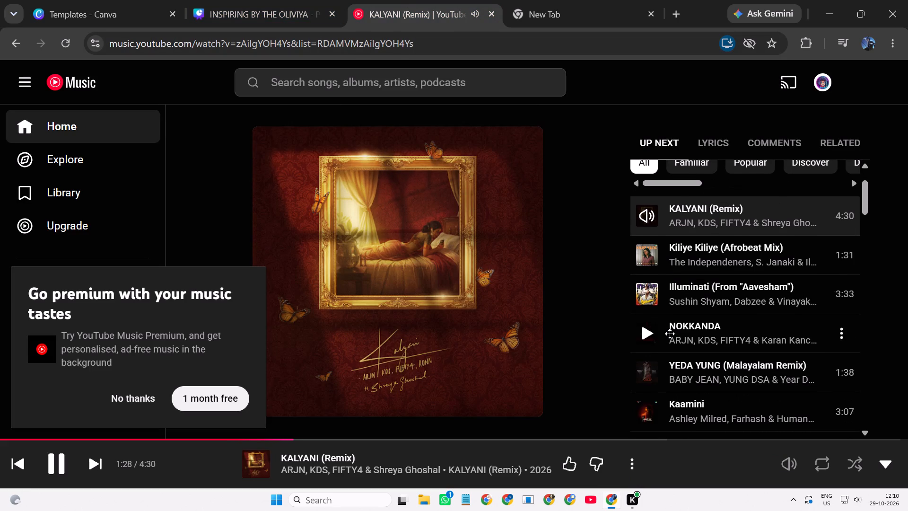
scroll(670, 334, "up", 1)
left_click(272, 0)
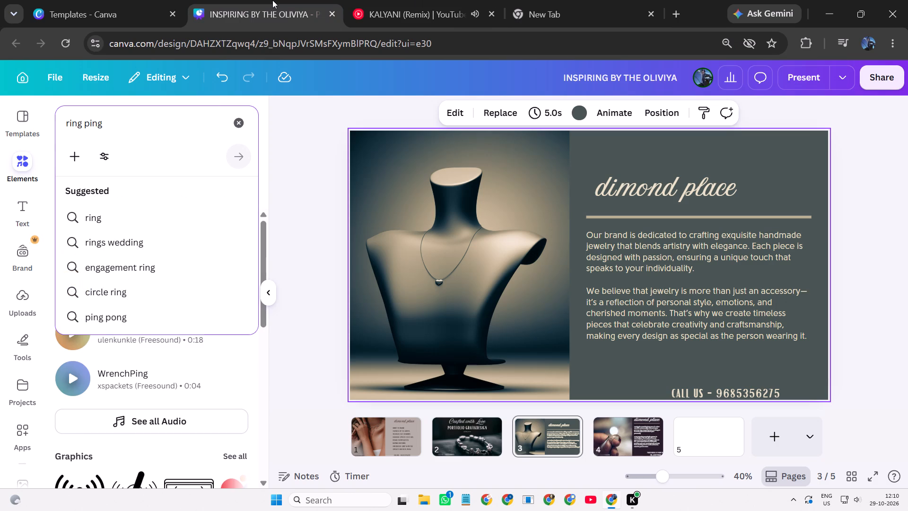
Search the design elements for "ring png".
left_click(116, 119)
key("Return")
left_click(102, 130)
key("BackSpace")
key("BackSpace")
key("BackSpace")
key("BackSpace")
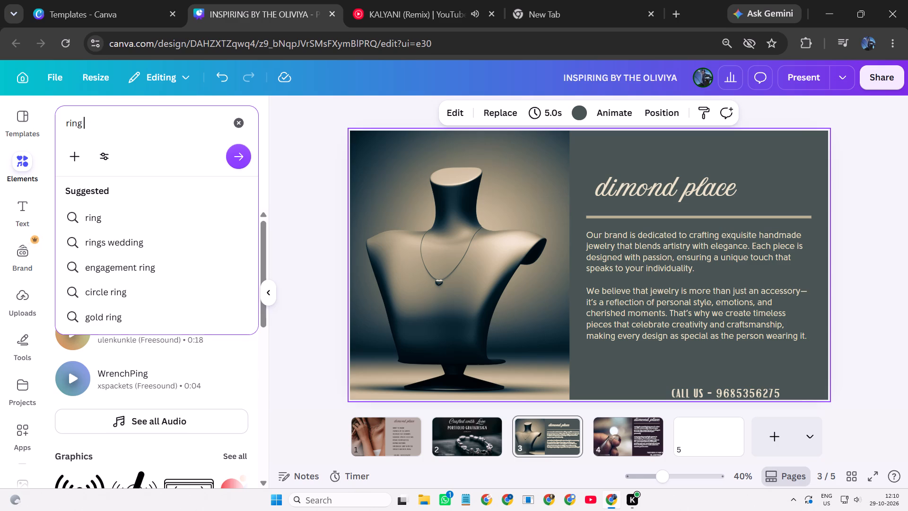
type("png")
key("Return")
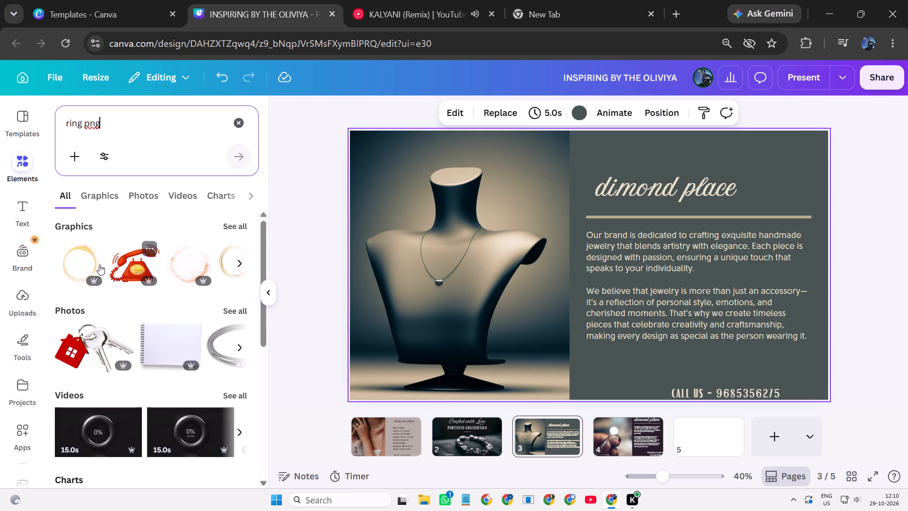
Add the golden glitter ring graphic to page 3 and shrink it to a small circle above the "dimond place" heading.
left_click_drag(78, 261, 501, 280)
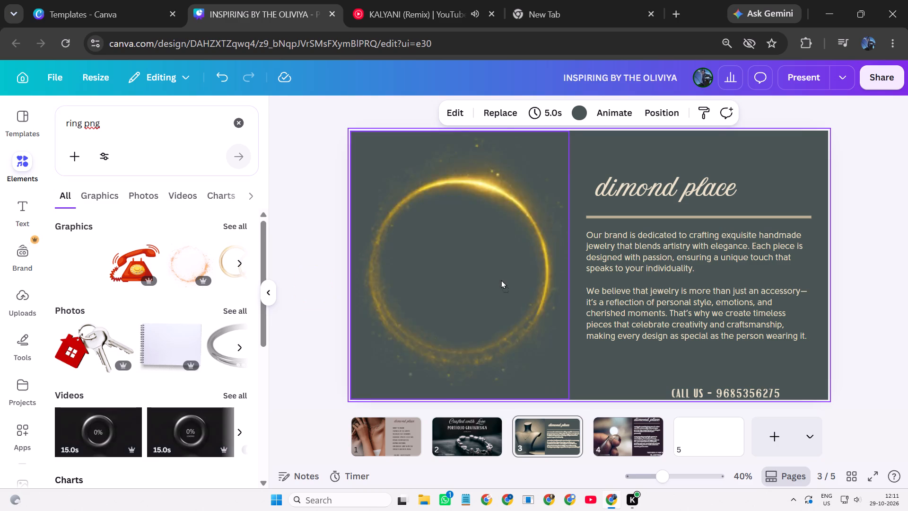
left_click_drag(501, 280, 734, 162)
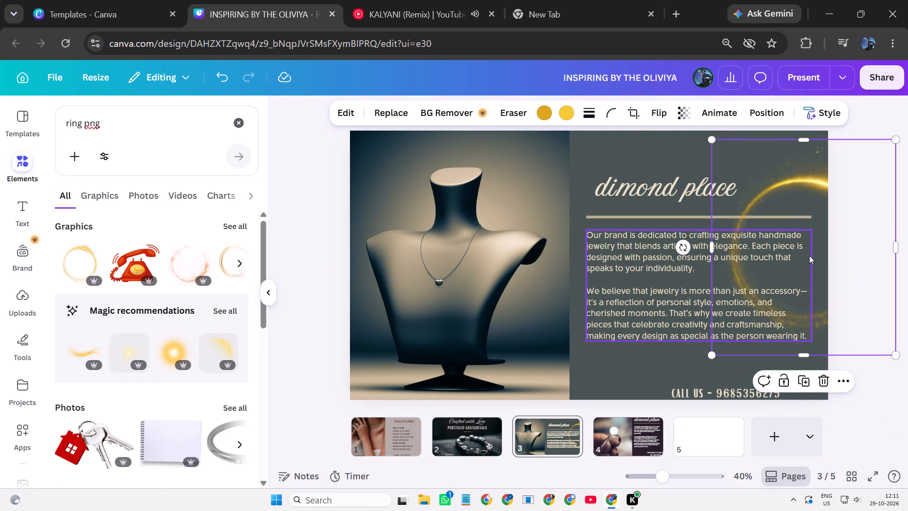
left_click_drag(820, 264, 693, 239)
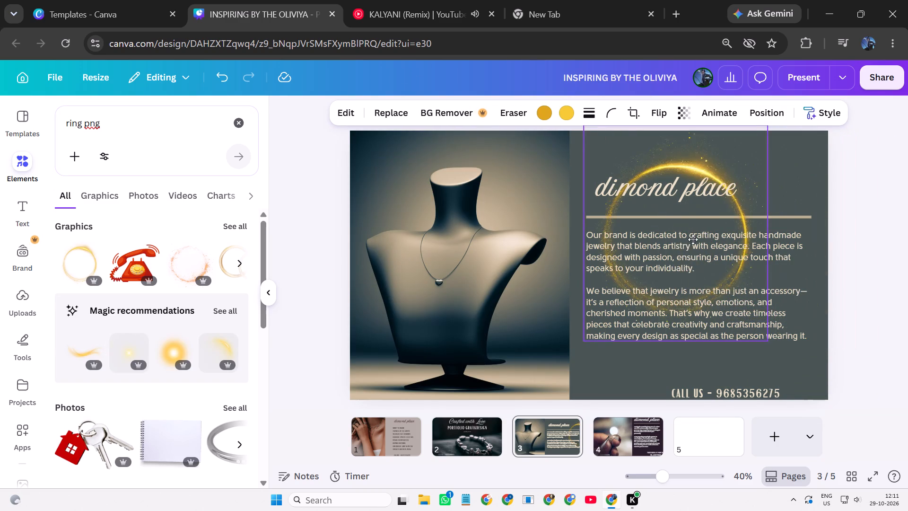
left_click_drag(693, 239, 703, 240)
left_click_drag(777, 333, 775, 329)
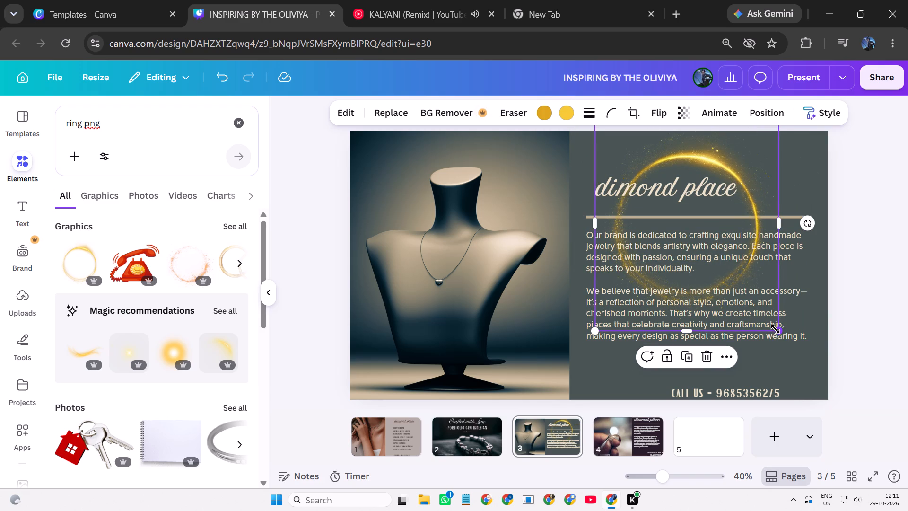
left_click_drag(775, 329, 623, 161)
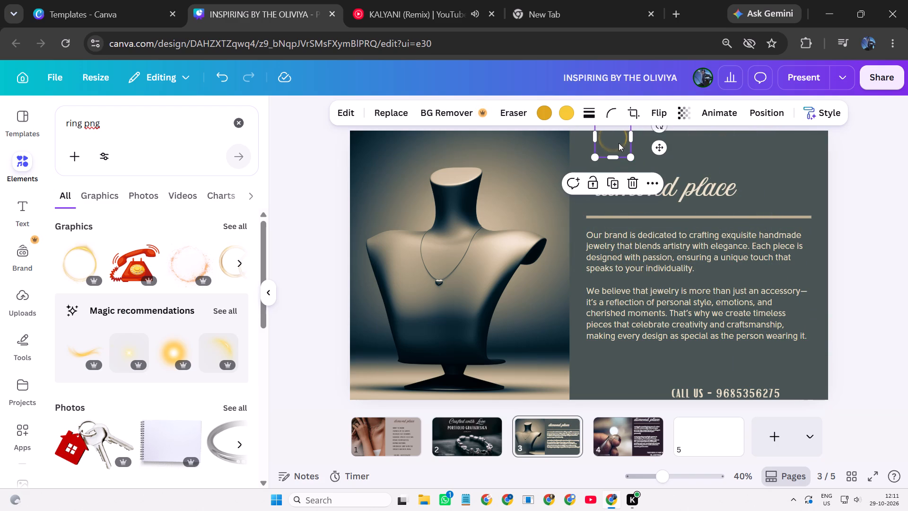
Find the silver diamond ring cut-out among the photo results and place it on page 3.
scroll(137, 376, "down", 5)
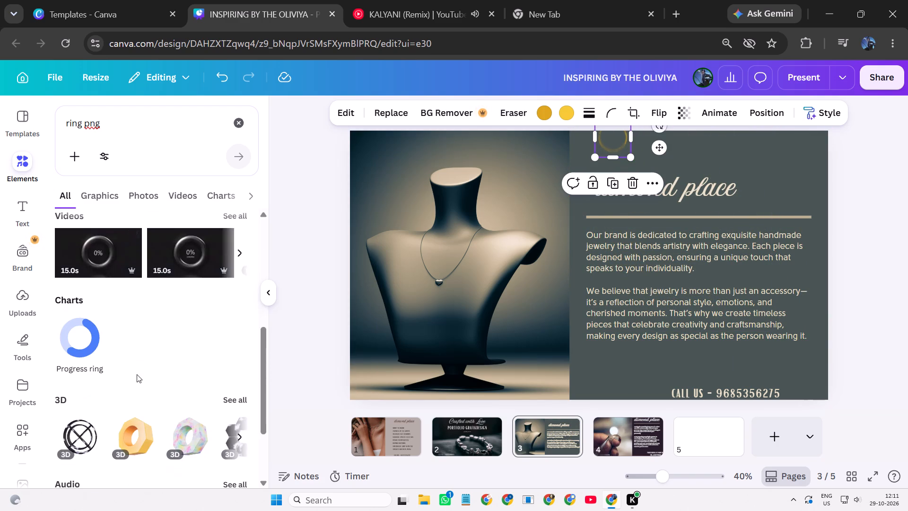
scroll(137, 374, "down", 1)
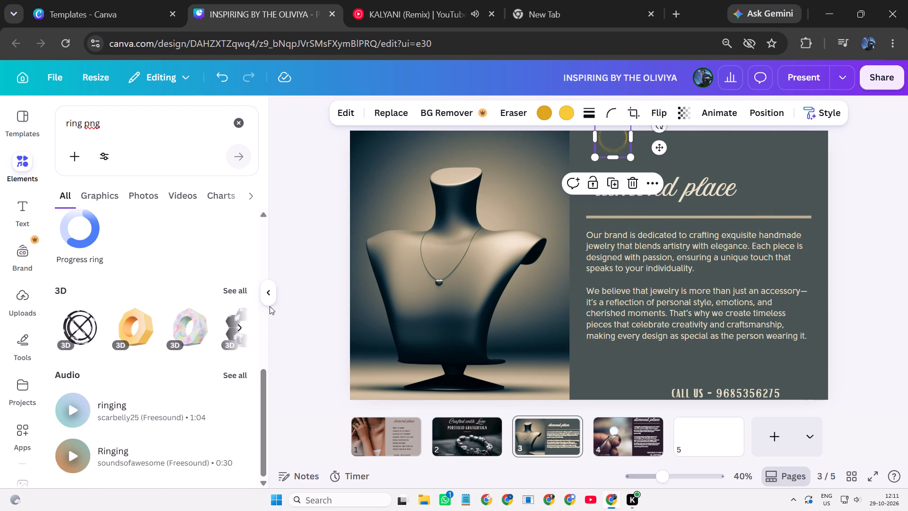
scroll(178, 353, "down", 3)
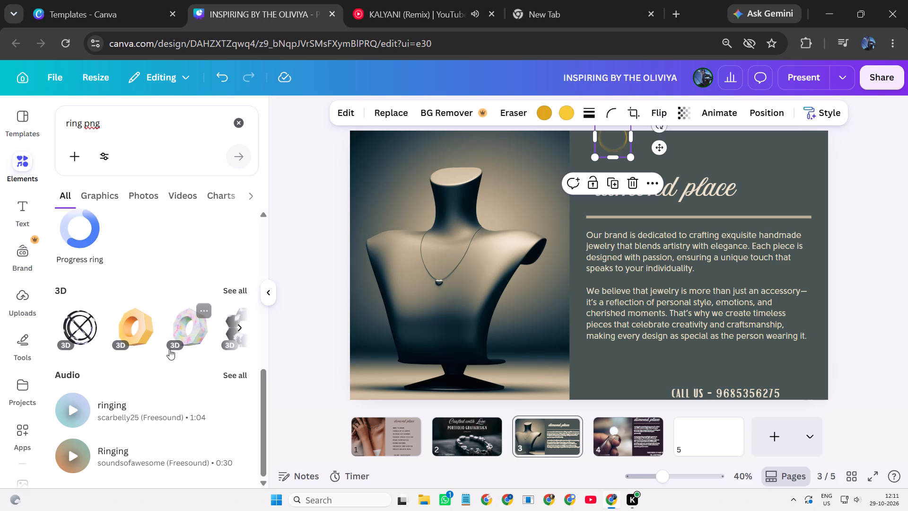
scroll(169, 349, "down", 2)
scroll(150, 400, "up", 4)
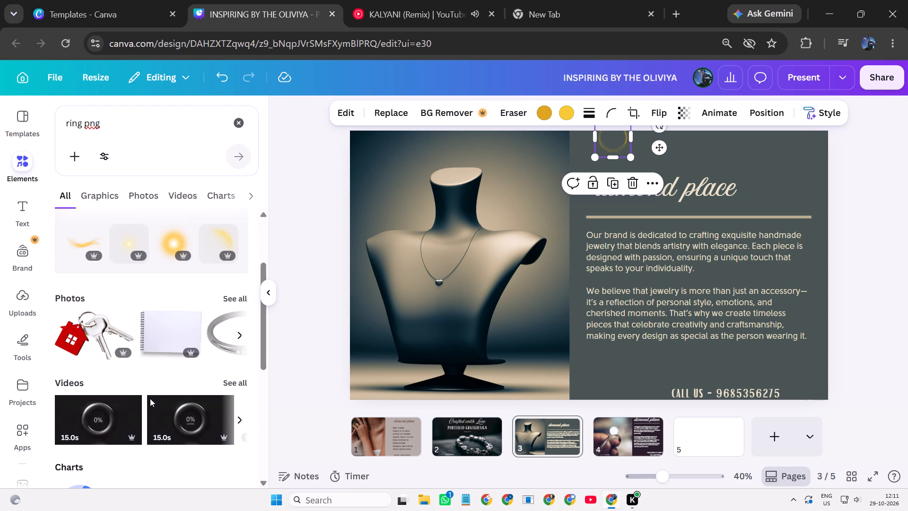
left_click(238, 335)
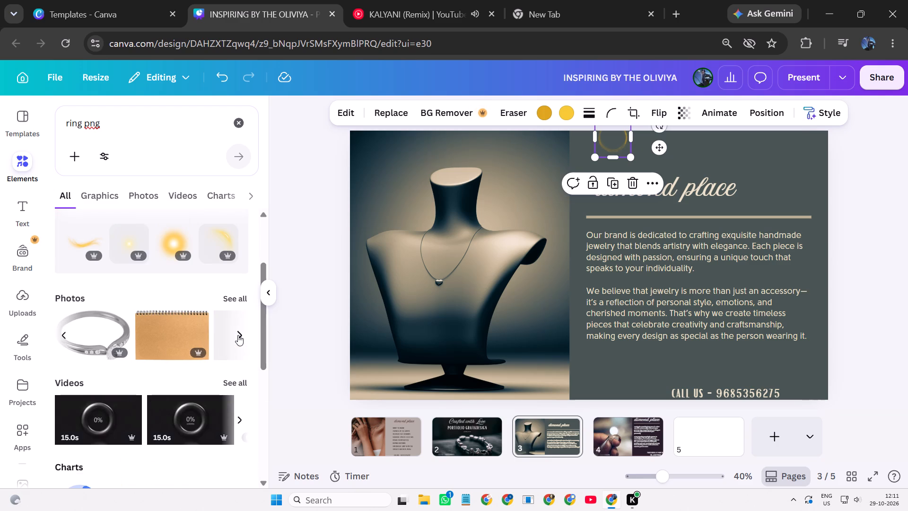
left_click(239, 335)
left_click(239, 335)
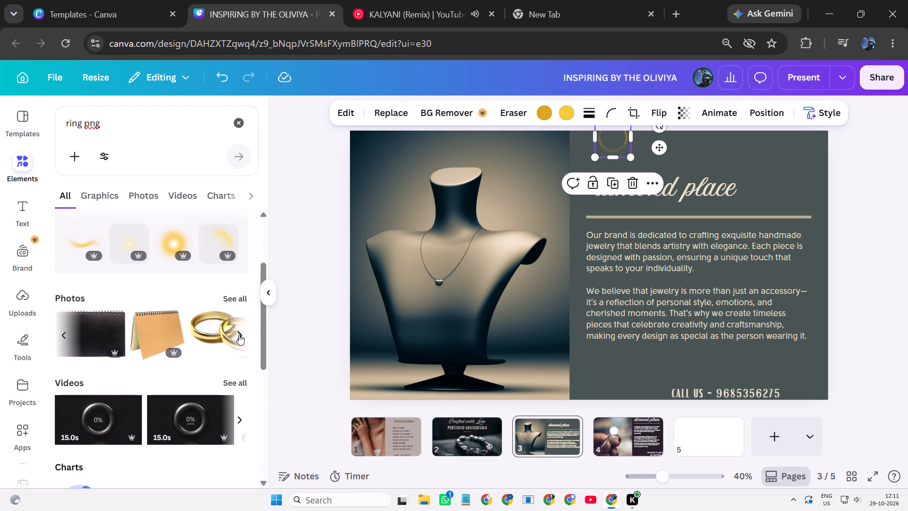
left_click_drag(160, 339, 665, 257)
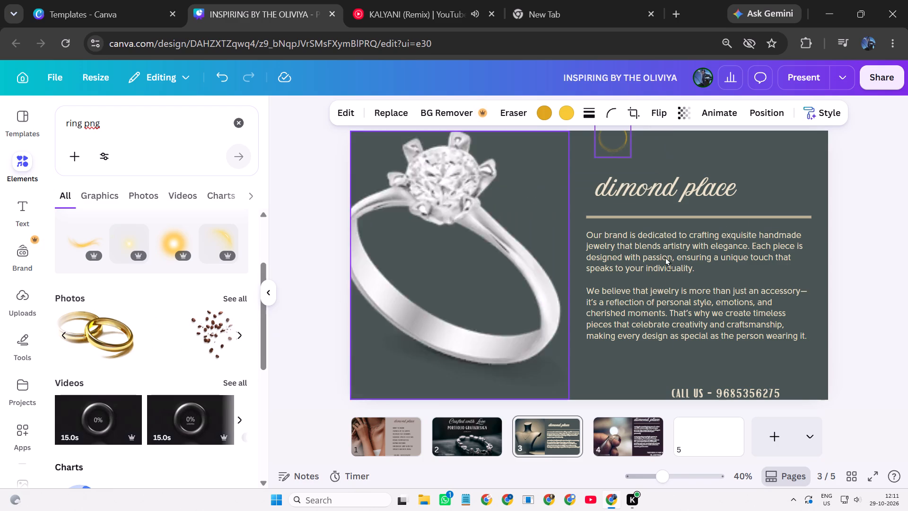
left_click_drag(665, 257, 723, 157)
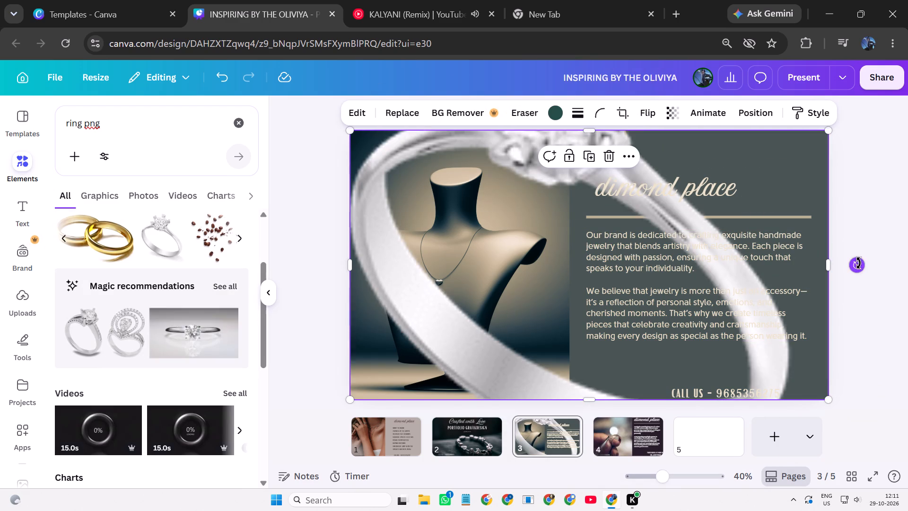
Shrink the silver diamond ring image to about 291 by 161 and tuck it into page 3's lower-right corner.
left_click_drag(826, 262, 644, 243)
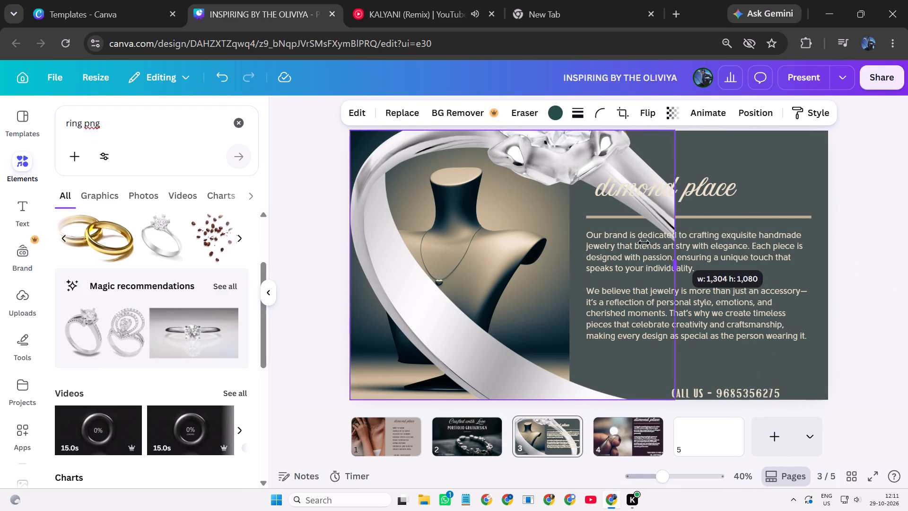
left_click_drag(644, 243, 825, 251)
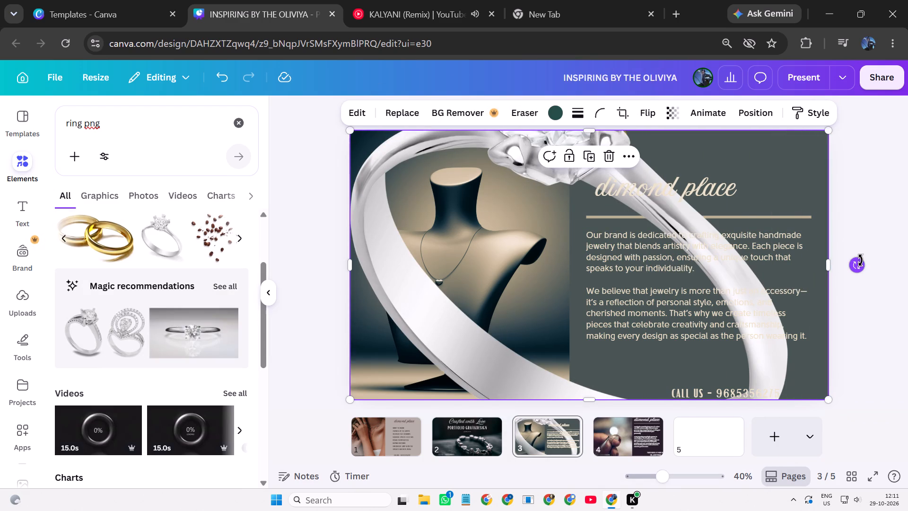
scroll(610, 350, "down", 1)
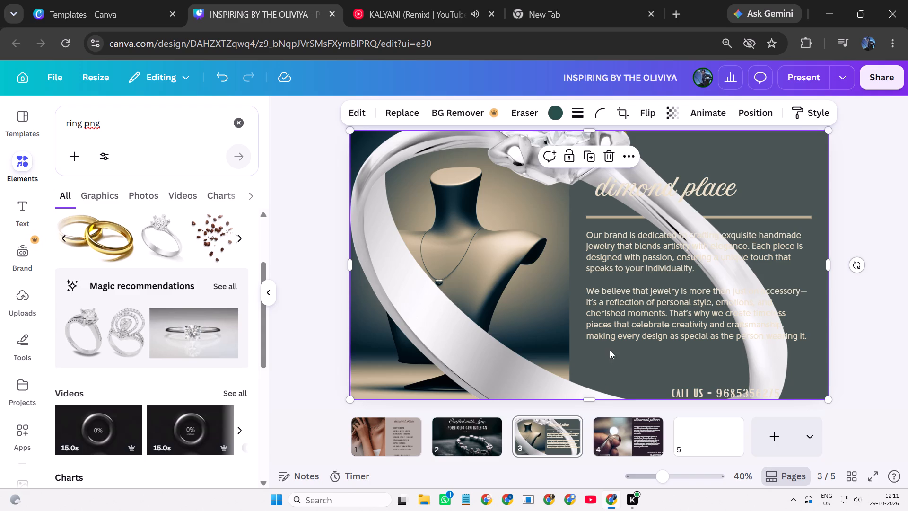
scroll(610, 350, "up", 2)
left_click(468, 314)
left_click_drag(484, 291, 531, 316)
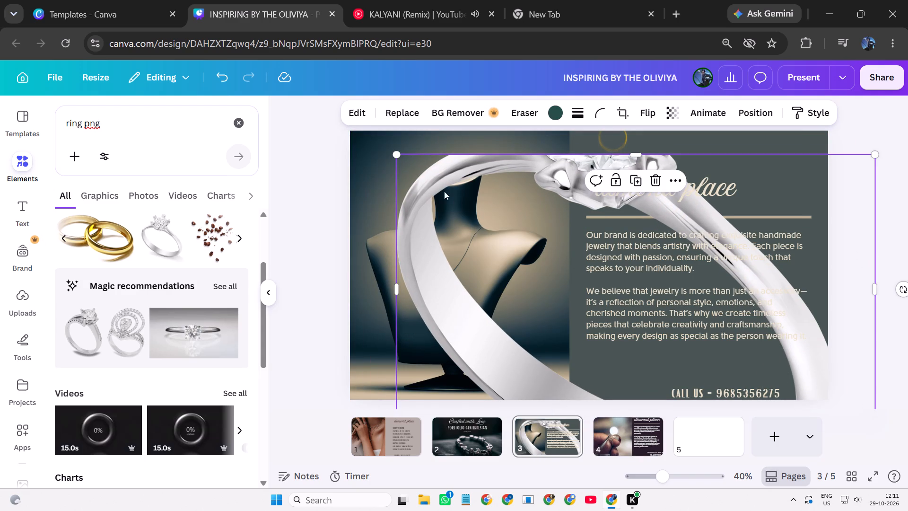
left_click_drag(397, 151, 556, 235)
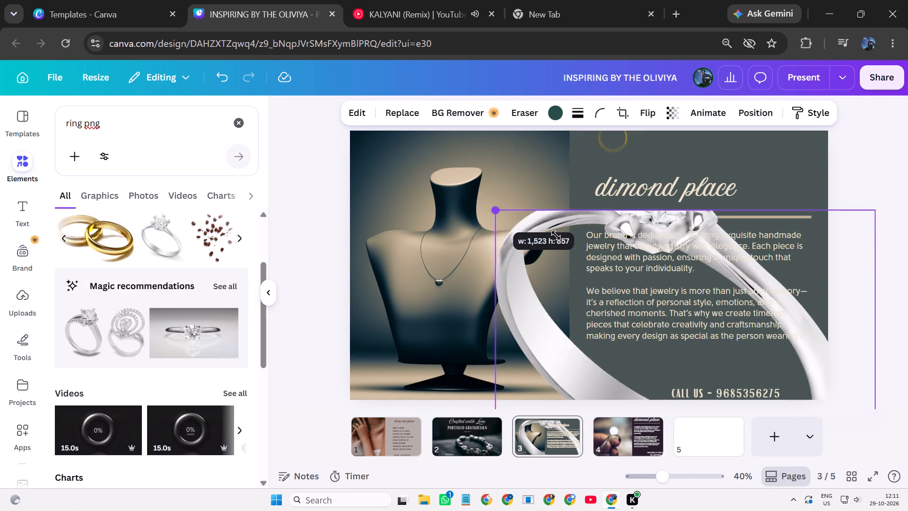
left_click_drag(556, 235, 827, 336)
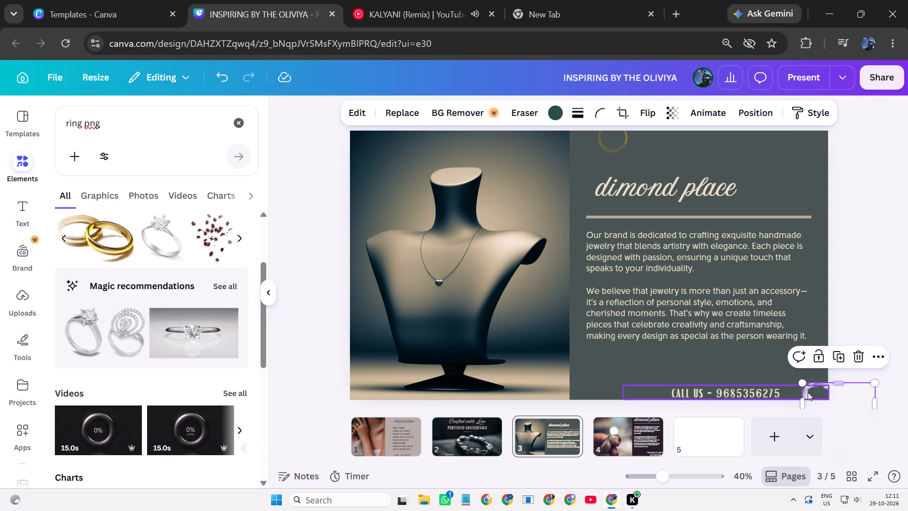
Move the "CALL US" contact line on page 3 slightly up and left, clear of the diamond ring image.
left_click(820, 395)
left_click(818, 387)
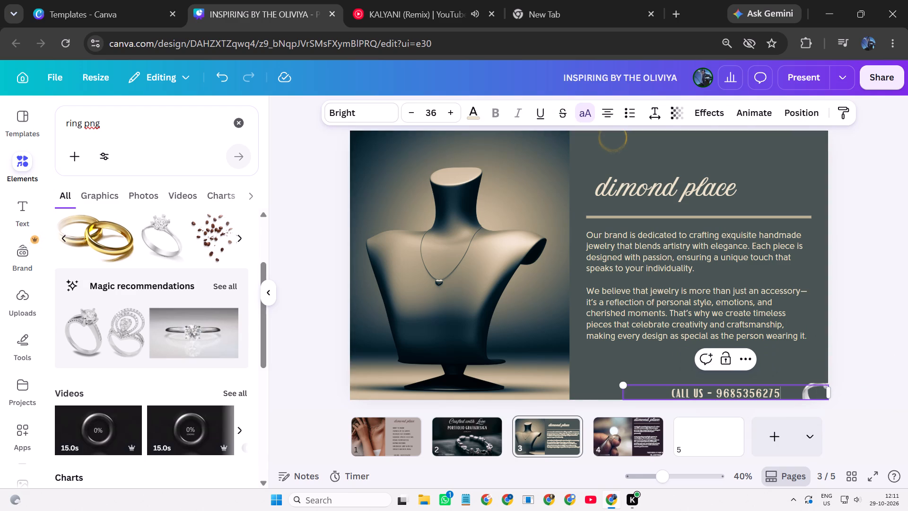
left_click(826, 374)
left_click(817, 378)
left_click(815, 385)
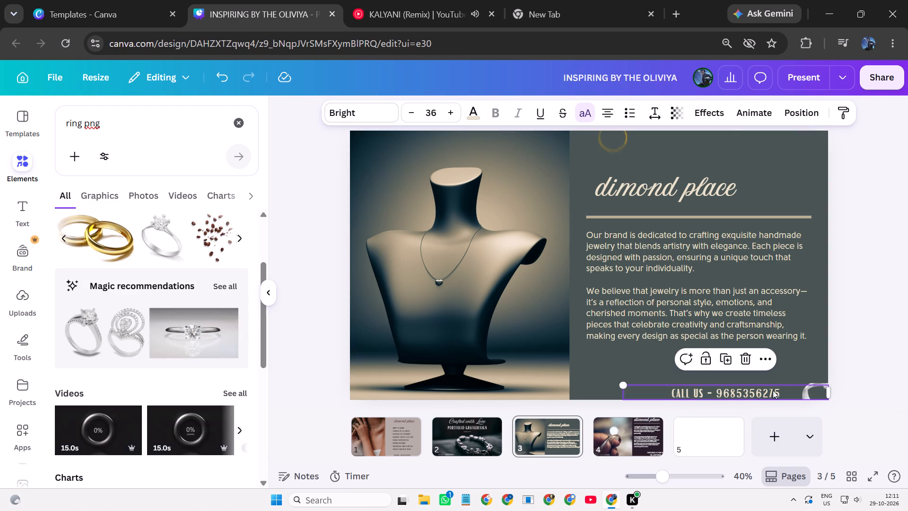
left_click_drag(772, 390, 742, 383)
Extend the crop frame of the diamond ring image in page 3's lower-right corner upward to uncover the diamond.
left_click(813, 387)
left_click_drag(813, 387, 779, 333)
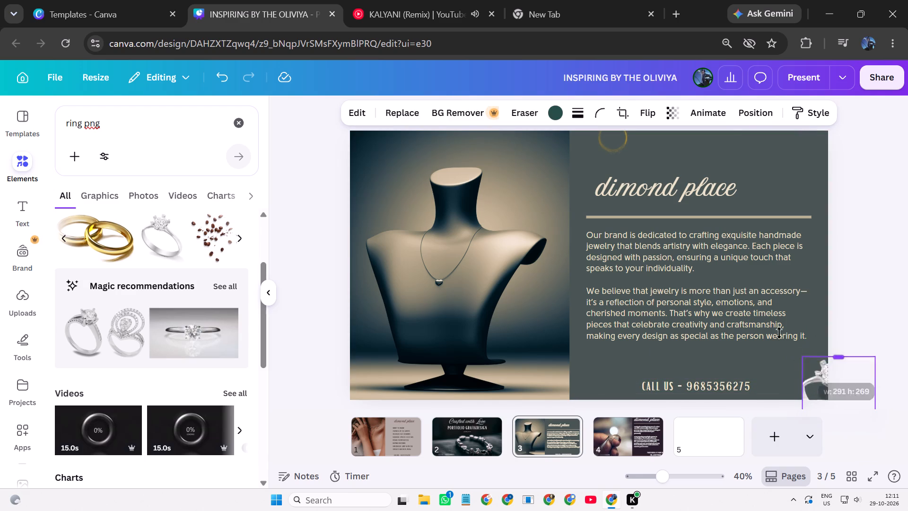
left_click_drag(779, 333, 788, 393)
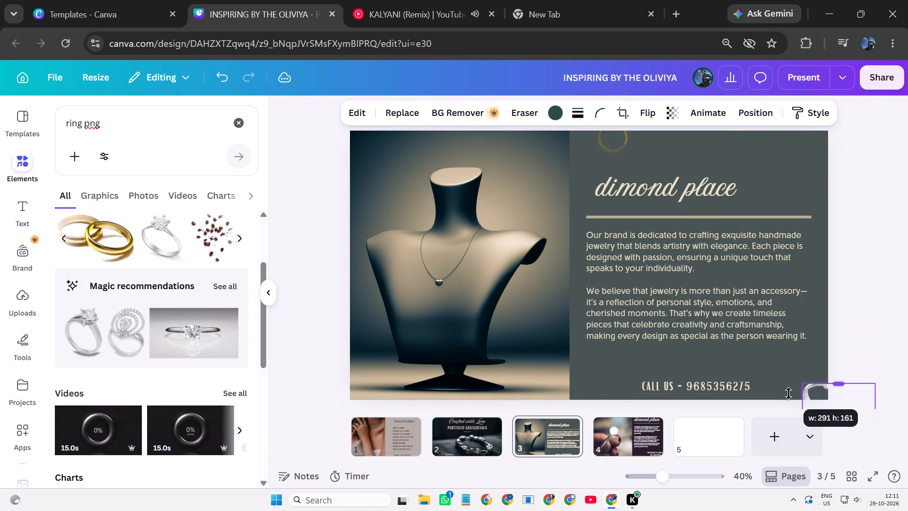
left_click_drag(788, 393, 790, 395)
left_click_drag(856, 396, 856, 396)
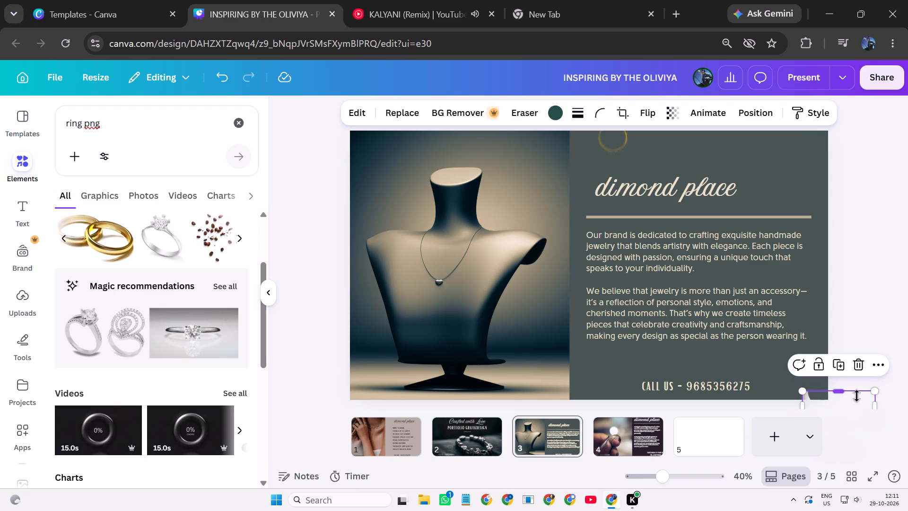
left_click_drag(856, 396, 847, 356)
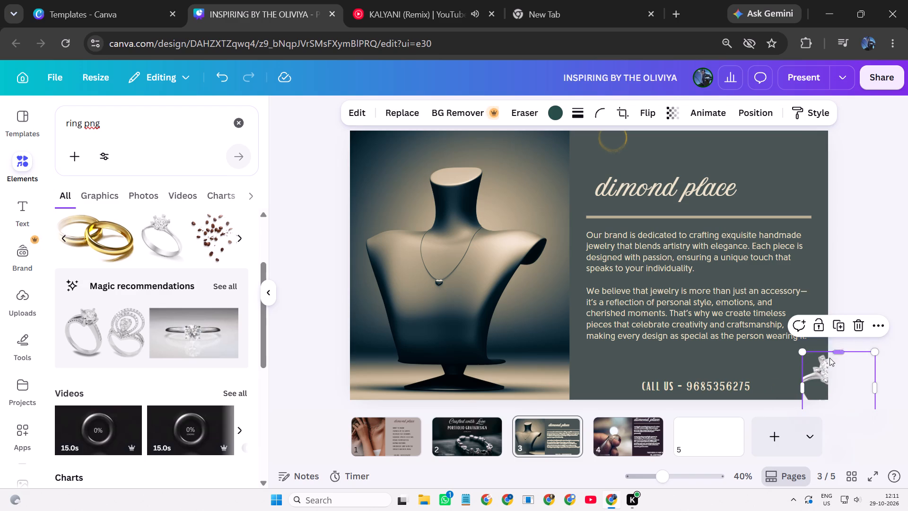
Move the diamond ring image out of page 3's corner and shrink it to a small icon at the end of the "dimond place" heading.
left_click_drag(818, 367, 741, 304)
left_click_drag(795, 361, 738, 304)
left_click_drag(730, 295, 734, 244)
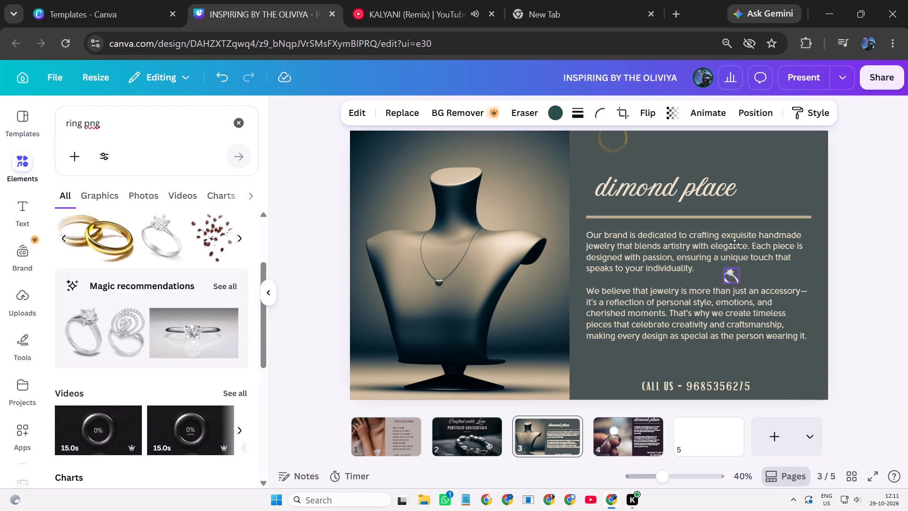
left_click_drag(734, 244, 747, 189)
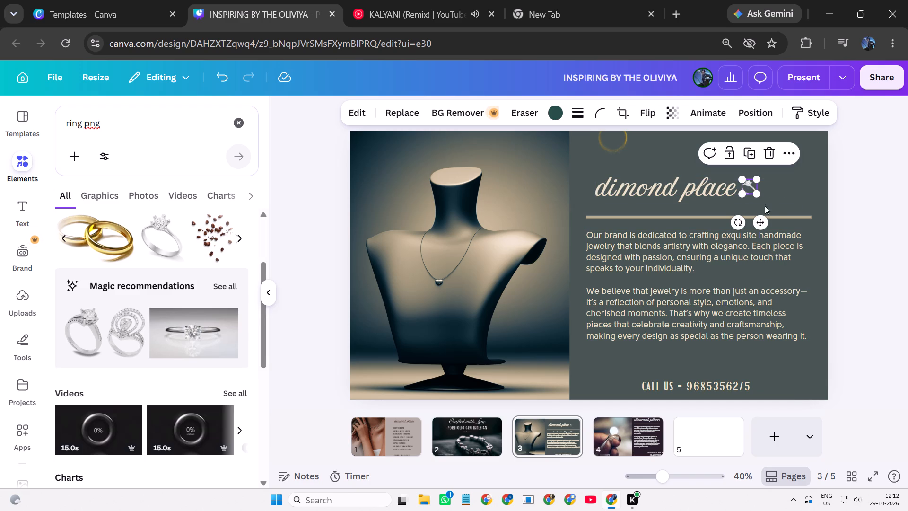
left_click_drag(755, 189, 760, 200)
Move the "dimond place" heading on page 3 up and slightly left, clear of the diamond ring image.
left_click(854, 190)
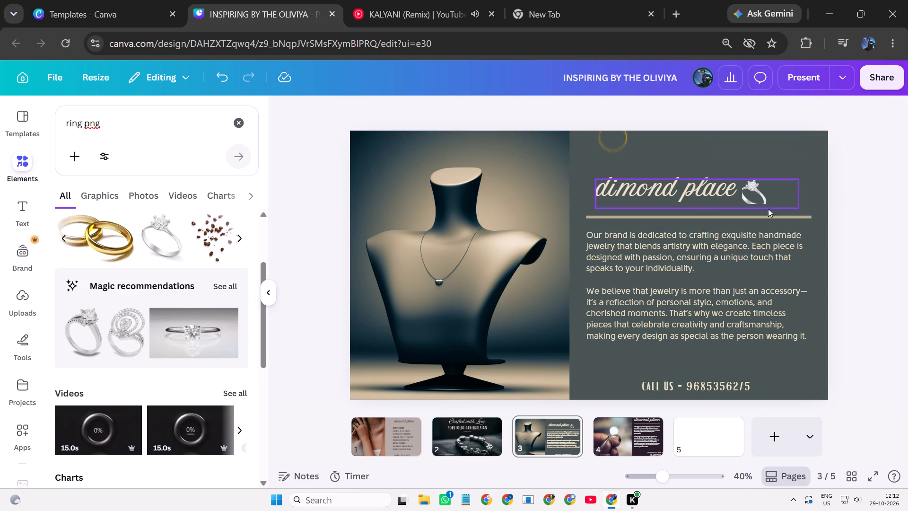
left_click(756, 194)
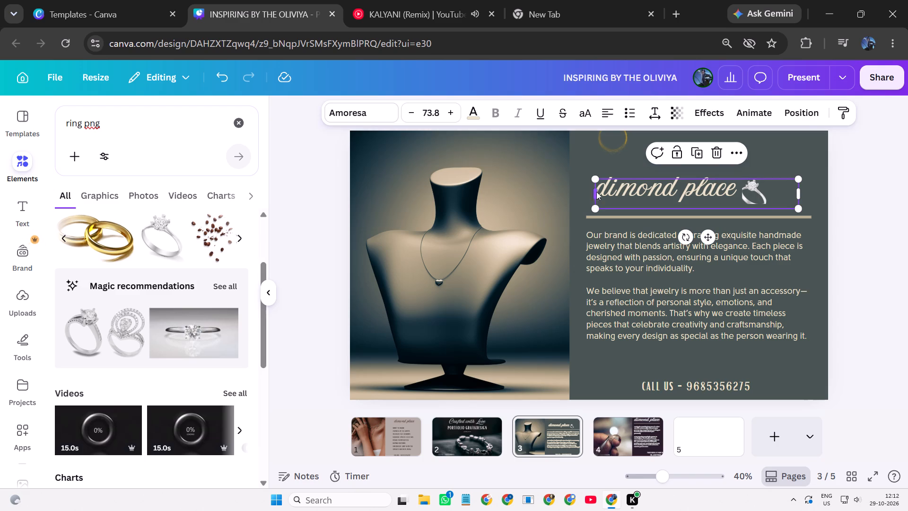
left_click(755, 251)
left_click(760, 196)
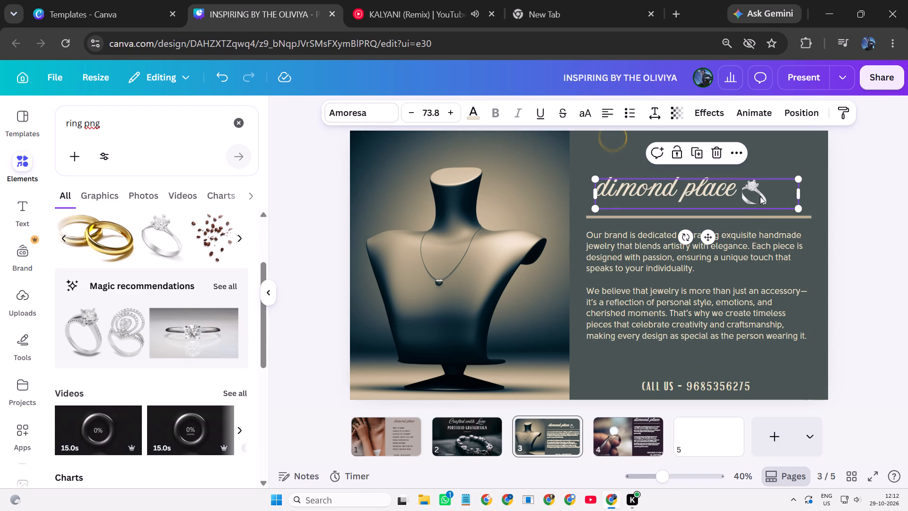
left_click(760, 196)
left_click(758, 196)
left_click_drag(717, 189, 667, 172)
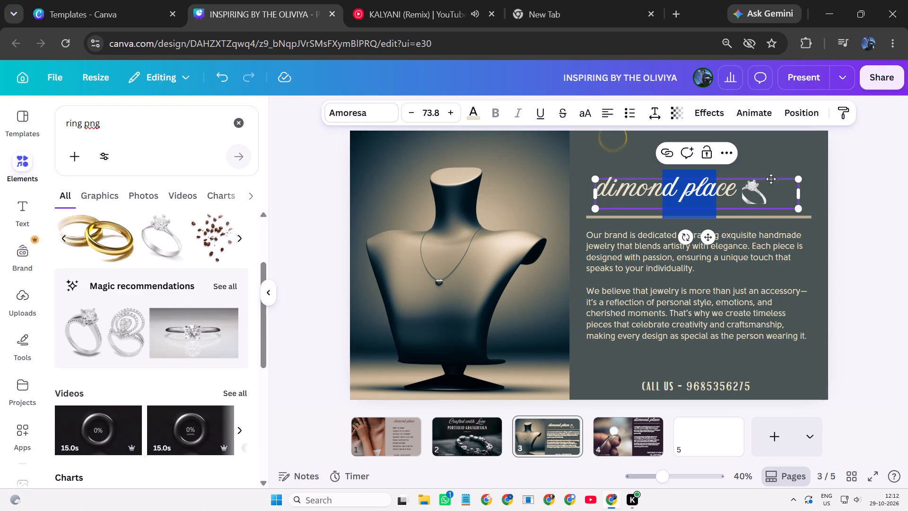
left_click(788, 165)
left_click_drag(713, 186, 694, 158)
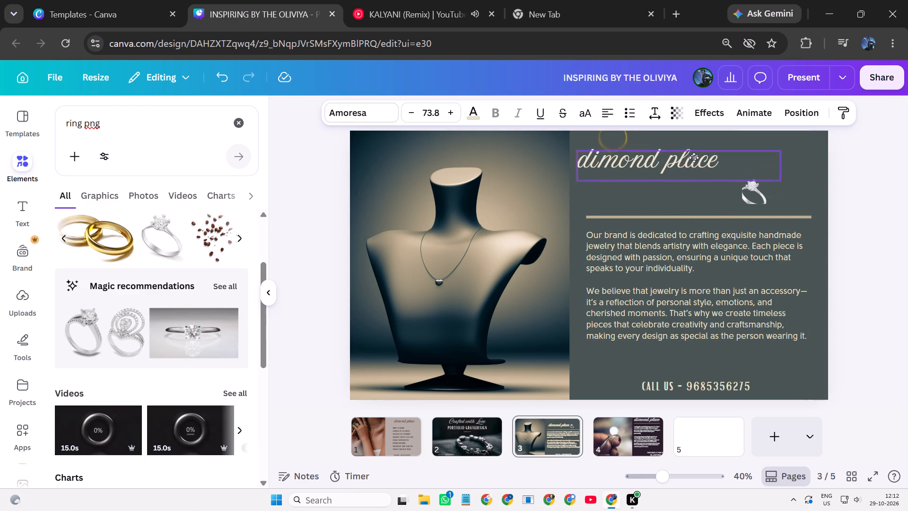
left_click_drag(694, 158, 695, 159)
Enlarge the diamond ring image and extend its crop frame on all sides to uncover the whole ring.
left_click(745, 194)
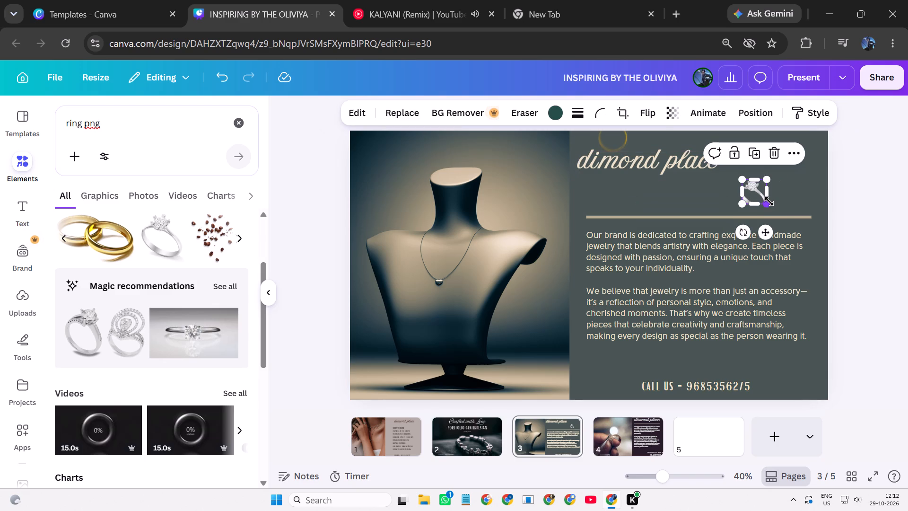
left_click_drag(763, 204, 819, 237)
left_click_drag(741, 212, 726, 213)
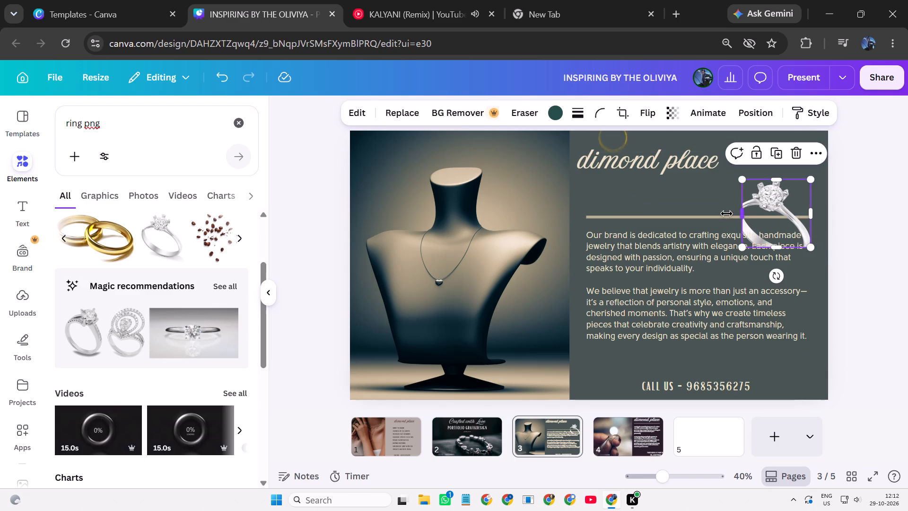
left_click_drag(726, 213, 702, 216)
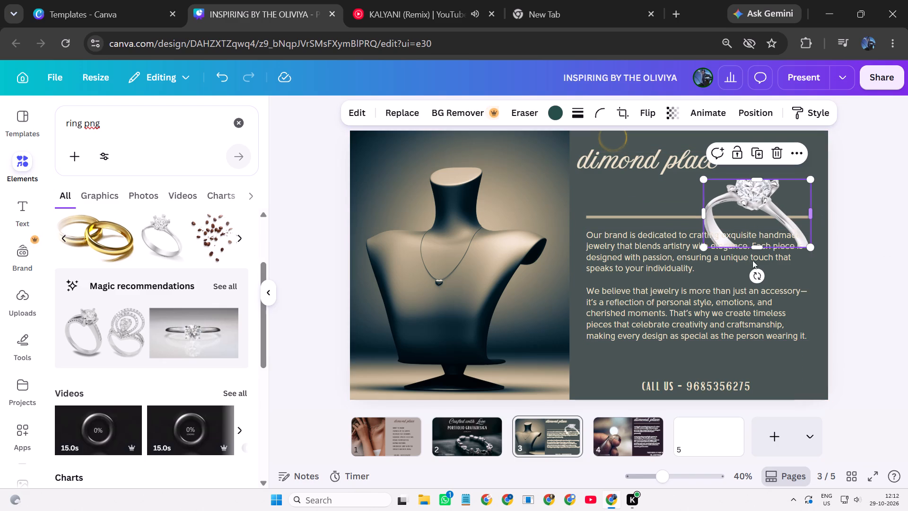
left_click_drag(757, 246, 756, 287)
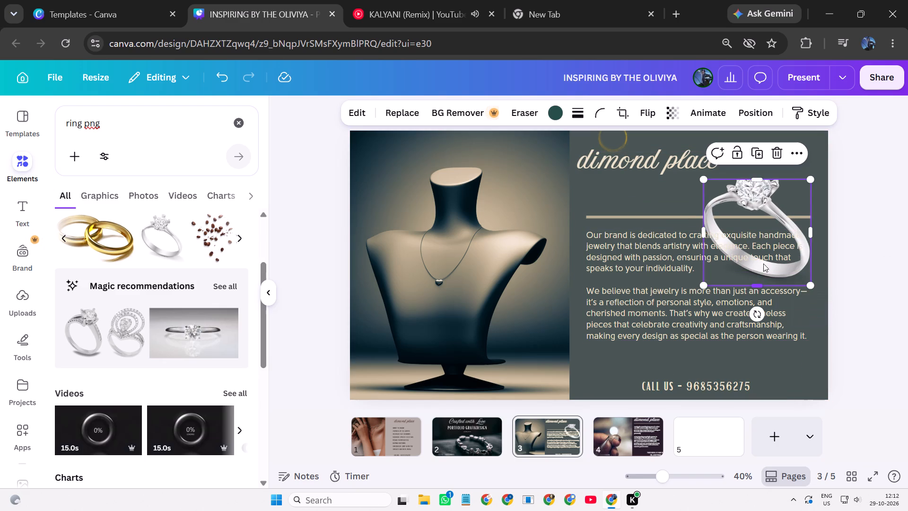
left_click_drag(756, 182, 759, 140)
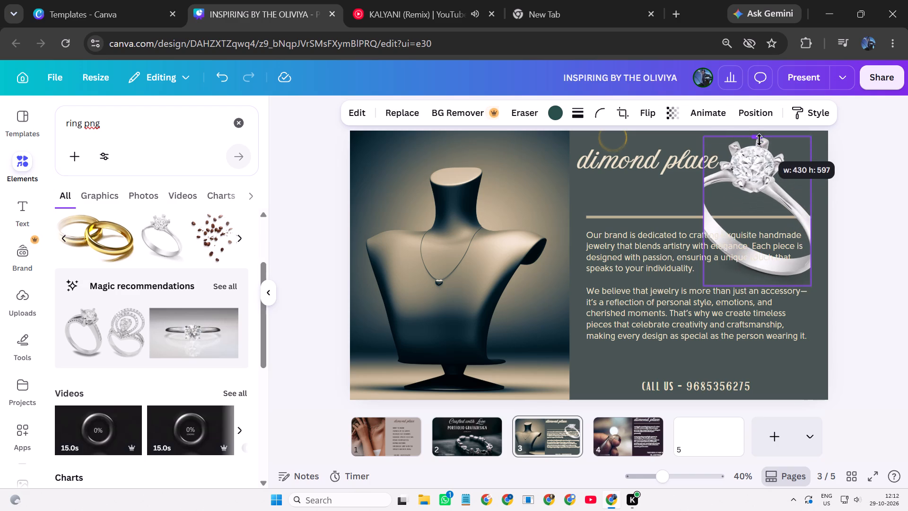
left_click_drag(759, 140, 761, 158)
left_click_drag(704, 217, 676, 219)
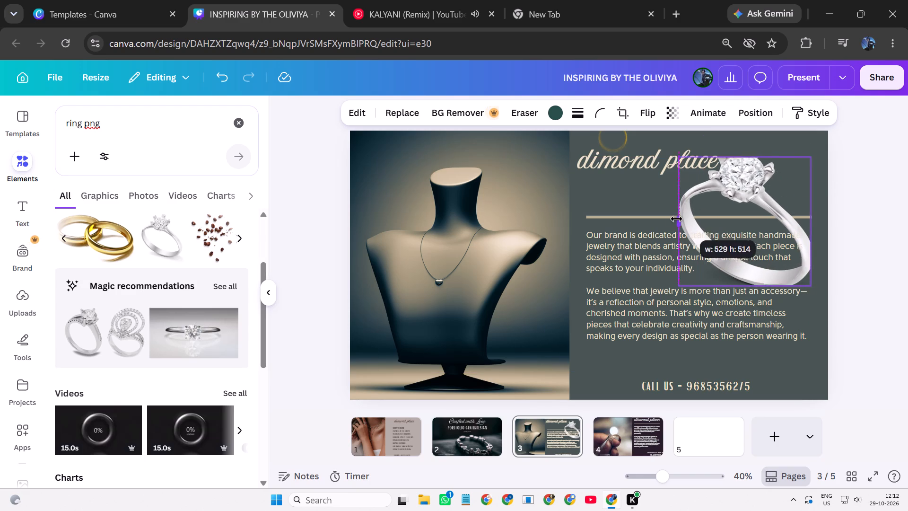
left_click_drag(676, 219, 674, 220)
left_click_drag(807, 223, 818, 225)
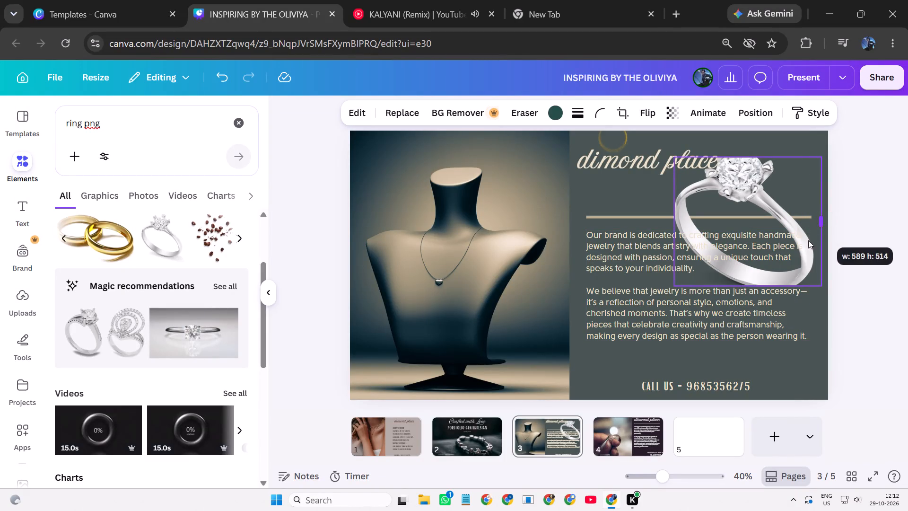
left_click_drag(745, 283, 745, 304)
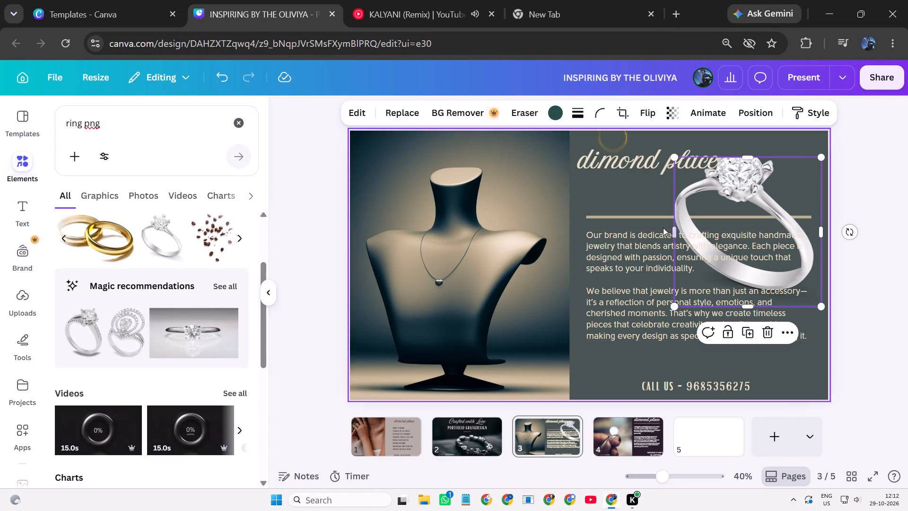
left_click_drag(675, 233, 649, 232)
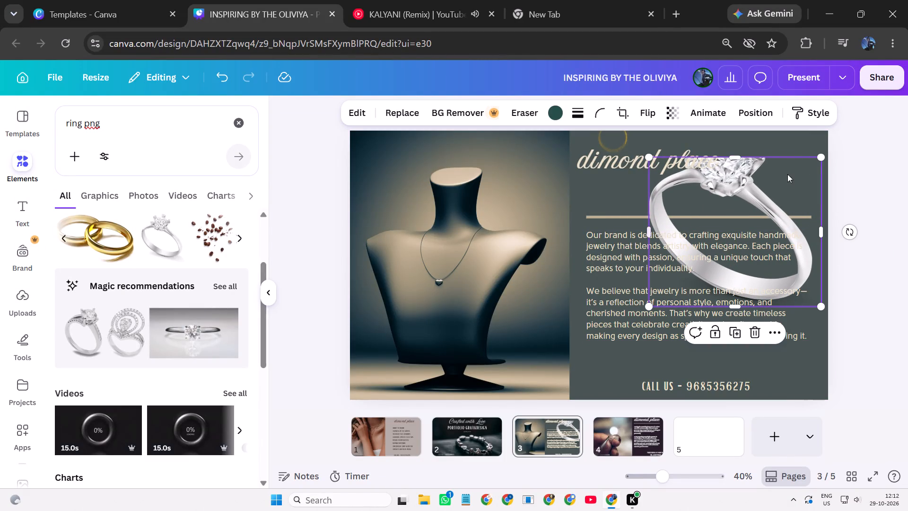
left_click_drag(738, 160, 743, 122)
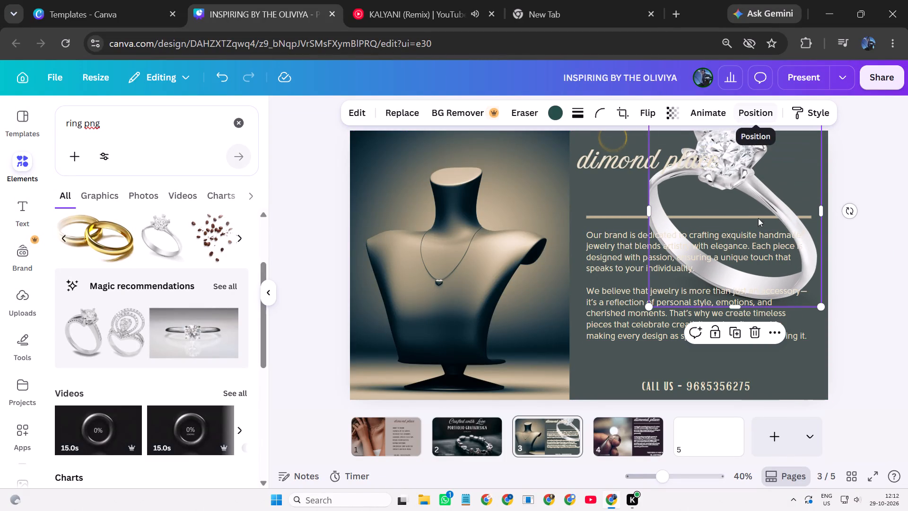
Shrink the uncropped diamond ring image to a small icon and place it just after the "dimond place" heading.
left_click_drag(822, 308, 690, 202)
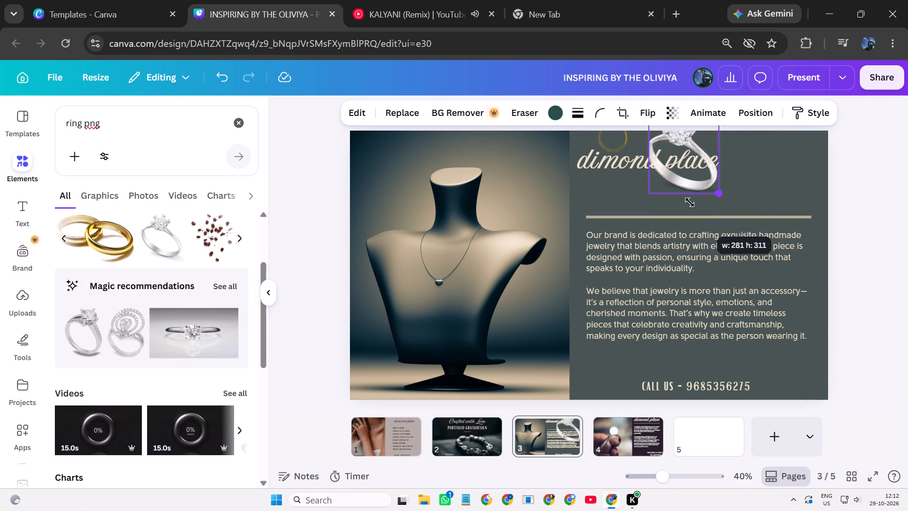
left_click_drag(690, 202, 678, 178)
left_click(670, 141)
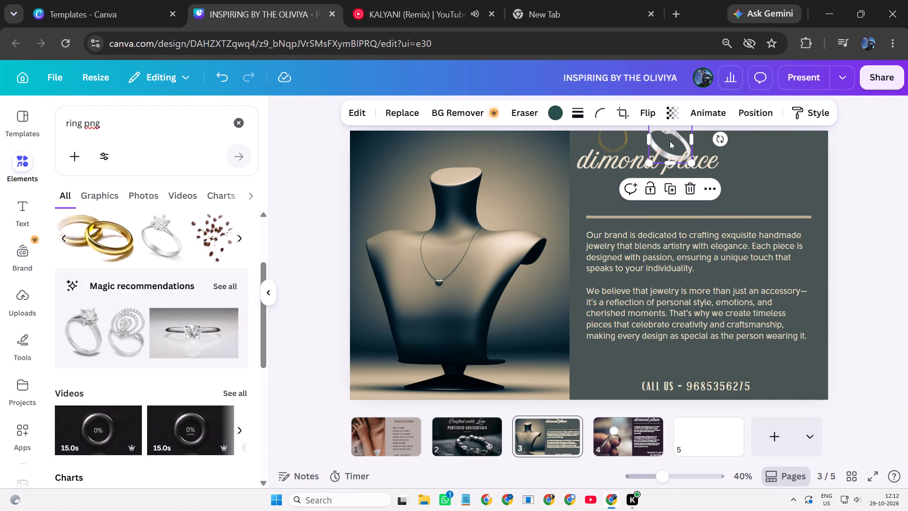
left_click_drag(670, 141, 757, 170)
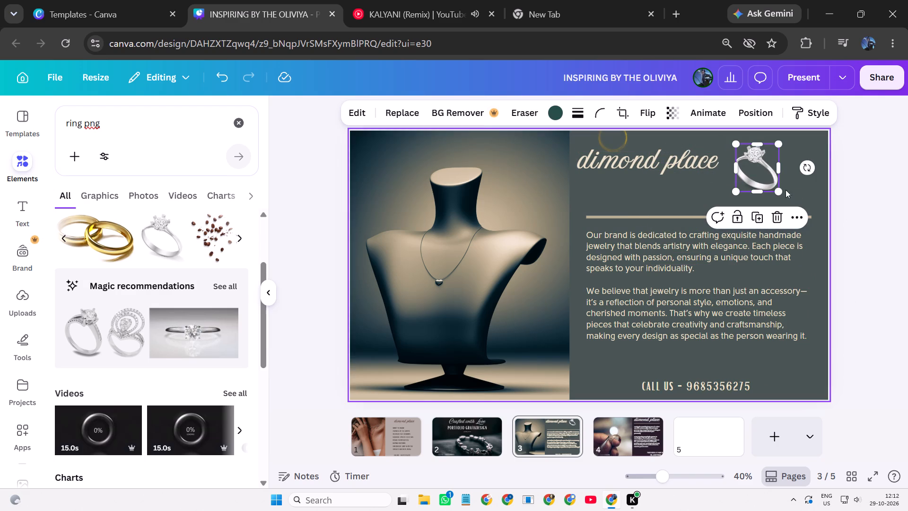
left_click_drag(777, 190, 753, 162)
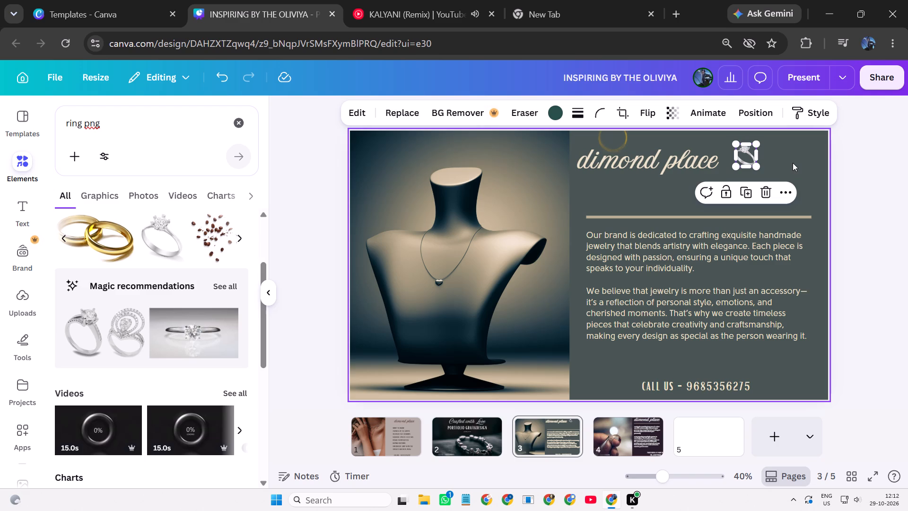
Nudge the small diamond ring left and down until it sits against the end of the "dimond place" heading.
key("Left")
key("Left")
key("Left")
key("Left")
key("Left")
key("Left")
key("Left")
key("Left")
key("Left")
key("Left")
key("Left")
key("Left")
key("Left")
key("Left")
key("Left")
key("Left")
key("Left")
key("Left")
key("Left")
key("Left")
key("Left")
key("Left")
key("Left")
key("Left")
key("Left")
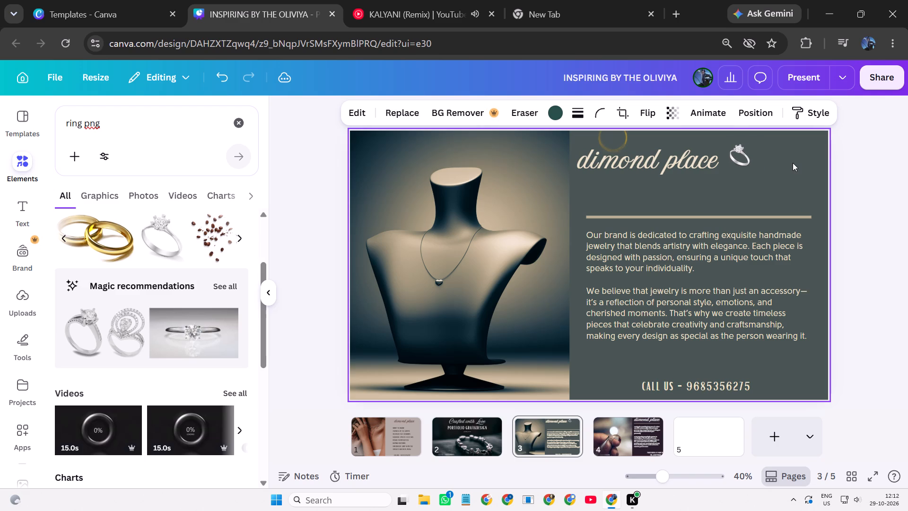
key("Down")
key("Down")
key("Down")
key("Down")
key("Down")
key("Down")
key("Down")
key("Down")
key("Down")
key("Down")
key("Down")
key("Down")
key("Down")
key("Down")
key("Down")
key("Down")
key("Down")
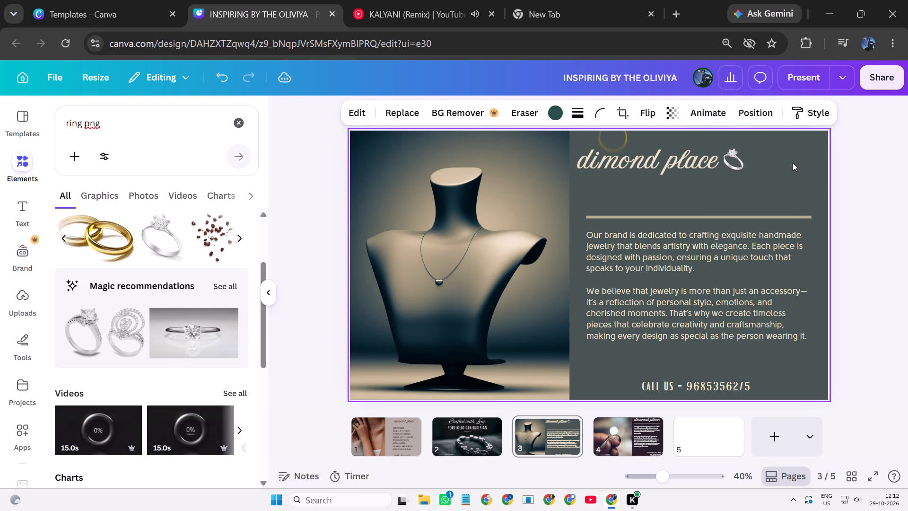
key("Left")
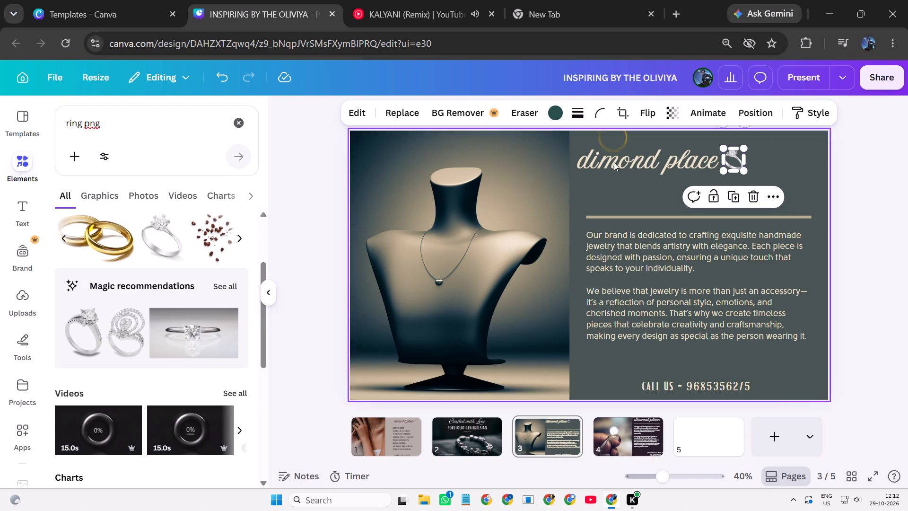
Move the golden glitter ring graphic down to the far right, just above page 3's divider line.
left_click(616, 140)
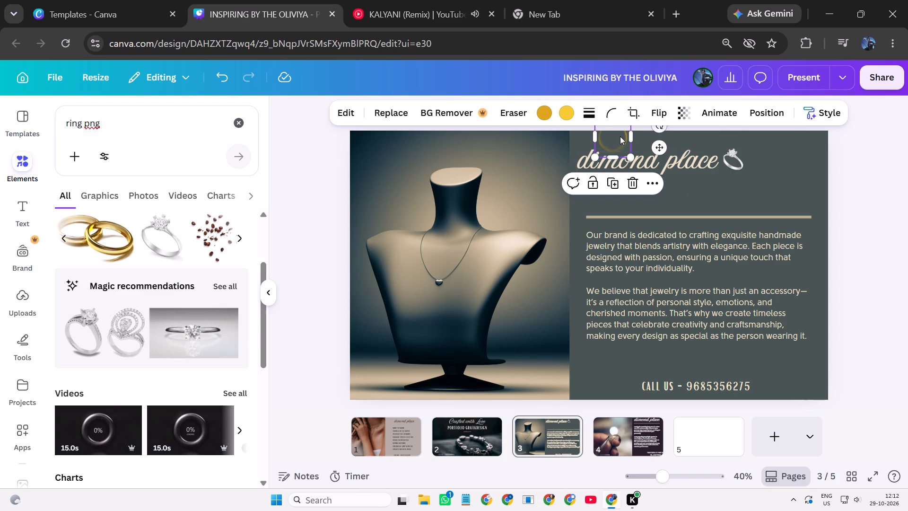
left_click_drag(620, 136, 793, 187)
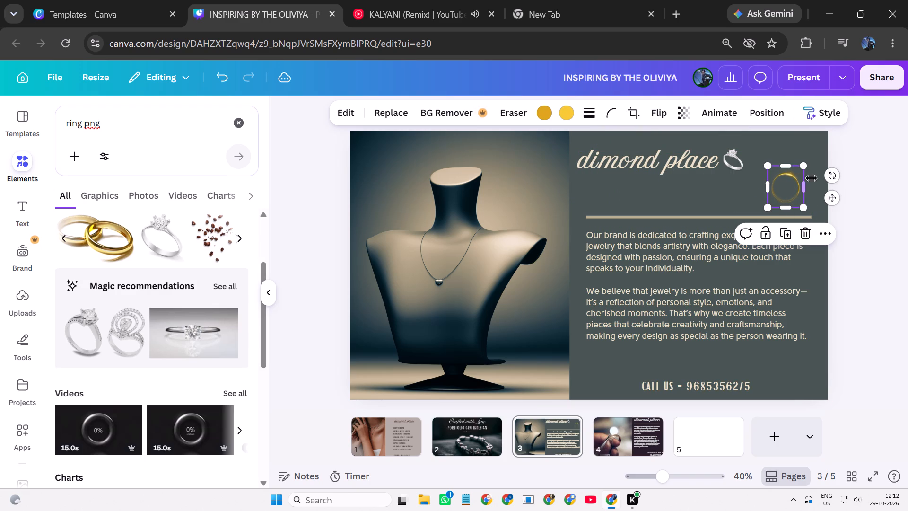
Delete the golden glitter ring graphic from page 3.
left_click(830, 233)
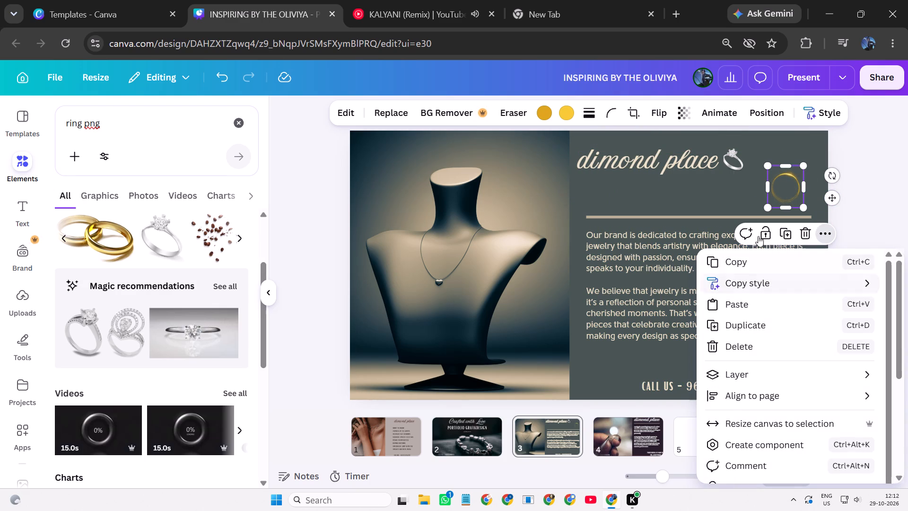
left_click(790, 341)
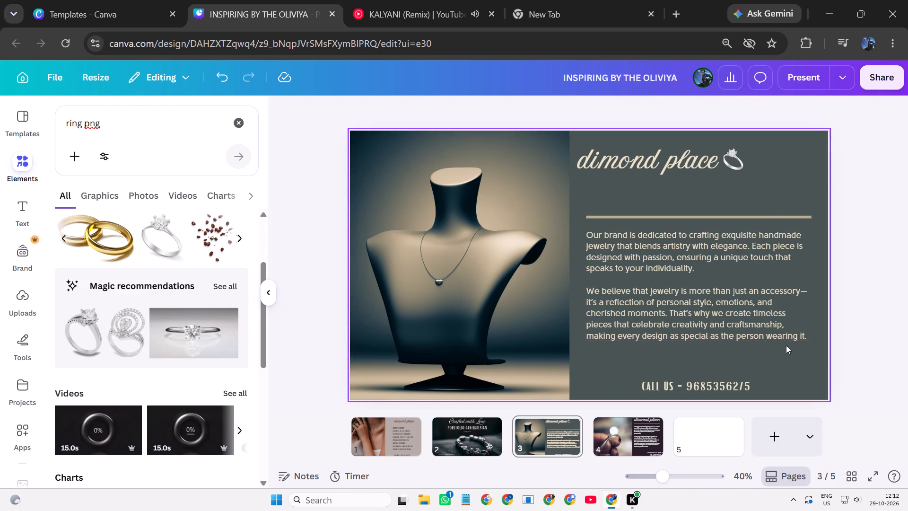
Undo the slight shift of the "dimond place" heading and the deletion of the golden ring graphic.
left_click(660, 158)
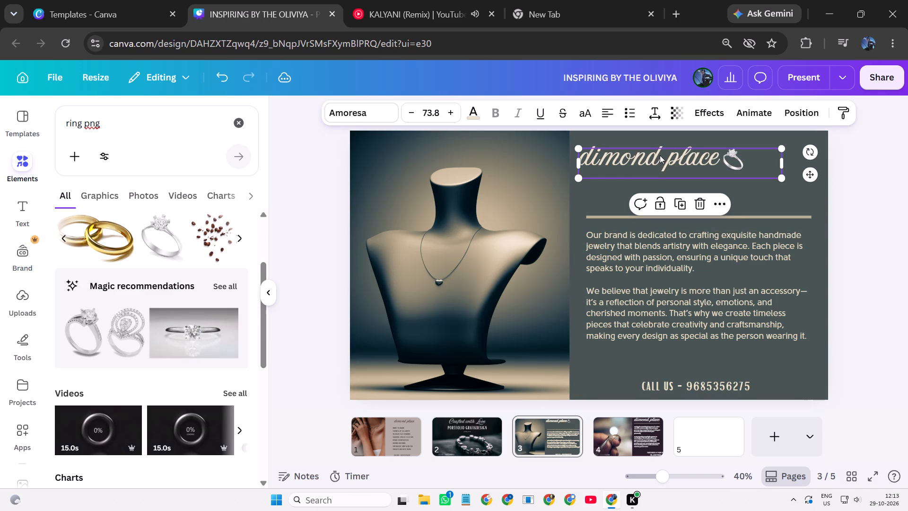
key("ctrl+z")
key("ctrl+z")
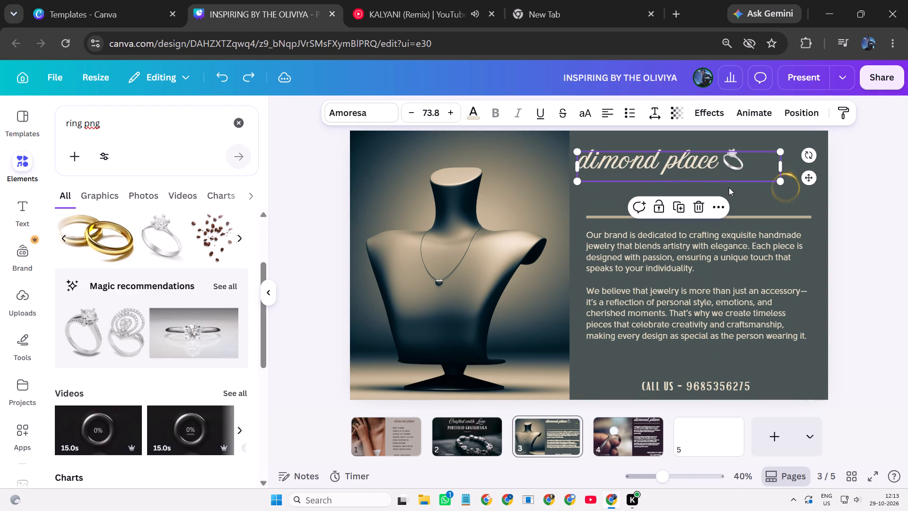
Delete the golden glitter ring graphic from page 3.
left_click(792, 198)
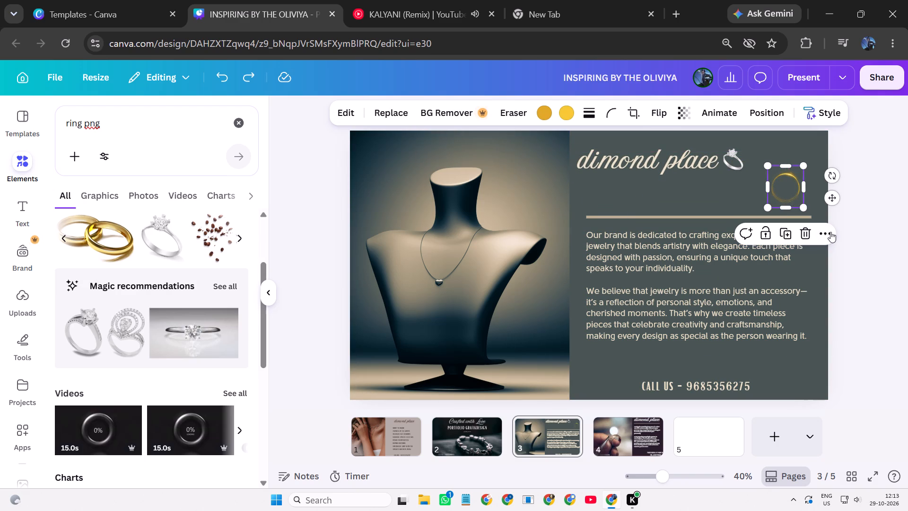
left_click(832, 233)
left_click(760, 346)
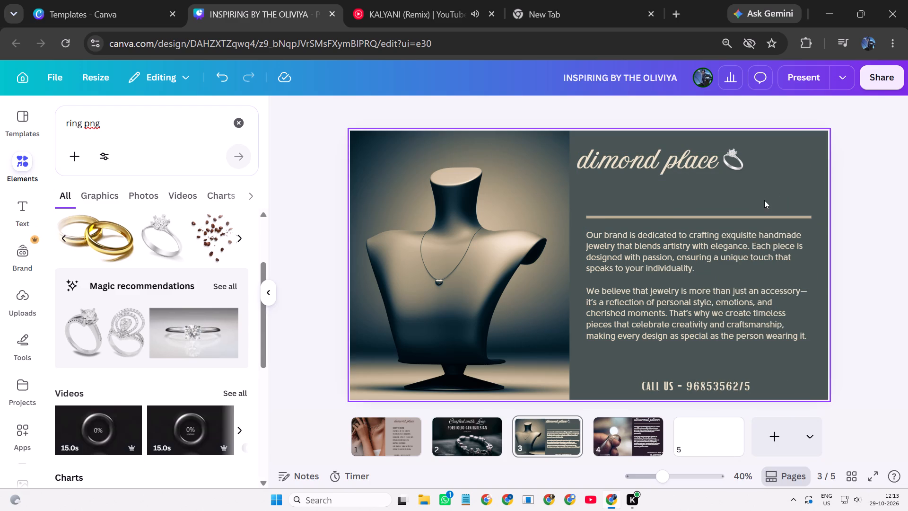
Group page 3's "dimond place" heading with the small diamond ring beside it.
left_click_drag(774, 182, 578, 135)
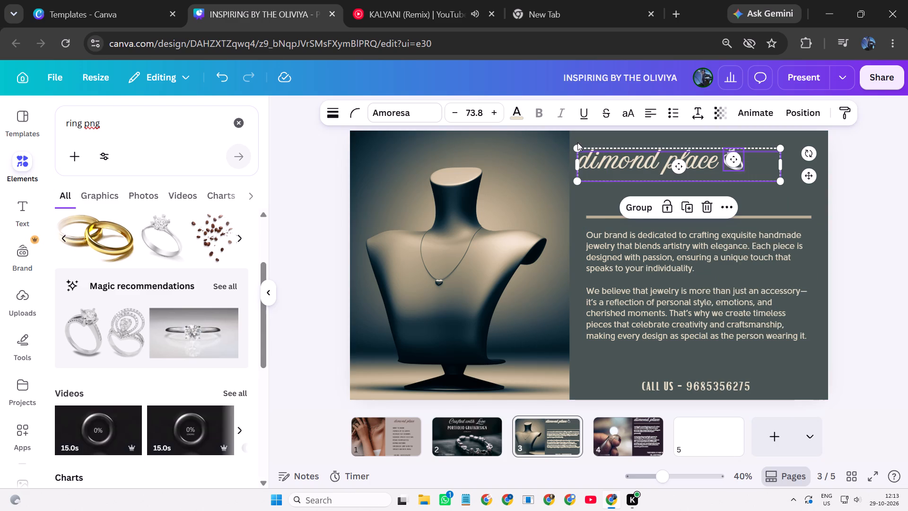
key("ctrl+g")
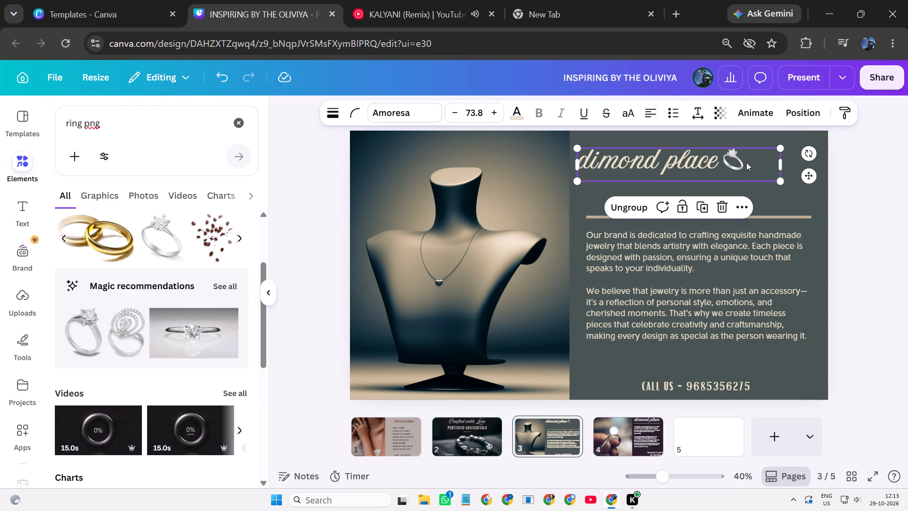
key("Right")
key("Right")
key("Right")
key("Right")
key("Right")
key("Right")
key("Right")
key("Right")
key("Right")
key("Right")
key("Right")
key("Right")
key("Right")
key("Right")
key("Right")
key("Right")
key("Right")
key("Right")
key("Right")
key("Right")
key("Right")
key("Right")
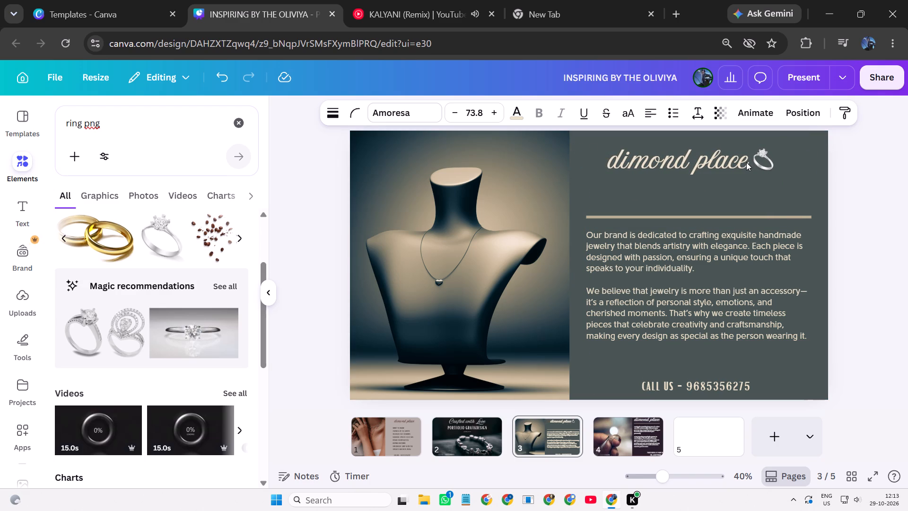
key("Up")
key("Up")
key("Up")
key("Up")
key("Up")
key("Up")
key("Up")
key("Up")
key("Up")
key("Up")
key("Up")
key("Up")
key("Up")
key("Up")
key("Up")
key("Up")
key("Up")
key("Up")
key("Up")
key("Up")
key("Right")
key("Right")
key("Right")
key("Right")
key("Right")
key("Right")
key("Right")
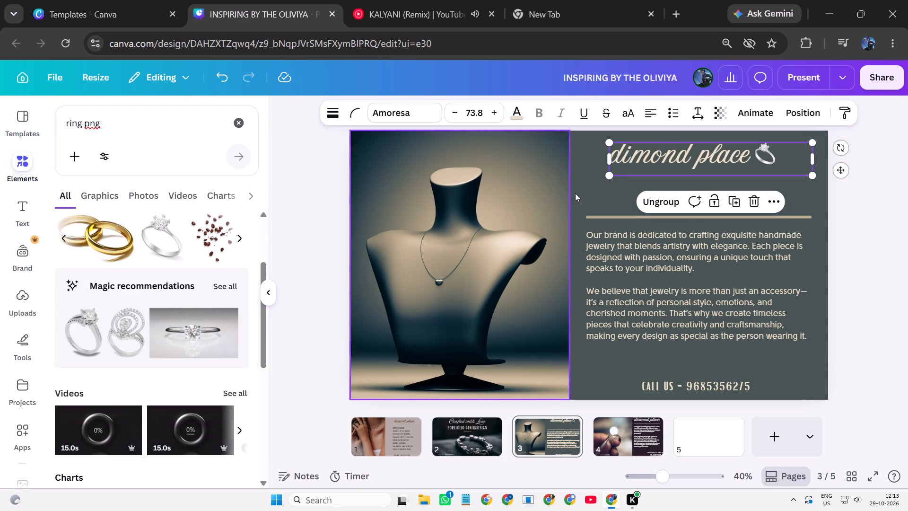
Copy the grouped "dimond place" heading and ring from page 3.
left_click(596, 189)
left_click_drag(588, 144, 788, 169)
key("ctrl+c")
key("ctrl+c")
key("ctrl+c")
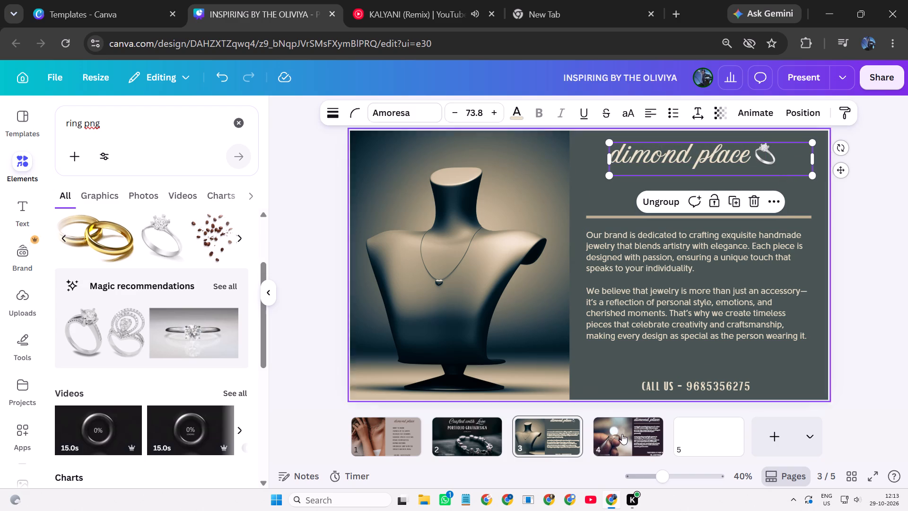
Replace page 1's dark "dimond place" heading with the copied heading-and-ring group.
left_click(391, 432)
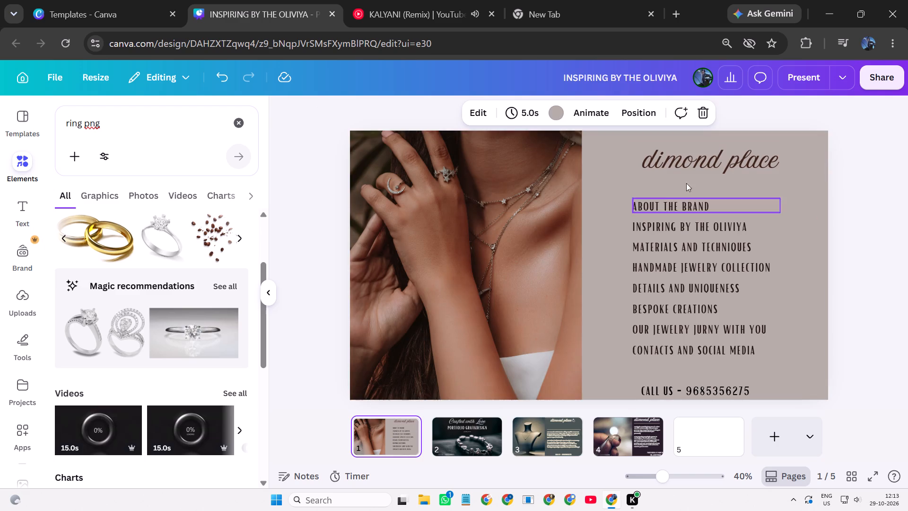
left_click(746, 152)
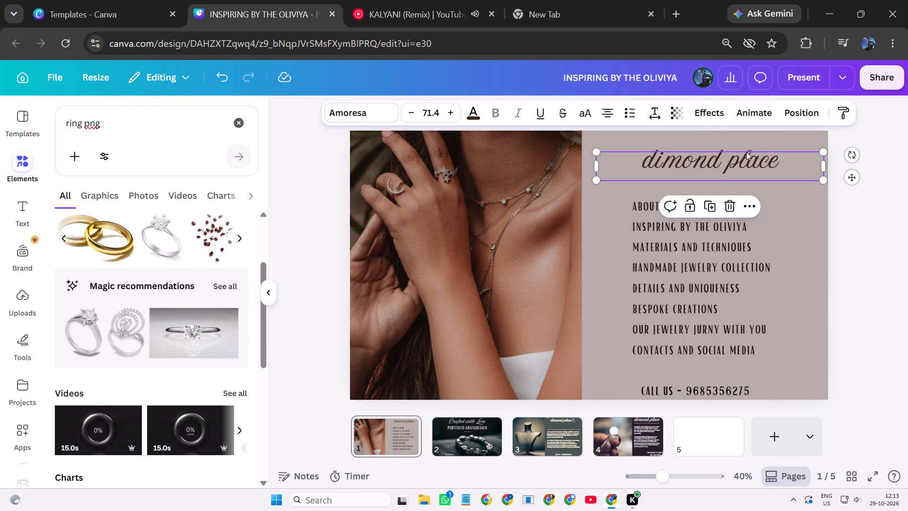
right_click(795, 162)
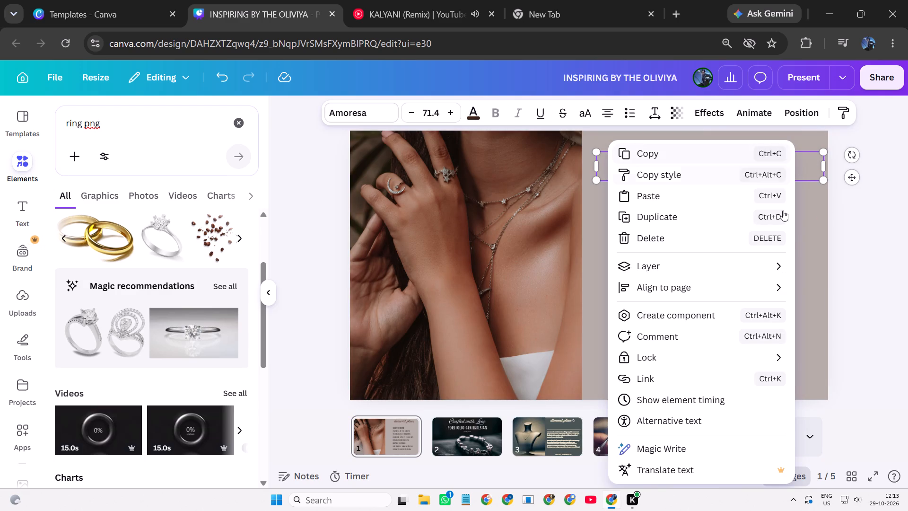
left_click(820, 229)
left_click(794, 193)
left_click(754, 152)
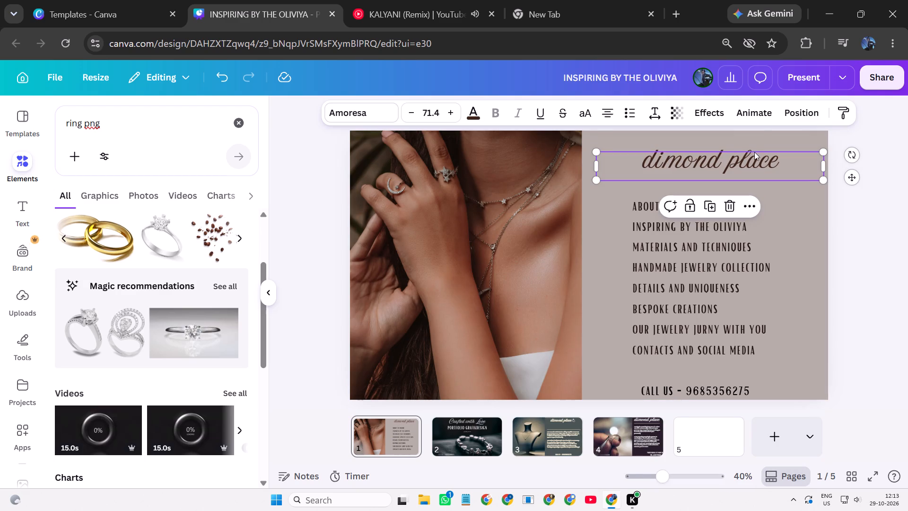
right_click(753, 158)
left_click(771, 171)
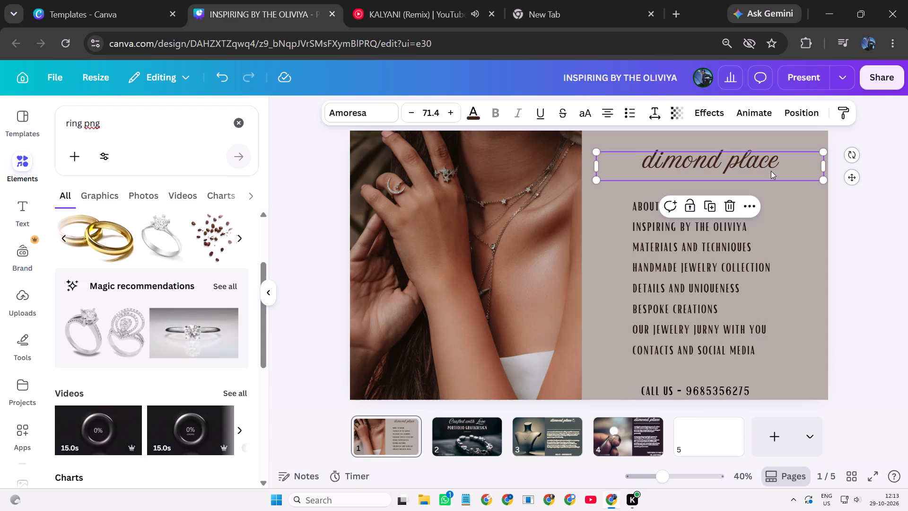
right_click(771, 171)
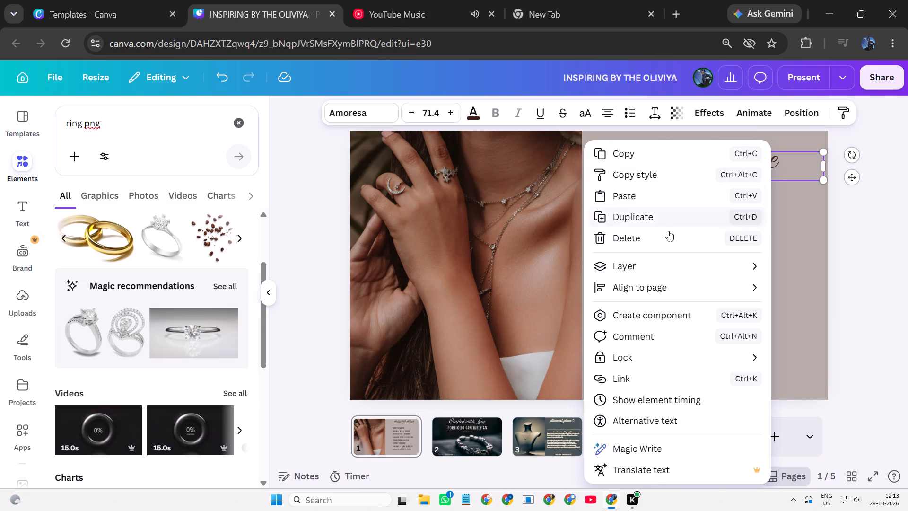
left_click(670, 235)
left_click(689, 153)
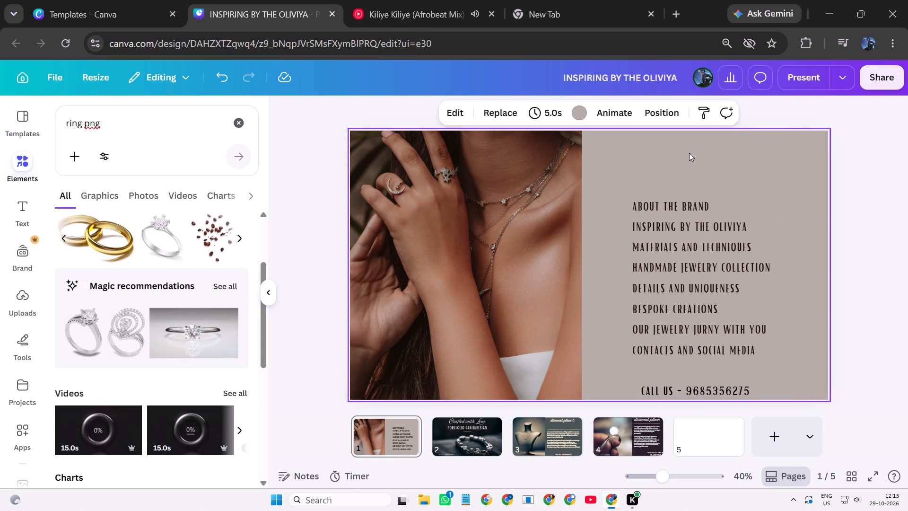
key("ctrl+v")
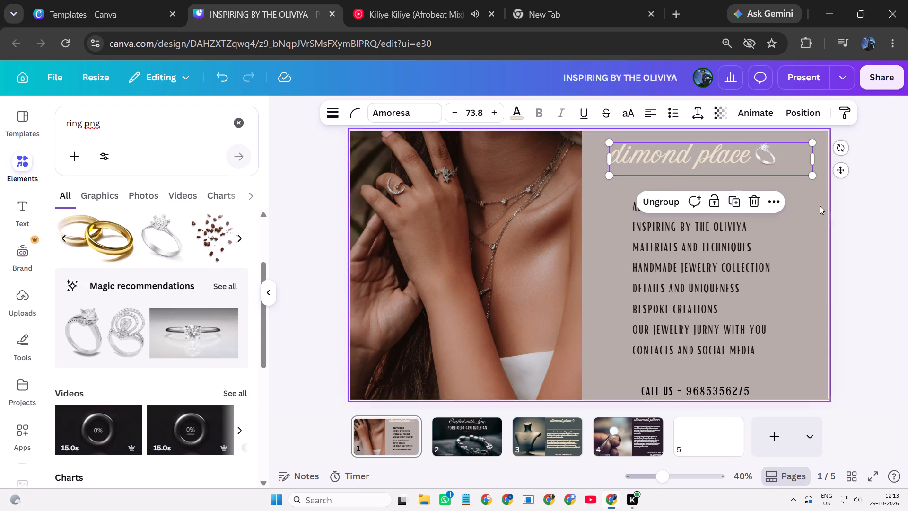
left_click(831, 212)
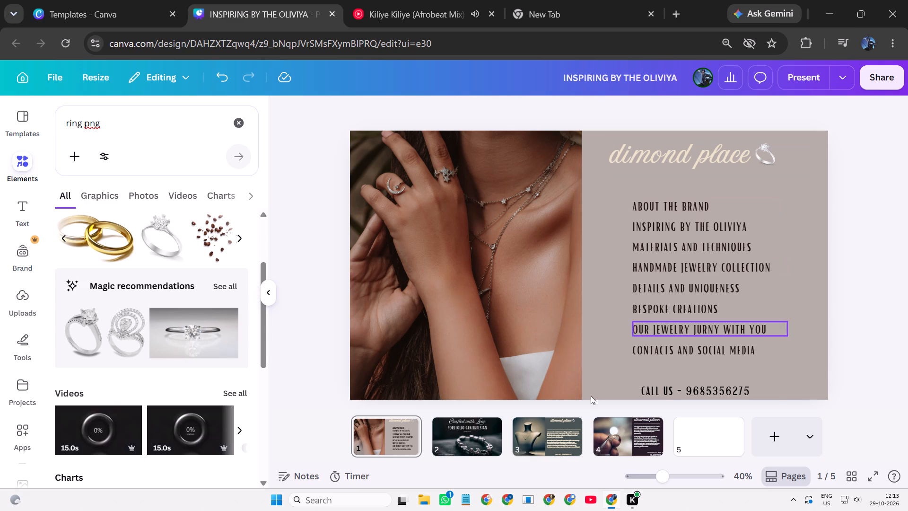
Replace the "Crafted with Love" heading on page 2 with the copied heading-and-ring group.
left_click(470, 439)
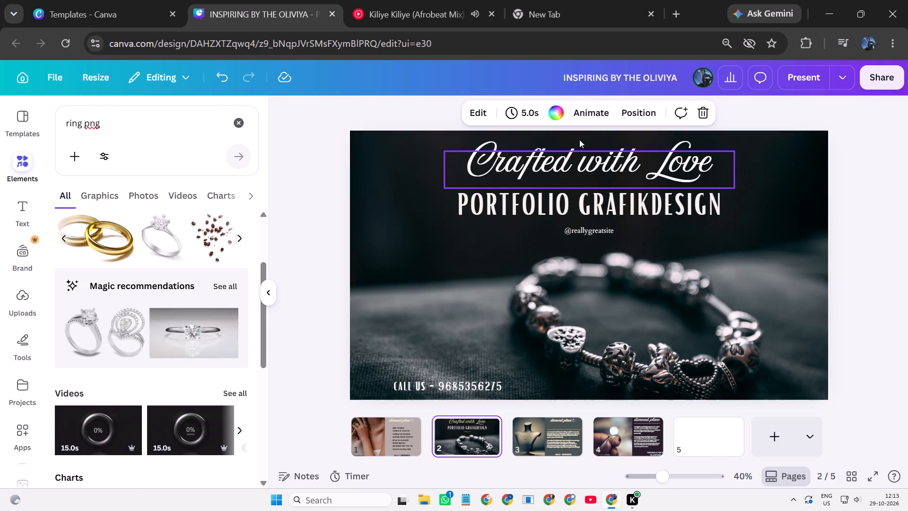
left_click(657, 168)
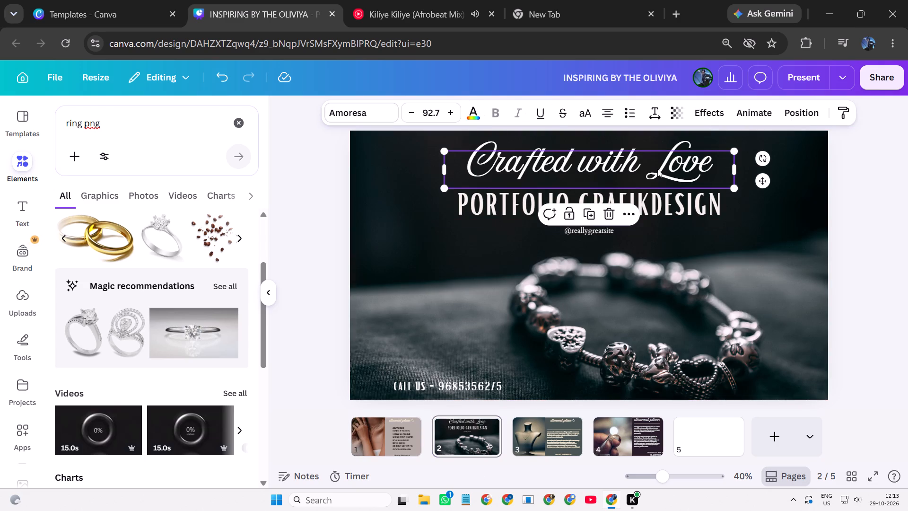
key("BackSpace")
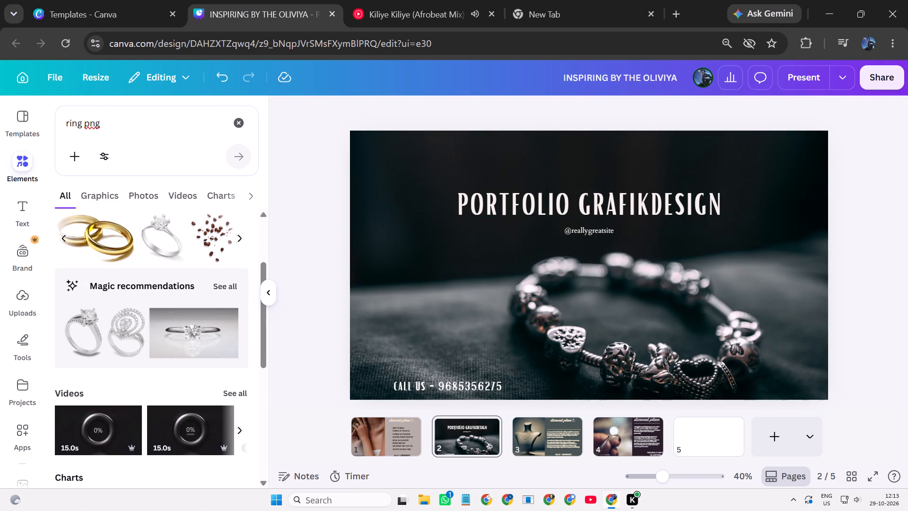
key("ctrl+v")
Centre the heading-and-ring group above "PORTFOLIO GRAFIKDESIGN" on page 2 and adjust its width to leave a small gap before the ring.
left_click_drag(685, 155, 596, 161)
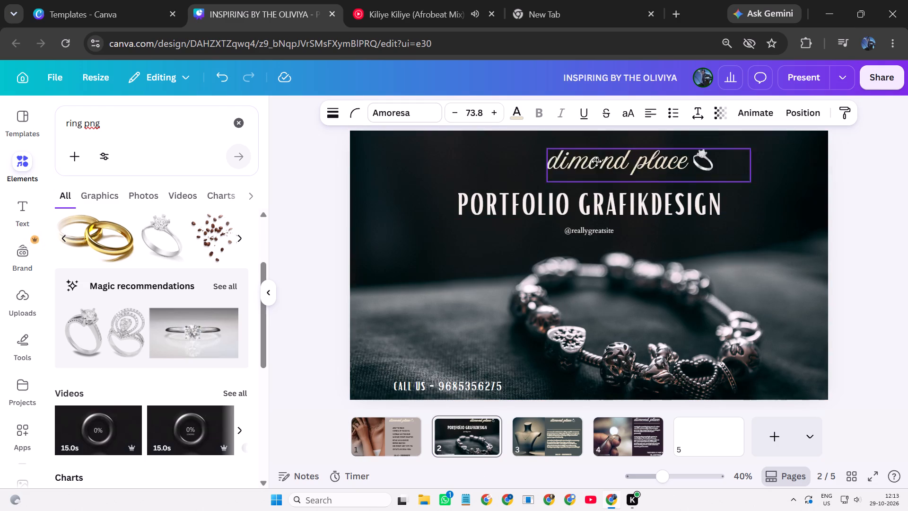
left_click_drag(596, 161, 567, 159)
left_click_drag(695, 161, 704, 163)
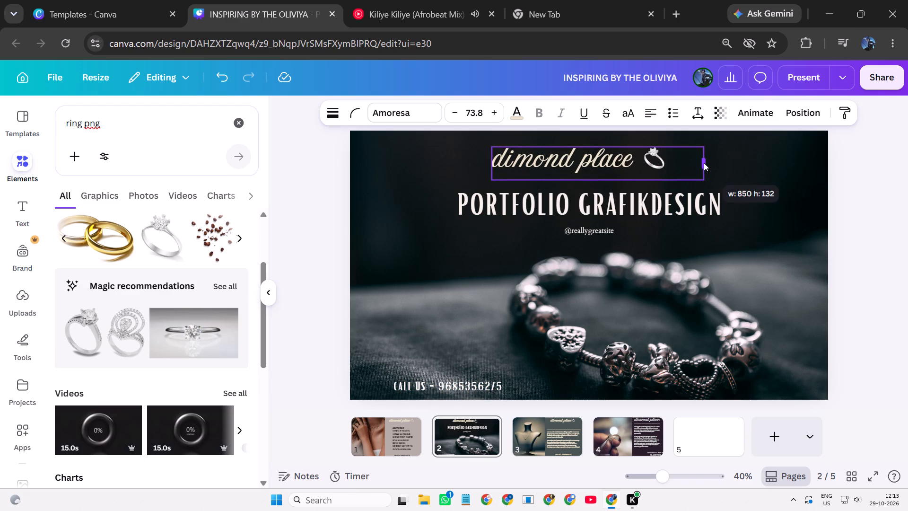
left_click_drag(704, 163, 716, 165)
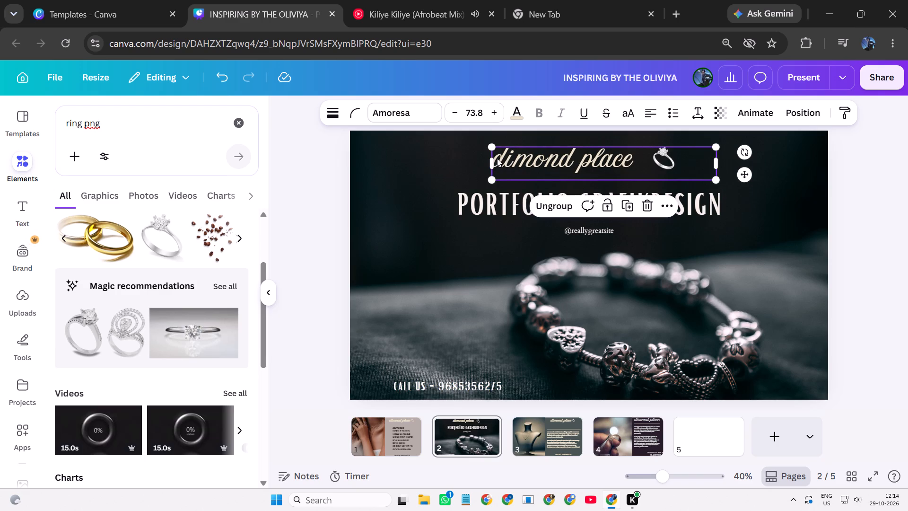
left_click_drag(492, 159, 521, 159)
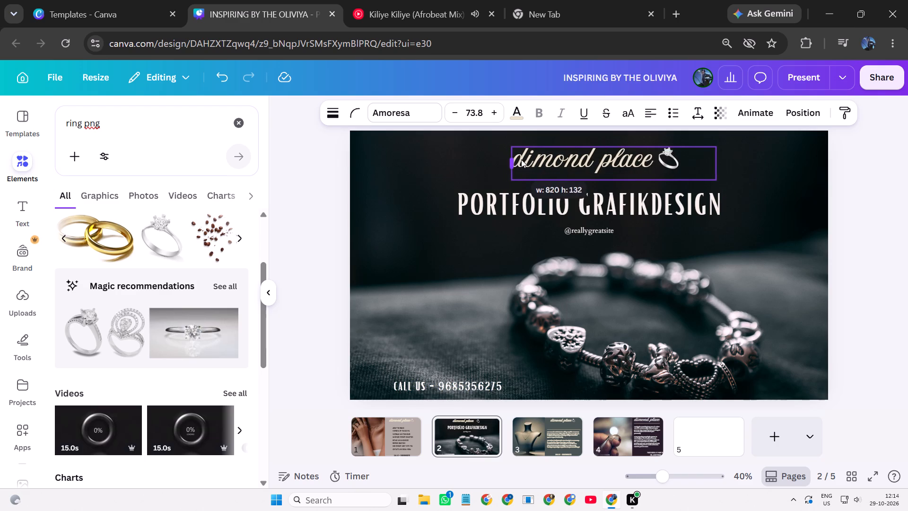
left_click_drag(521, 159, 508, 163)
left_click(764, 217)
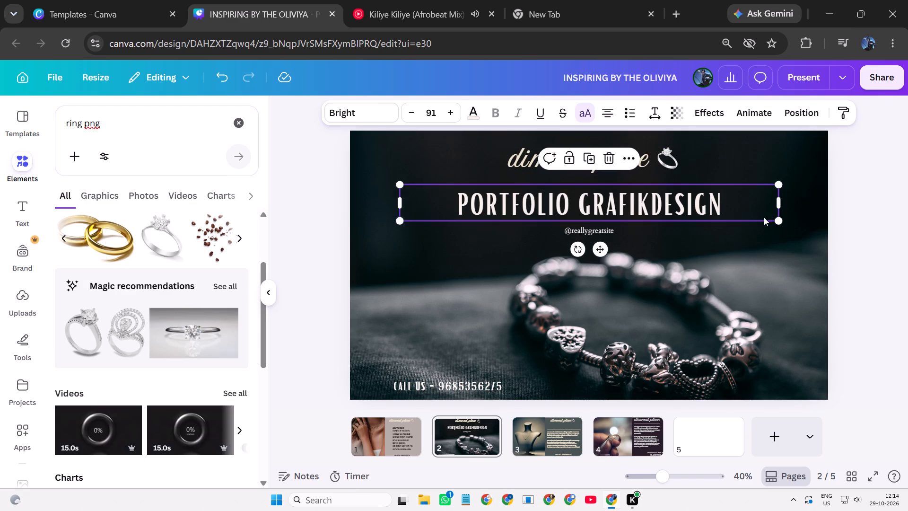
Replace page 4's "dimond place" heading with the copied heading-and-ring group.
left_click(634, 436)
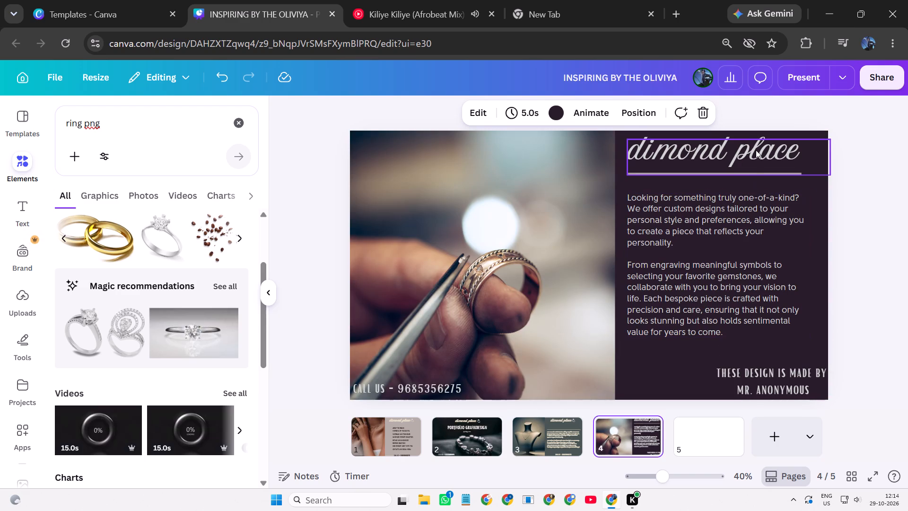
left_click(756, 150)
key("BackSpace")
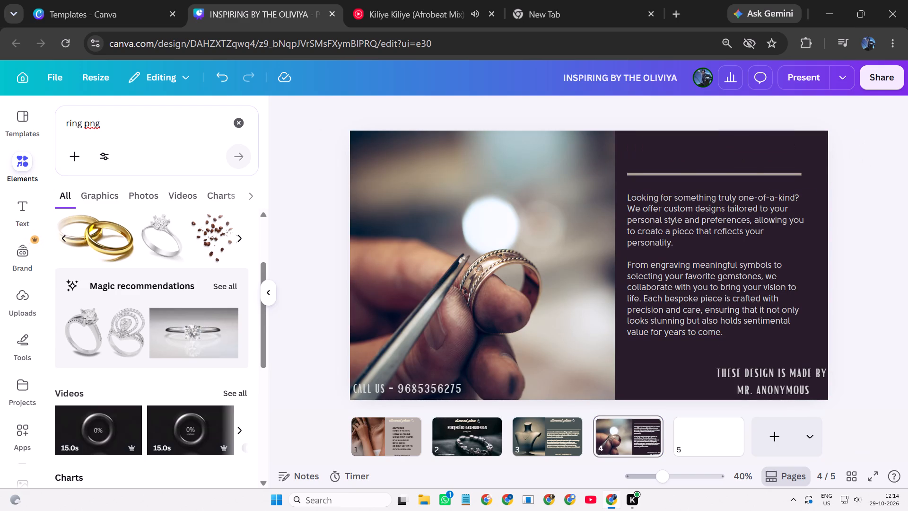
key("ctrl+v")
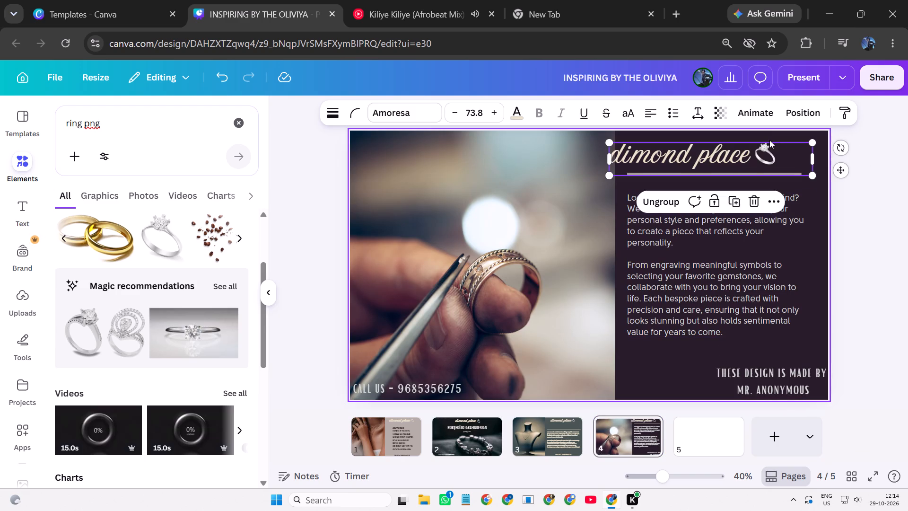
Nudge page 4's heading-and-ring group right until it lines up with the start of the divider line.
key("Right")
key("Right")
key("Right")
key("Right")
key("Right")
key("Right")
key("Right")
key("Right")
key("Right")
key("Right")
key("Right")
key("Right")
key("Right")
key("Right")
key("Right")
key("Right")
key("Right")
key("Right")
key("Right")
key("Right")
key("Right")
key("Right")
key("Right")
key("Right")
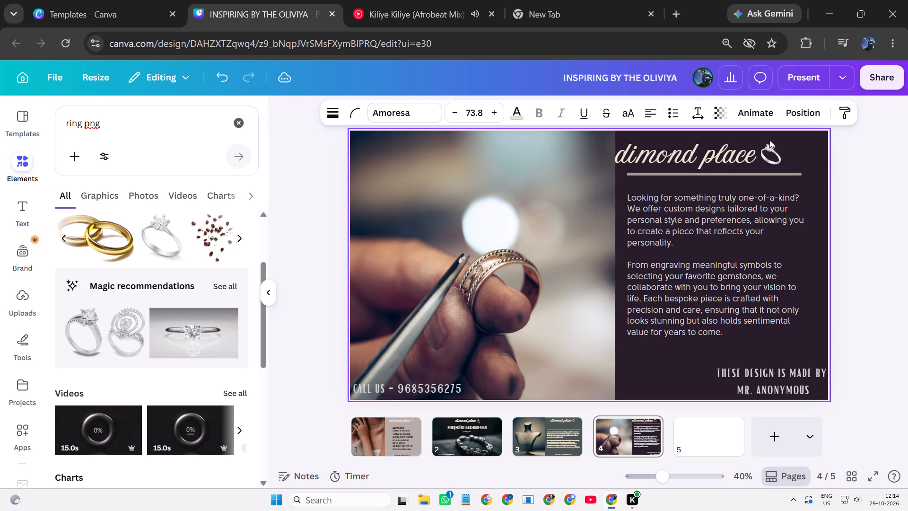
key("Right")
key("Right")
key("Right")
key("Right")
key("Right")
key("Right")
key("Right")
key("Right")
key("Right")
key("Right")
key("Right")
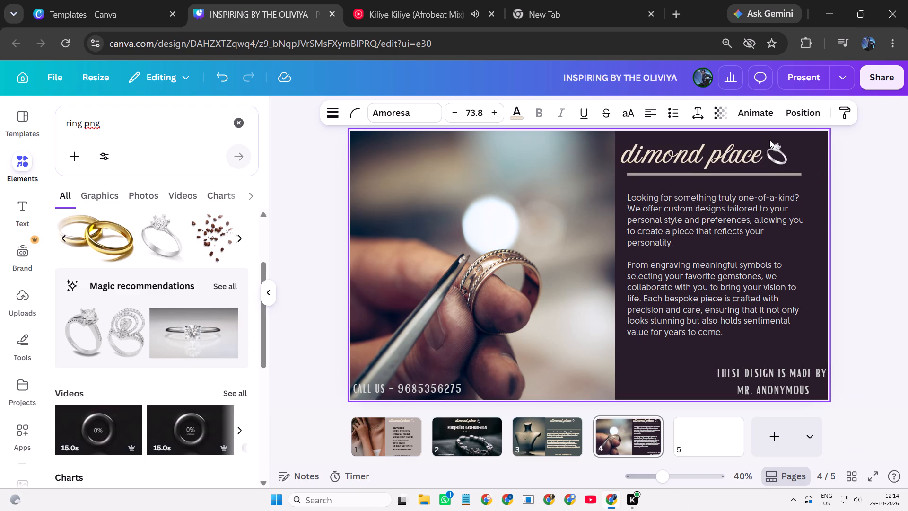
key("Right")
key("Right")
key("Right")
key("Right")
key("Right")
key("Right")
key("Right")
key("Right")
key("Right")
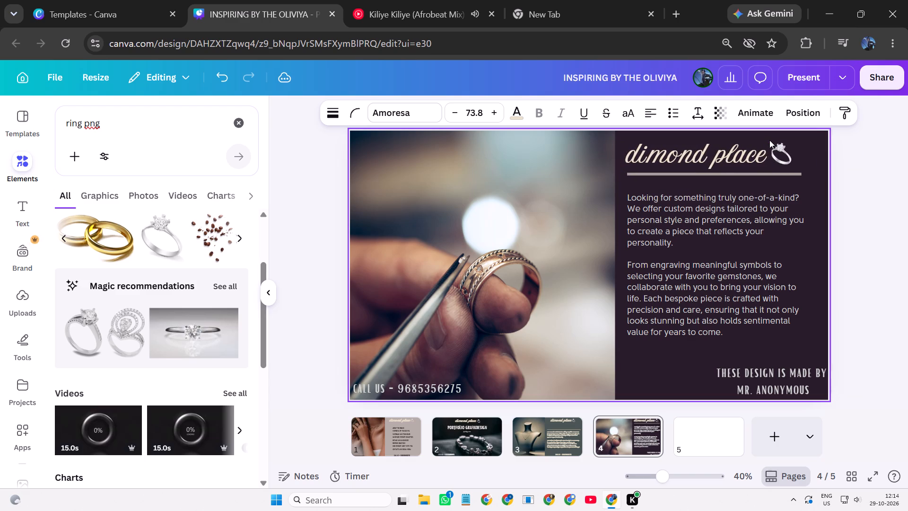
key("Right")
key("Right")
key("Right")
key("Right")
key("Right")
key("Right")
key("Right")
key("Right")
key("Right")
key("Right")
key("Right")
key("Right")
key("Right")
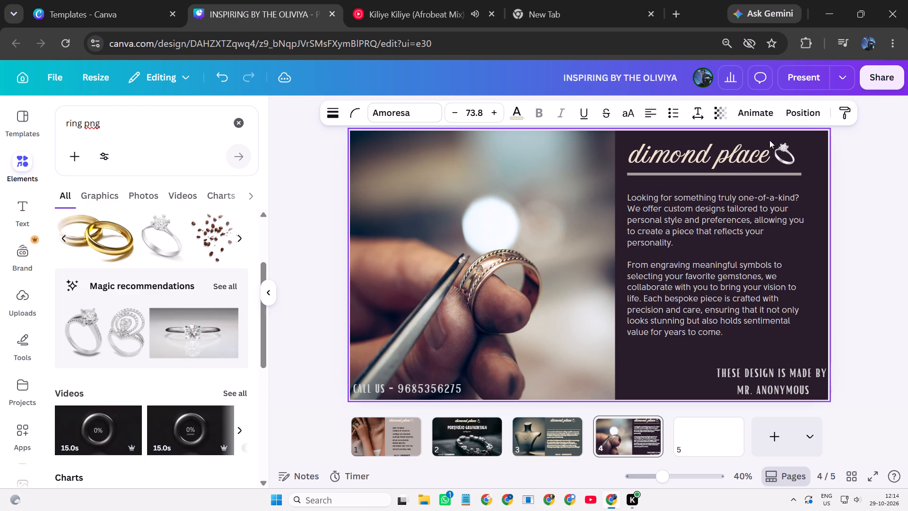
key("Right")
key("Right")
key("Right")
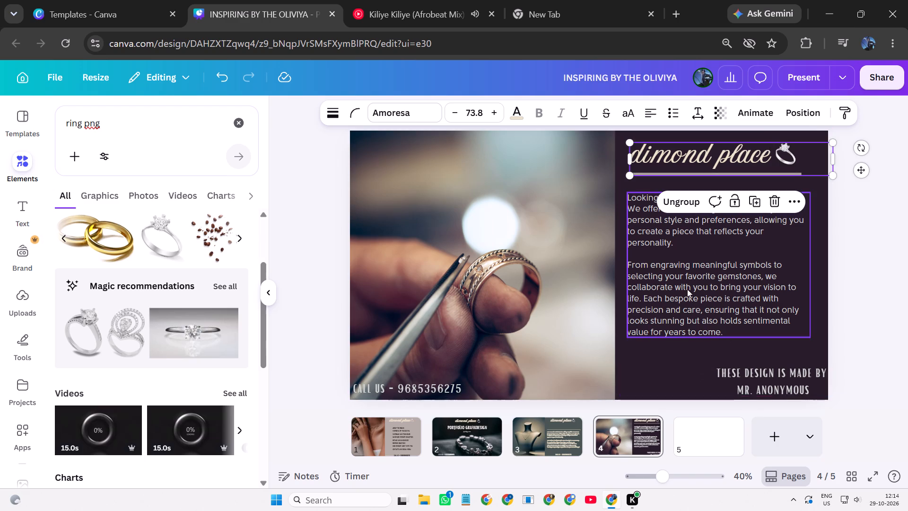
Delete the "THESE DESIGN IS MADE BY" line from page 4's credit text, keeping only "MR. ANONYMOUS".
left_click(770, 388)
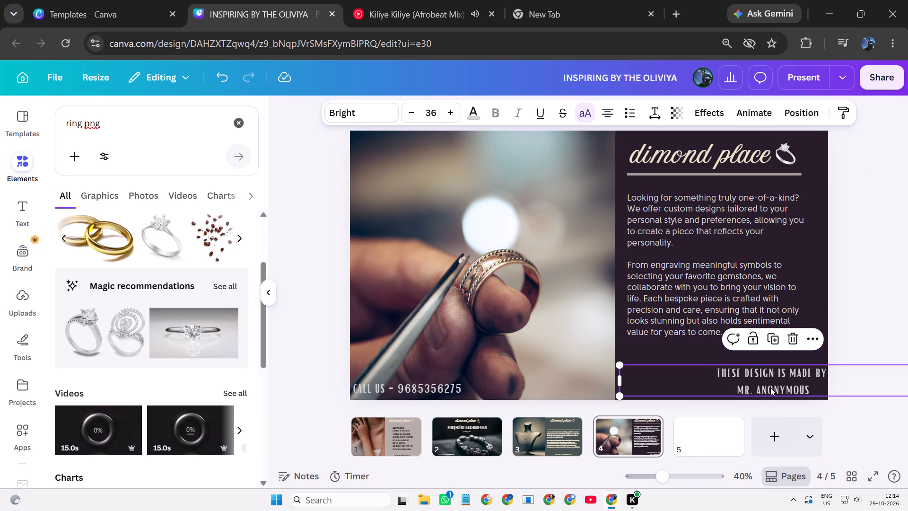
left_click(789, 382)
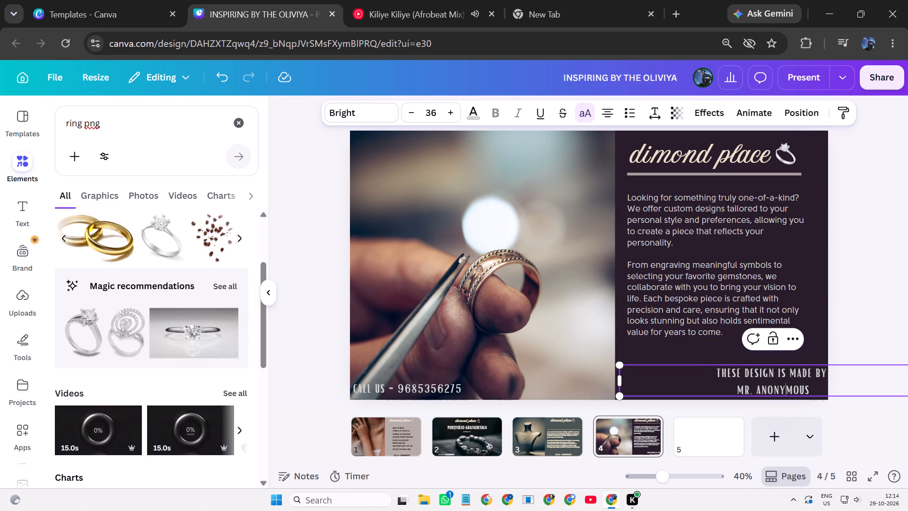
left_click(777, 380)
left_click(732, 380)
left_click(733, 390)
double_click(733, 390)
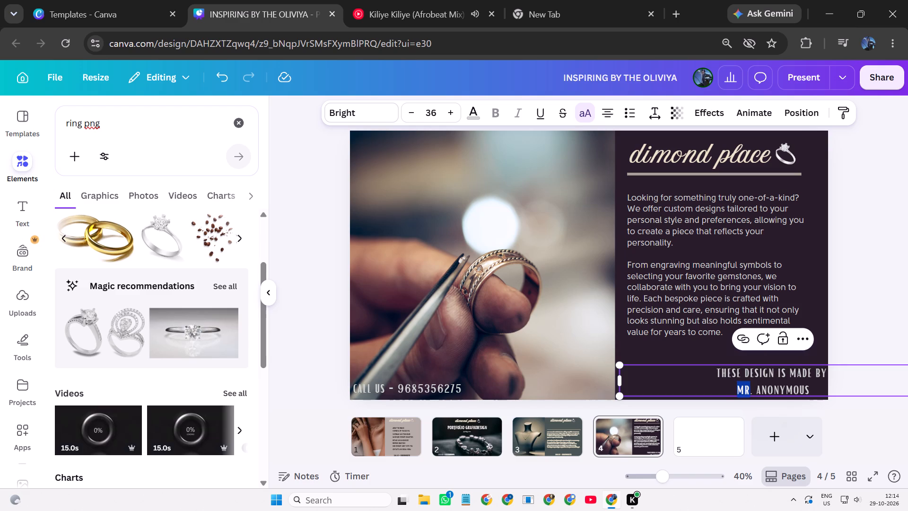
left_click(732, 390)
left_click(830, 375)
left_click_drag(828, 371, 717, 376)
key("BackSpace")
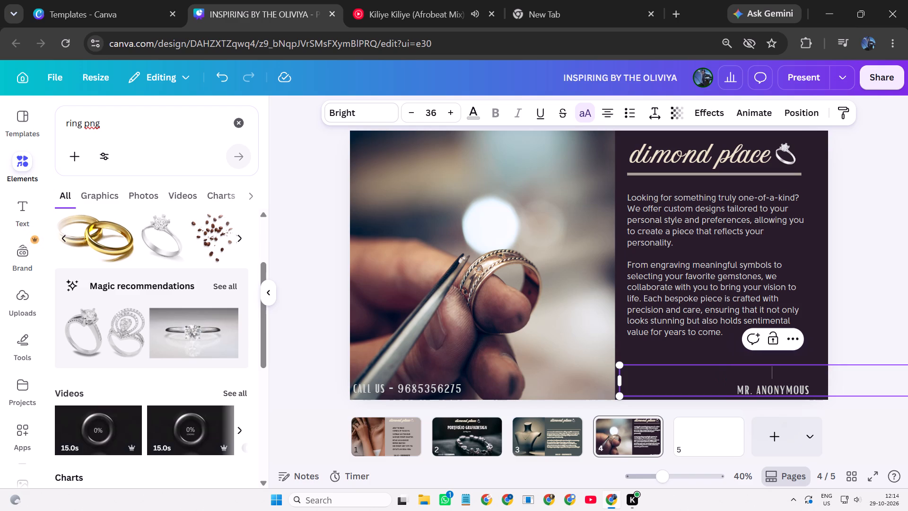
left_click(903, 315)
Shrink page 4's "MR. ANONYMOUS" credit to font size 25.7 and move it towards the page's lower-right corner.
left_click(791, 380)
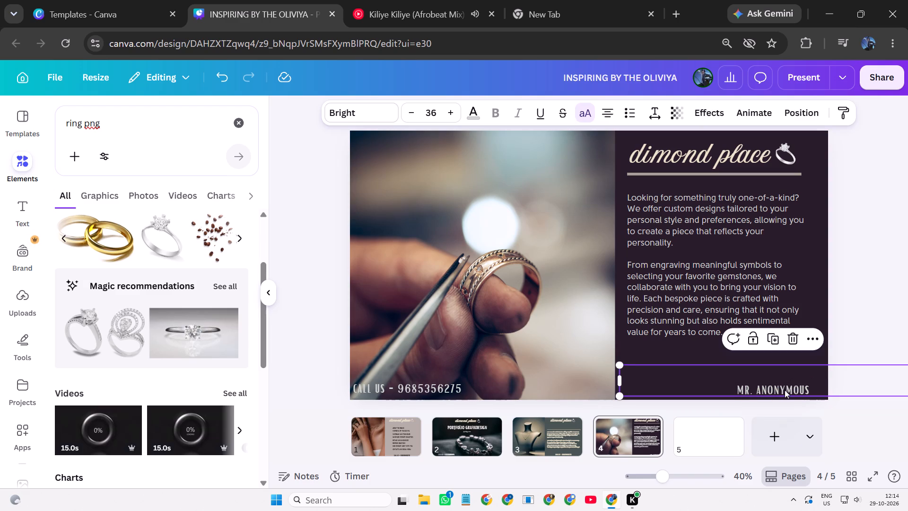
left_click_drag(784, 390, 797, 393)
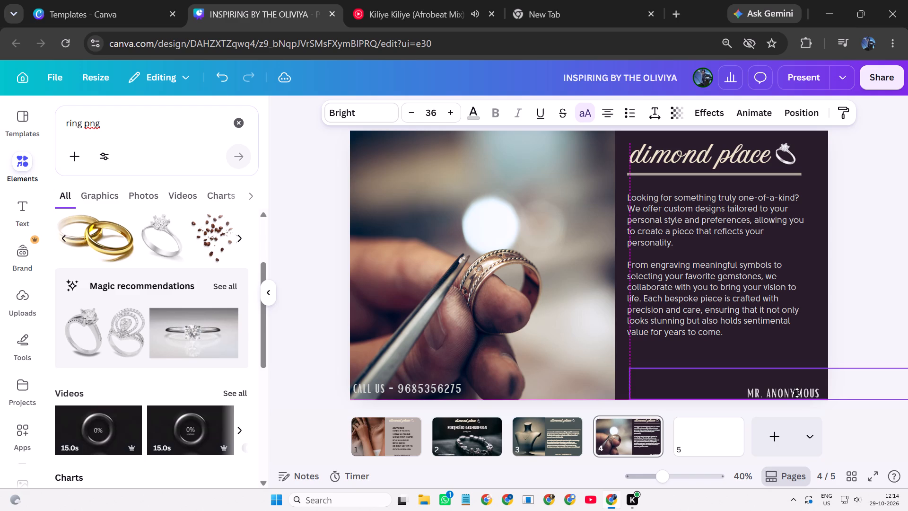
left_click_drag(797, 393, 801, 392)
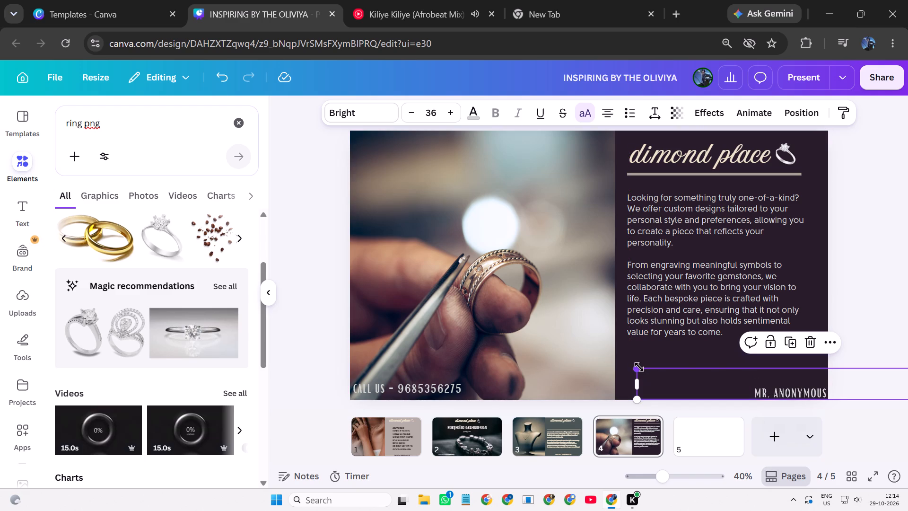
left_click_drag(639, 367, 657, 372)
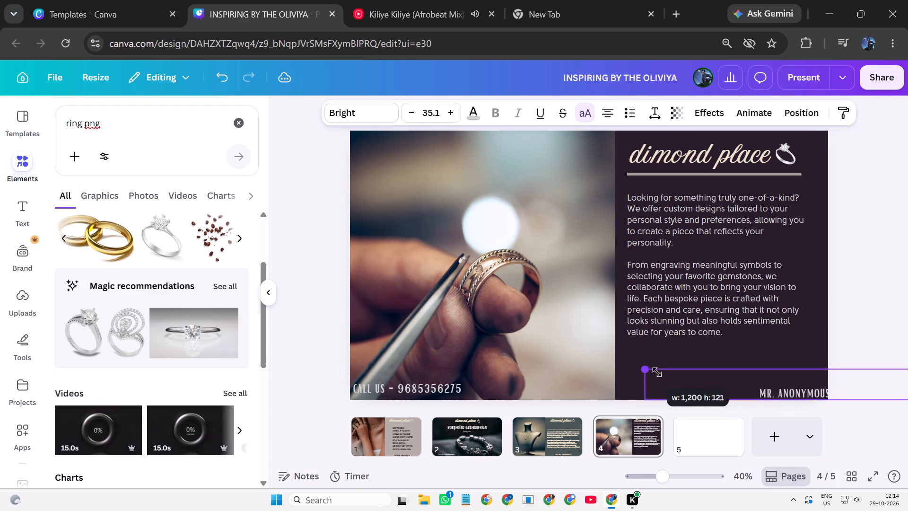
left_click_drag(657, 372, 726, 384)
left_click_drag(789, 382, 755, 385)
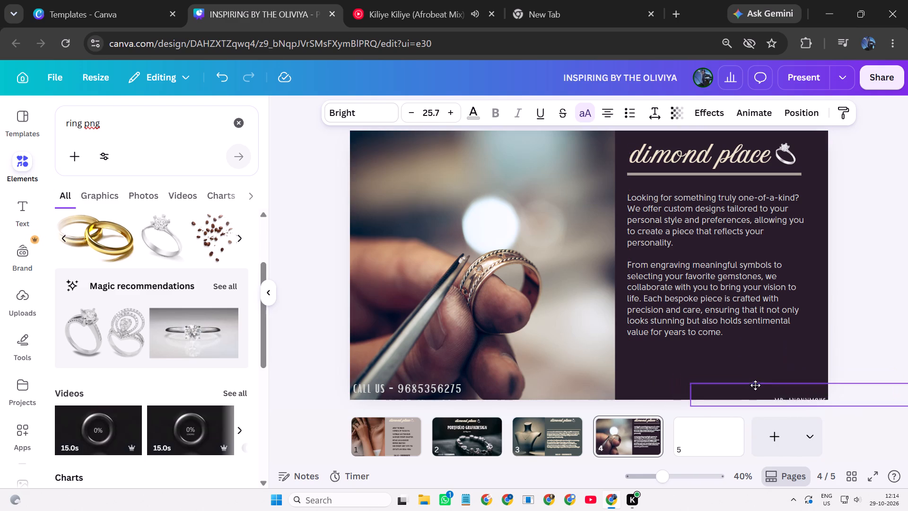
left_click_drag(755, 385, 754, 380)
Add a dash in front of the credit on page 4 so it reads "-MR. ANONYMOUS".
left_click(775, 390)
left_click(773, 389)
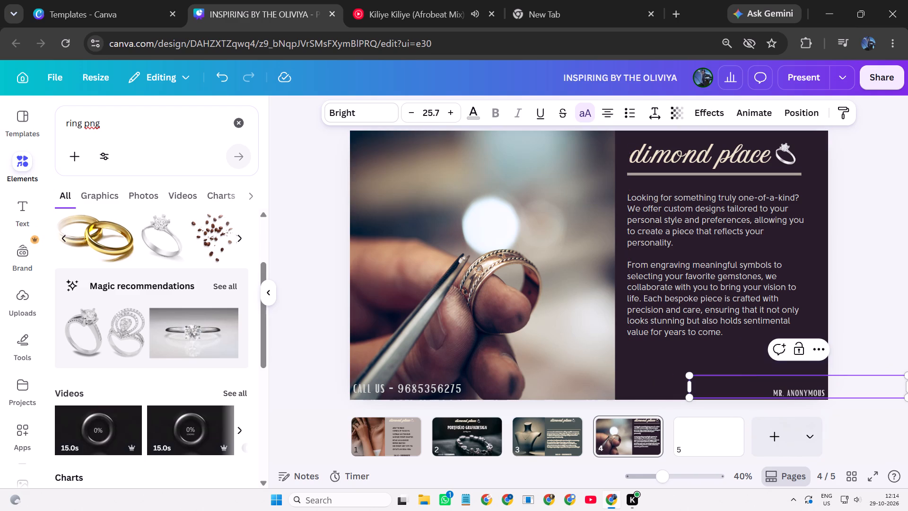
left_click(772, 391)
key("minus")
left_click(850, 323)
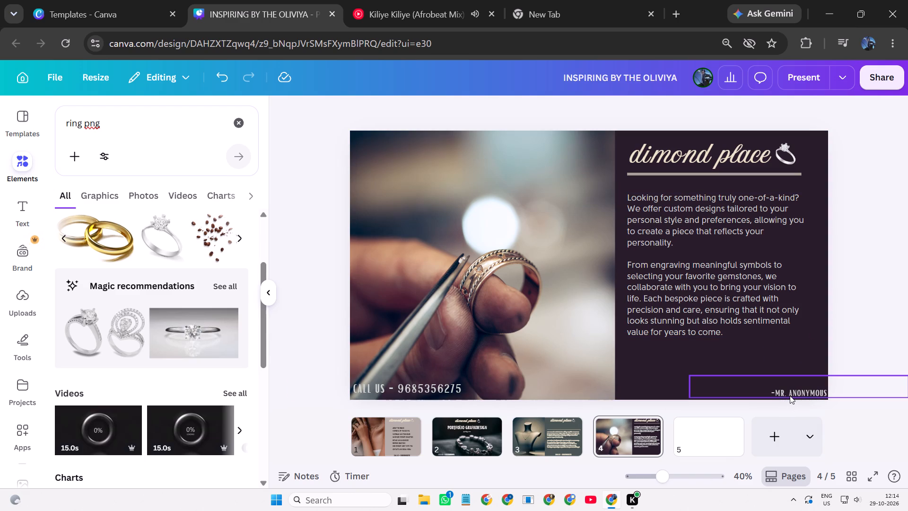
Narrow the "-MR. ANONYMOUS" text box to fit its text and place it in page 4's lower-right corner.
left_click_drag(804, 391, 738, 366)
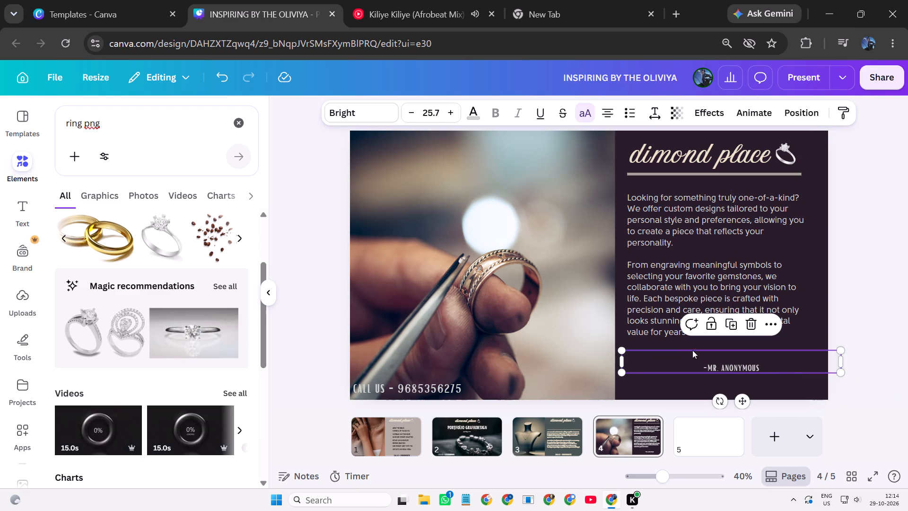
left_click_drag(841, 358, 822, 358)
left_click_drag(822, 358, 687, 353)
left_click_drag(654, 357, 777, 380)
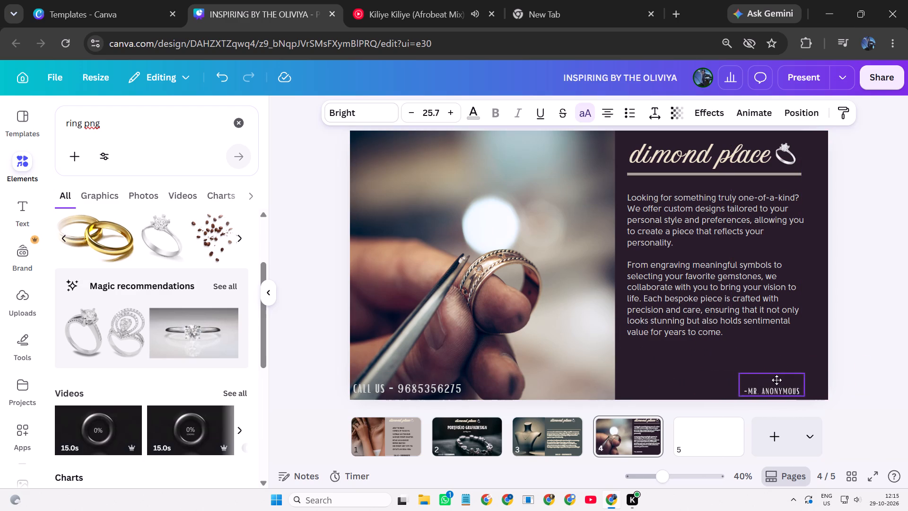
left_click_drag(777, 380, 801, 383)
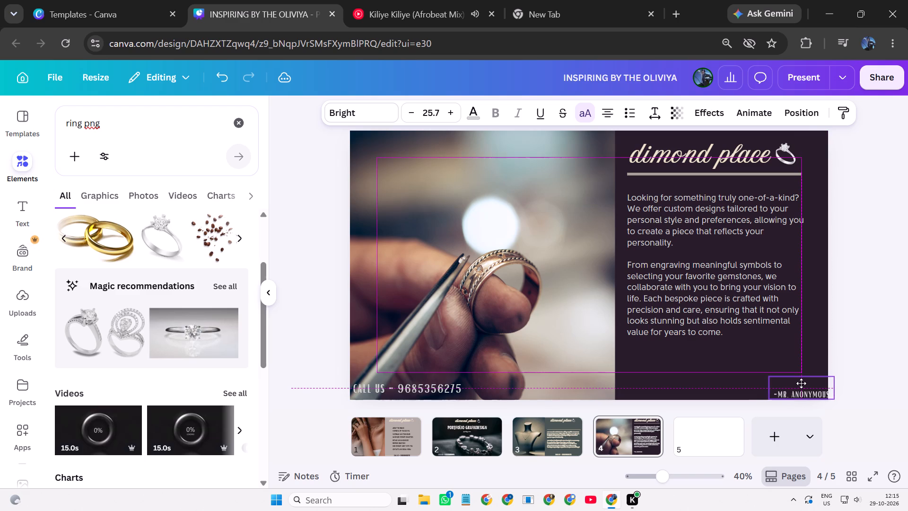
left_click_drag(801, 383, 800, 384)
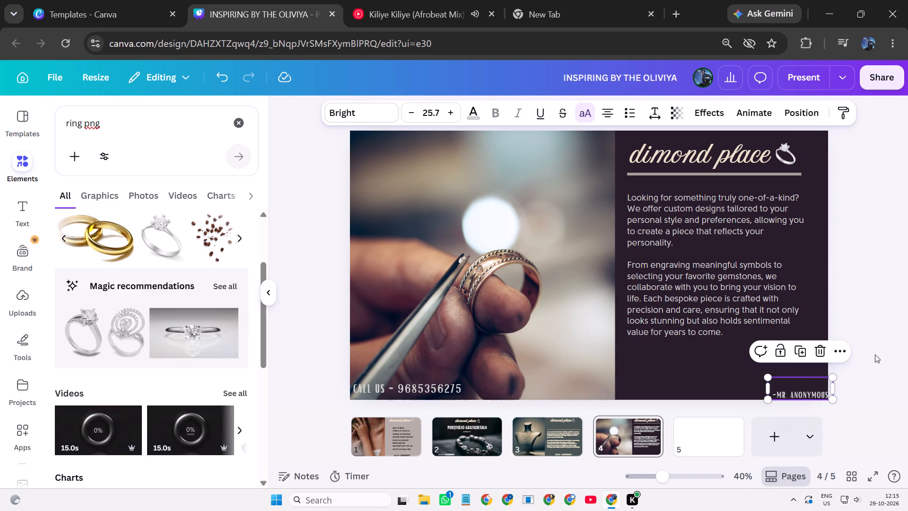
left_click(885, 353)
Copy the "-MR. ANONYMOUS" credit on page 4.
left_click(803, 384)
left_click(835, 352)
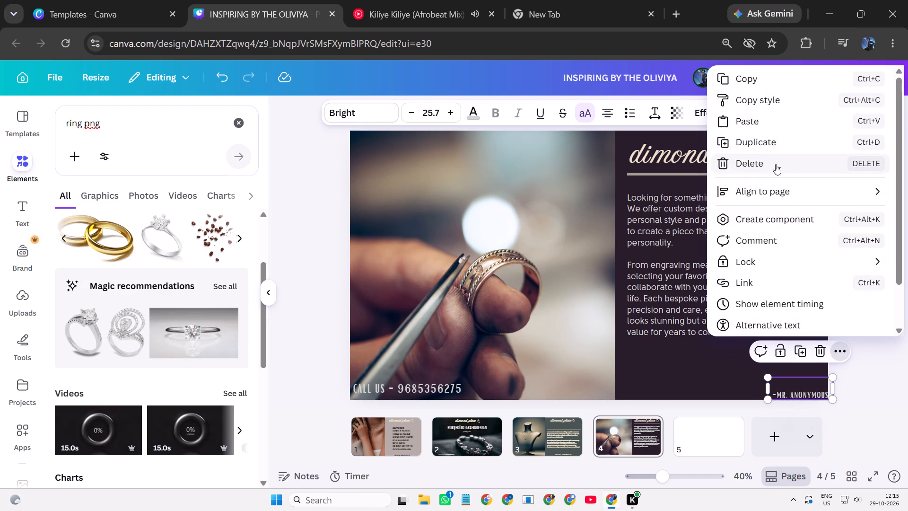
left_click(774, 79)
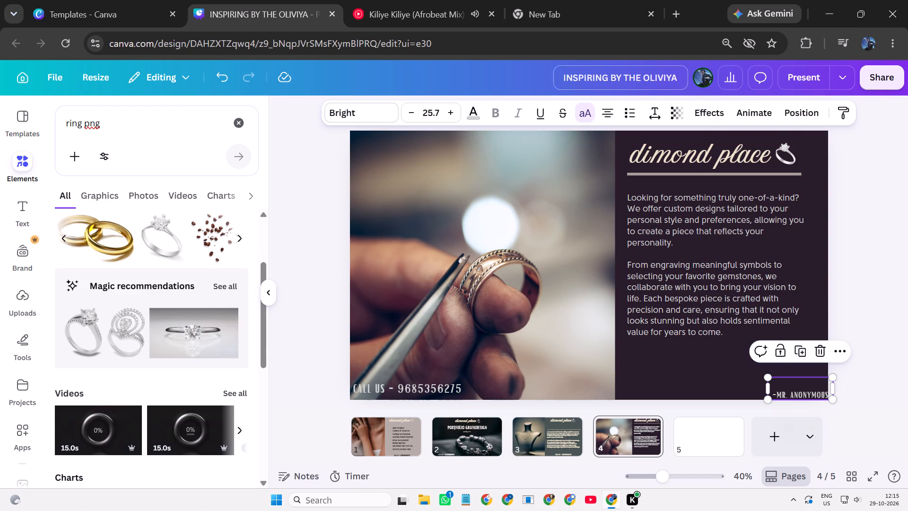
left_click(544, 440)
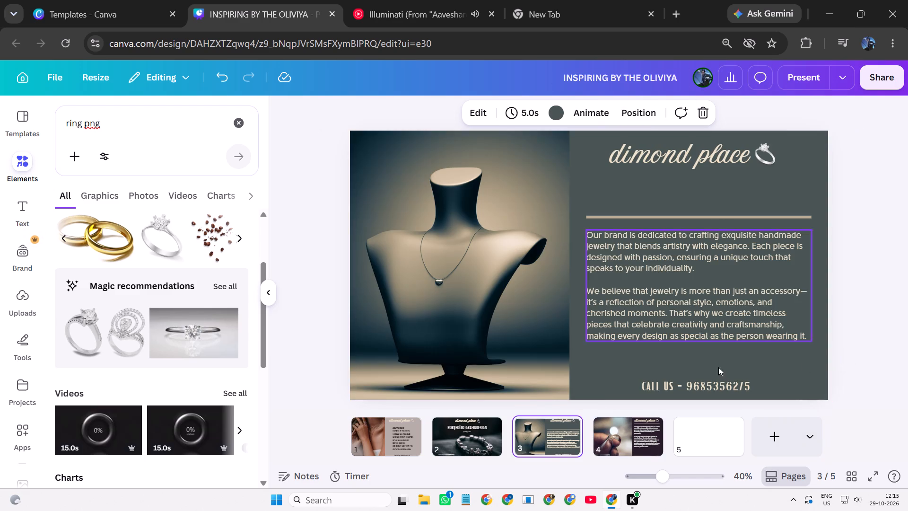
left_click_drag(723, 383, 653, 377)
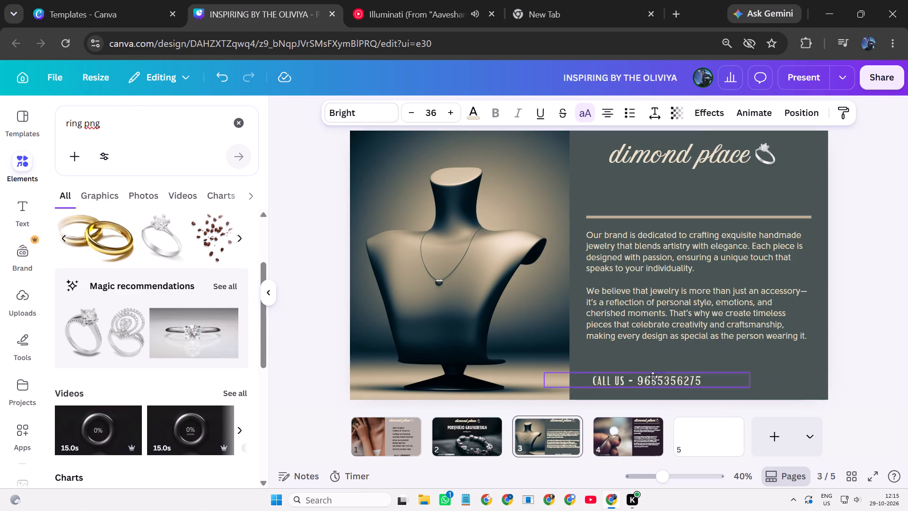
left_click_drag(653, 377, 438, 381)
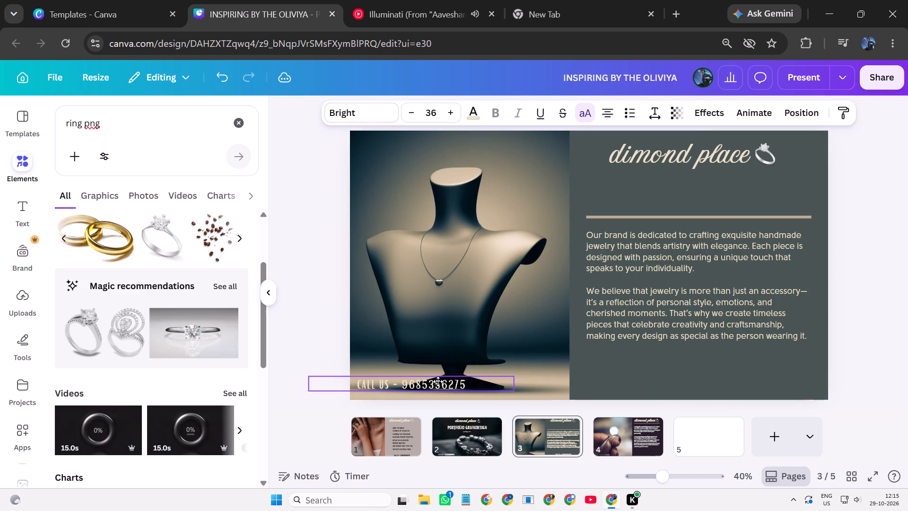
left_click_drag(438, 381, 433, 390)
Paste the copied "-MR. ANONYMOUS" credit into the lower-right corner of pages 3, 2 and 1.
left_click(765, 373)
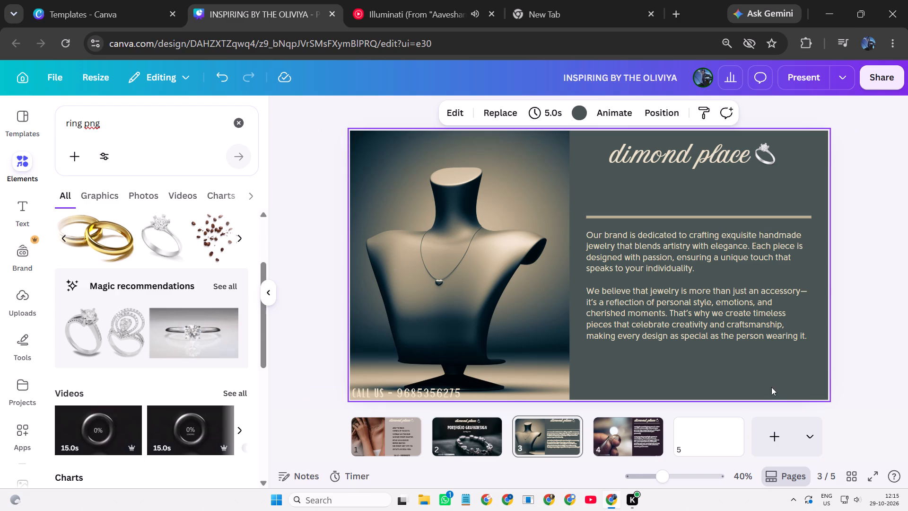
left_click(776, 392)
key("ctrl+v")
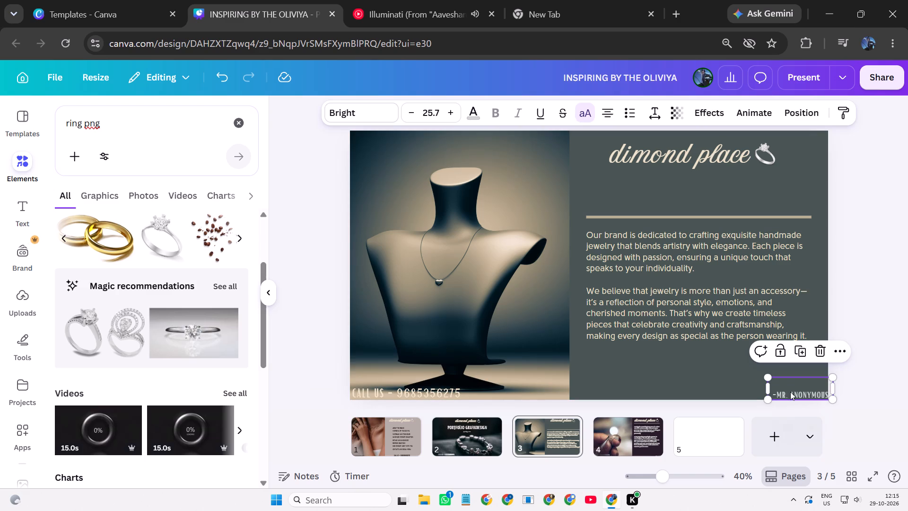
left_click(720, 370)
left_click(525, 433)
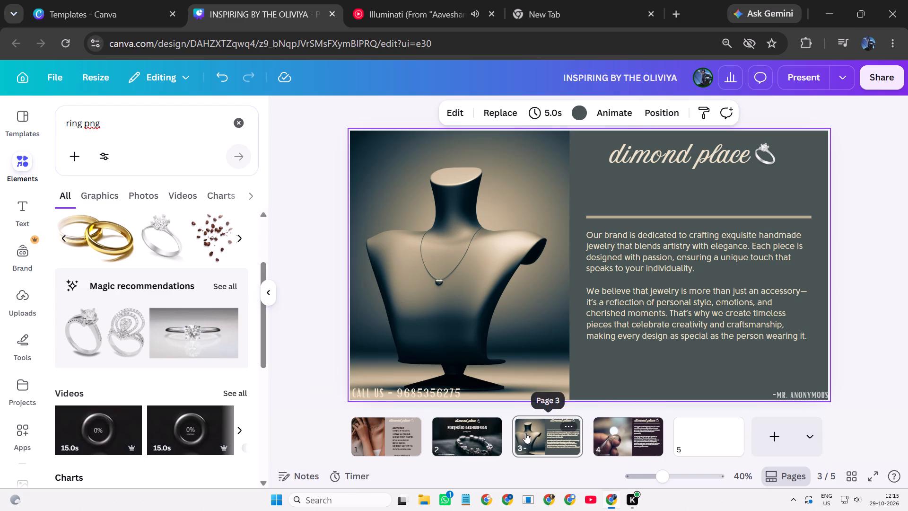
left_click(462, 418)
left_click(791, 388)
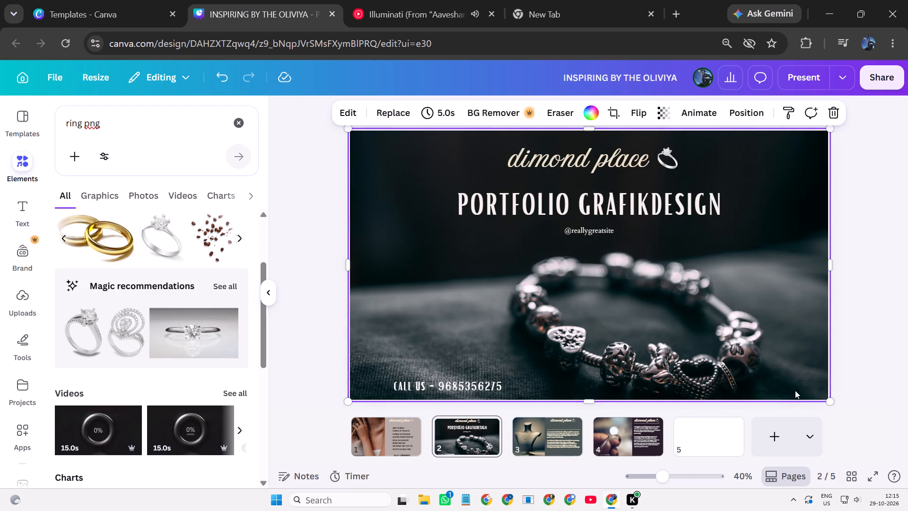
left_click(795, 390)
key("ctrl+v")
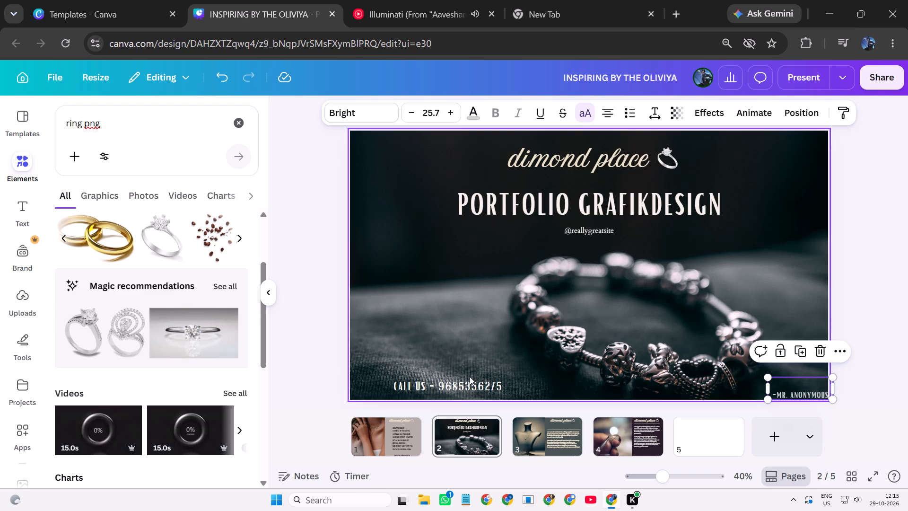
left_click(406, 424)
left_click(812, 387)
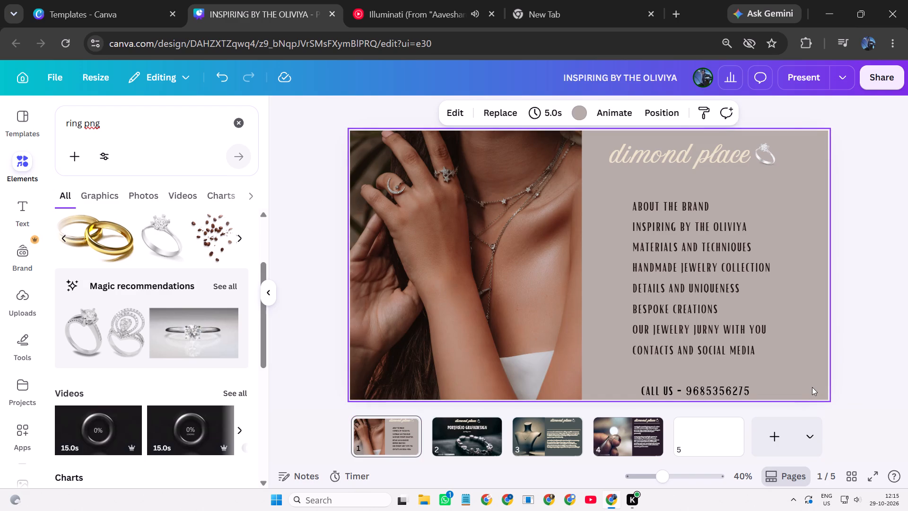
key("ctrl+v")
left_click(885, 300)
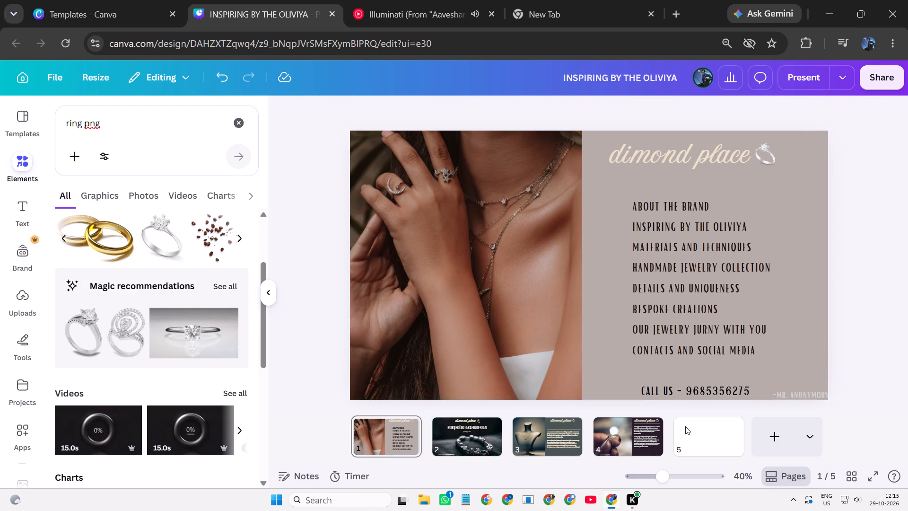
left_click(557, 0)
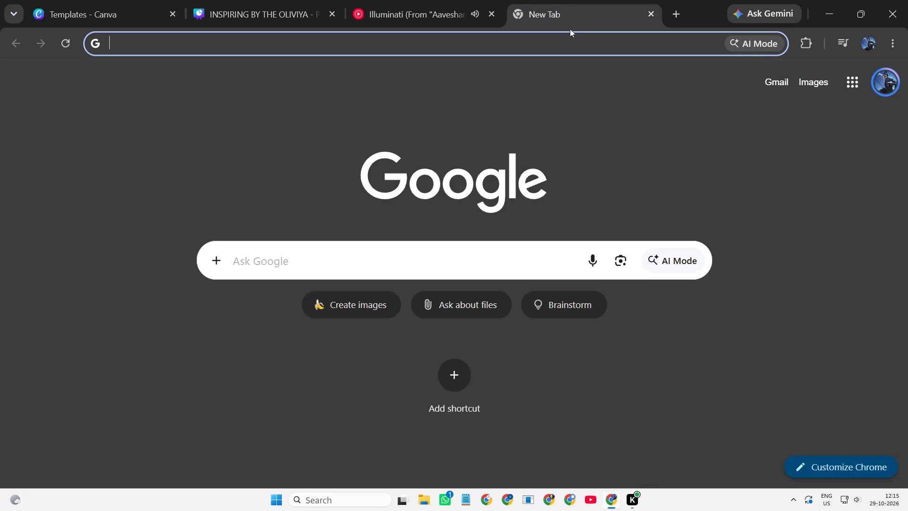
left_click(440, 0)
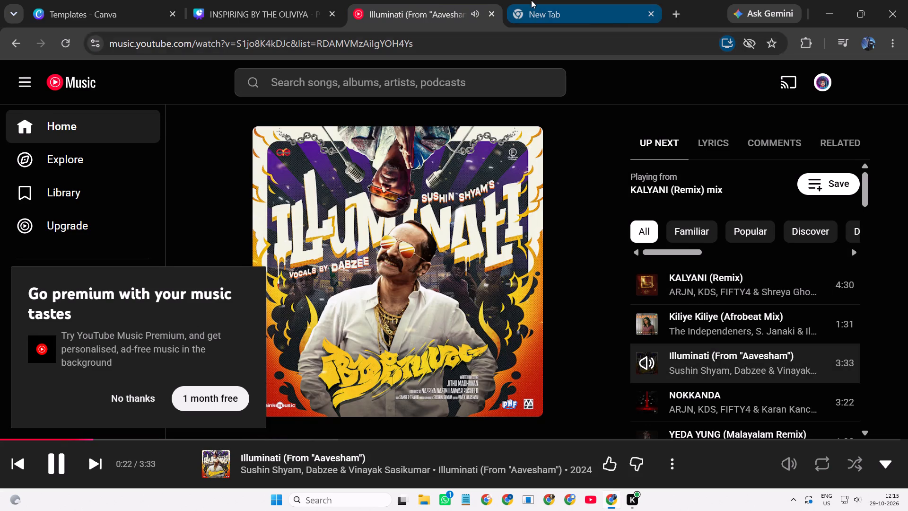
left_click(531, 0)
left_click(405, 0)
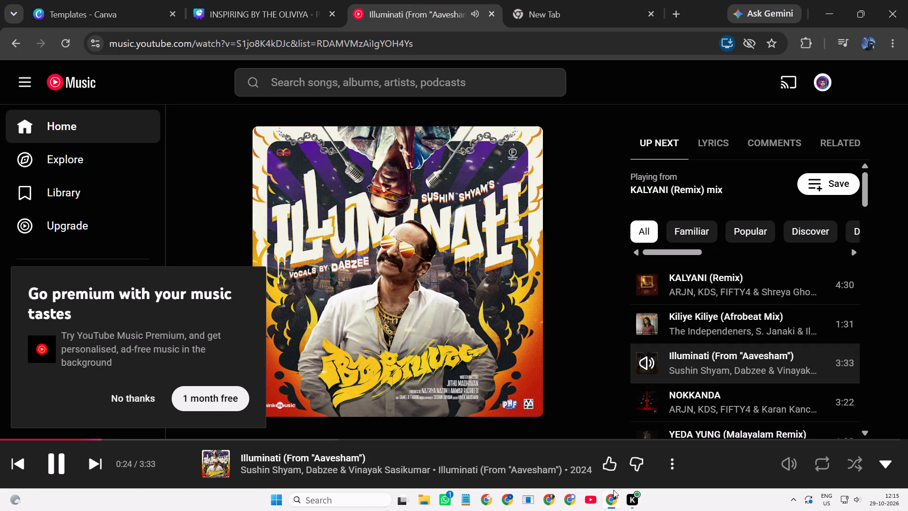
Switch to the other Chrome window and open YouTube from its saved shortcut.
left_click(569, 501)
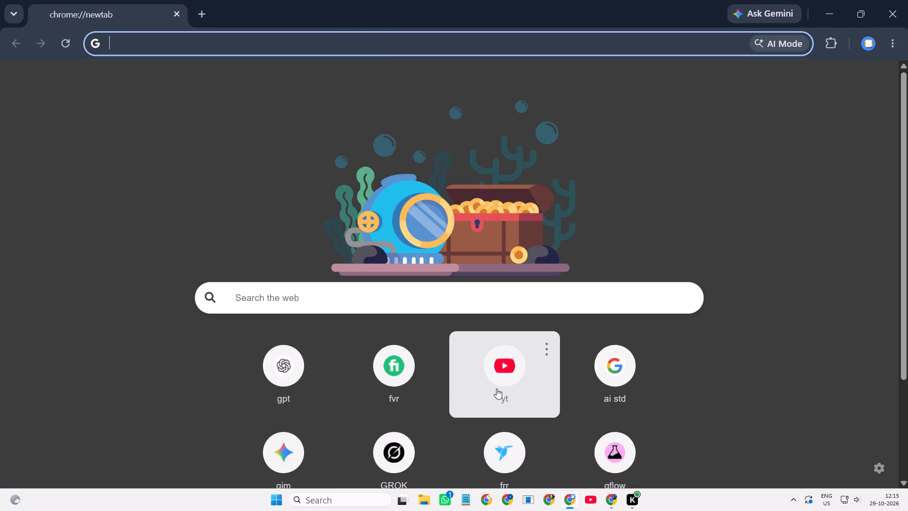
left_click(499, 377)
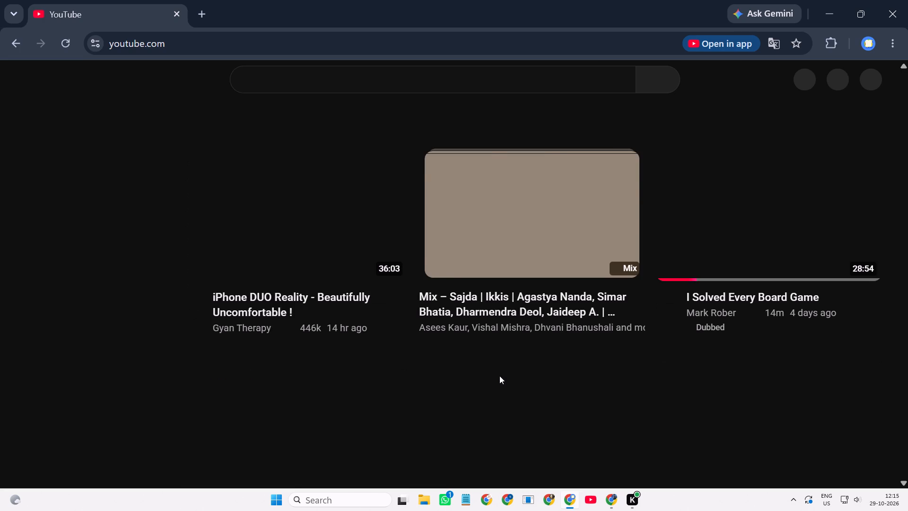
Play the "Sajda | Ikkis" mix from the YouTube home page and minimize that window.
scroll(523, 272, "down", 2)
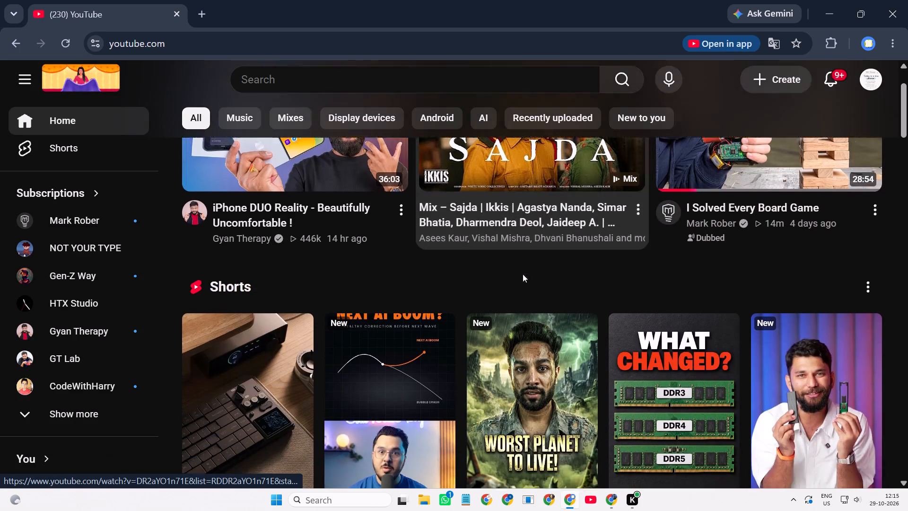
scroll(524, 283, "up", 3)
left_click(547, 257)
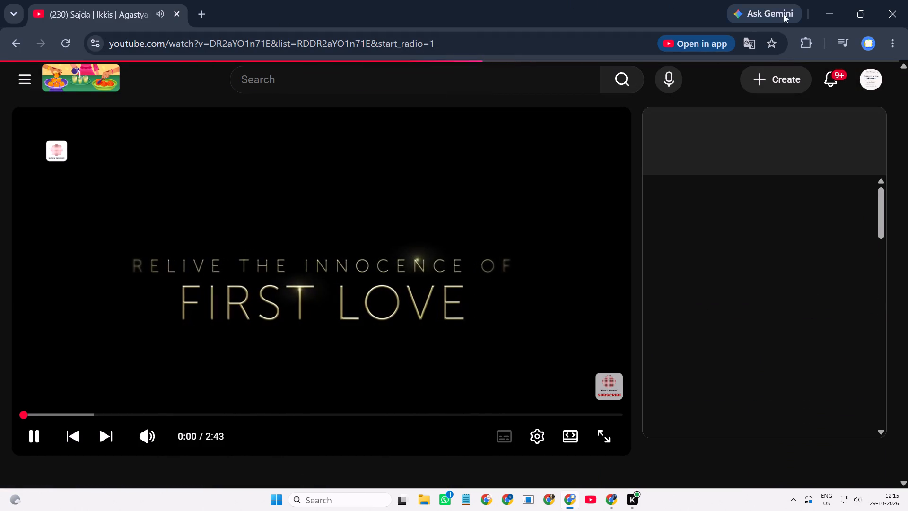
left_click(832, 16)
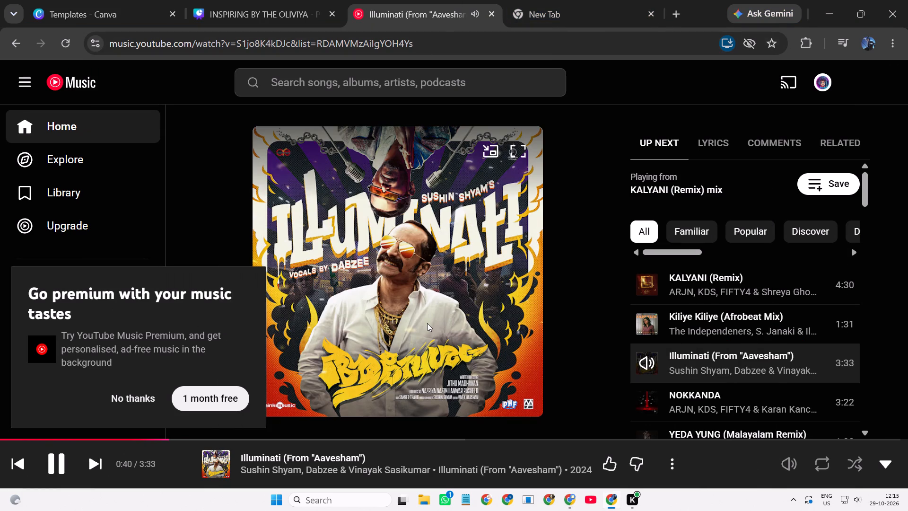
Pause the song in YouTube Music and switch back to the "INSPIRING BY THE OLIVIYA" design in Canva.
left_click(427, 323)
left_click(243, 0)
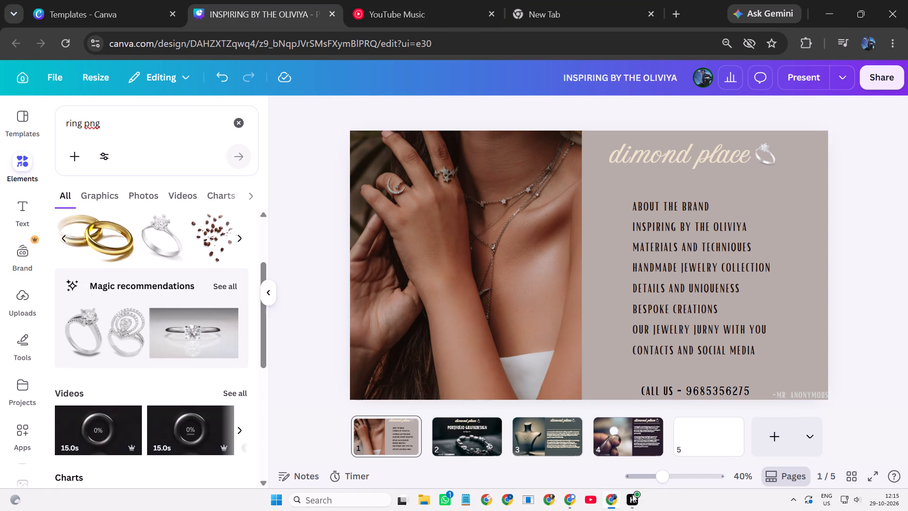
left_click(564, 503)
left_click(564, 503)
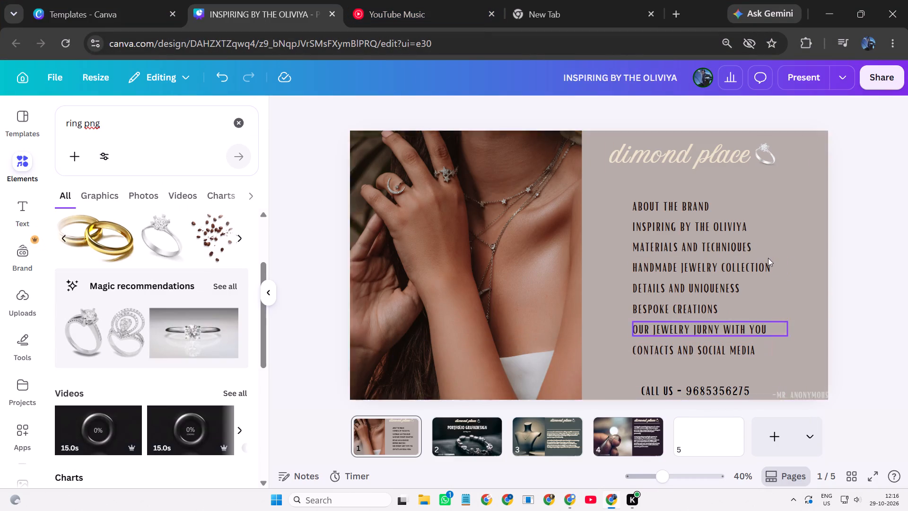
Compare pages 1 and 2, examining page 2's bracelet photo and its "PORTFOLIO GRAFIKDESIGN" heading.
left_click(389, 437)
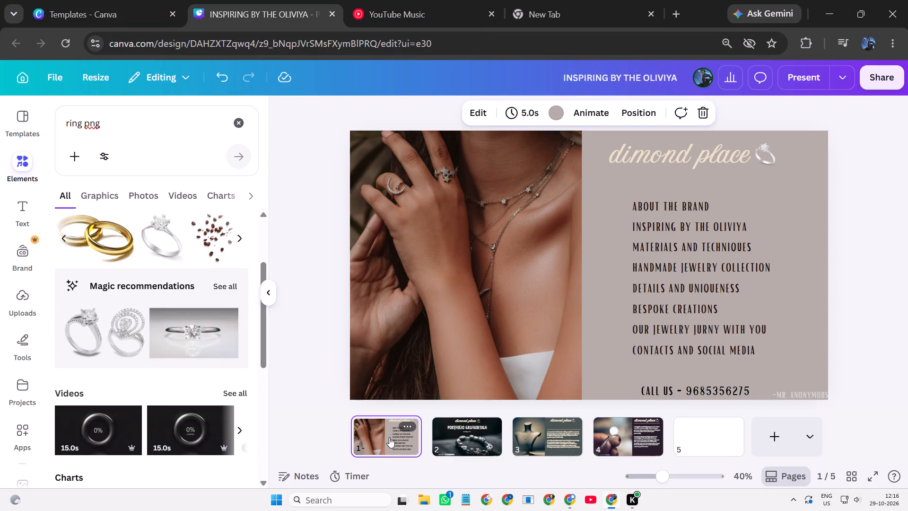
left_click(464, 440)
left_click(397, 435)
left_click(456, 438)
left_click(596, 264)
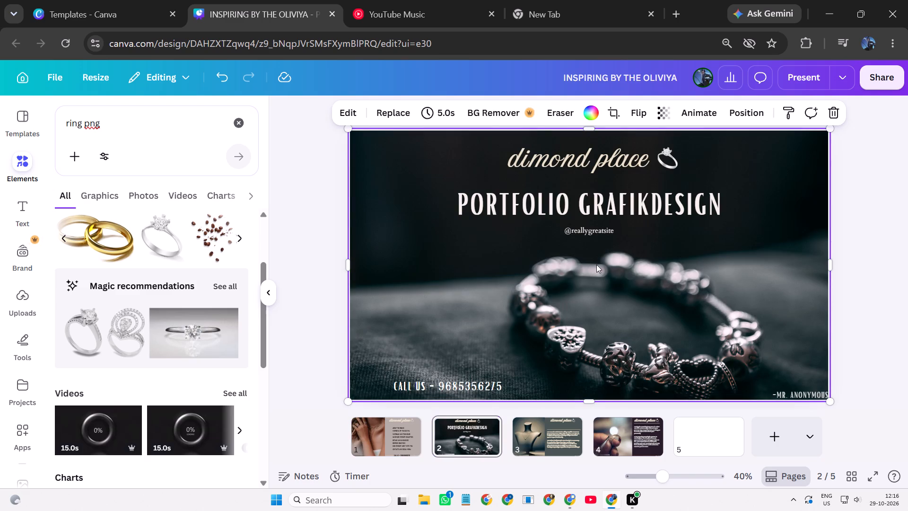
left_click(599, 307)
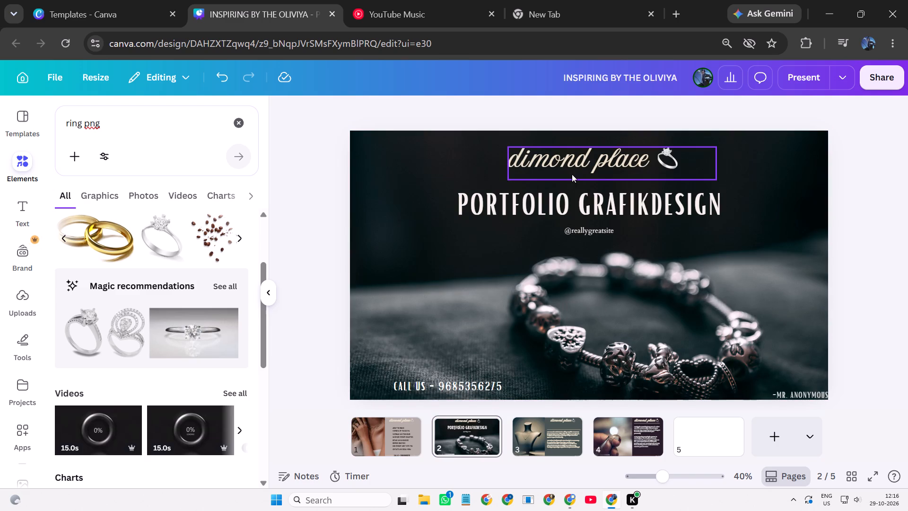
left_click(571, 203)
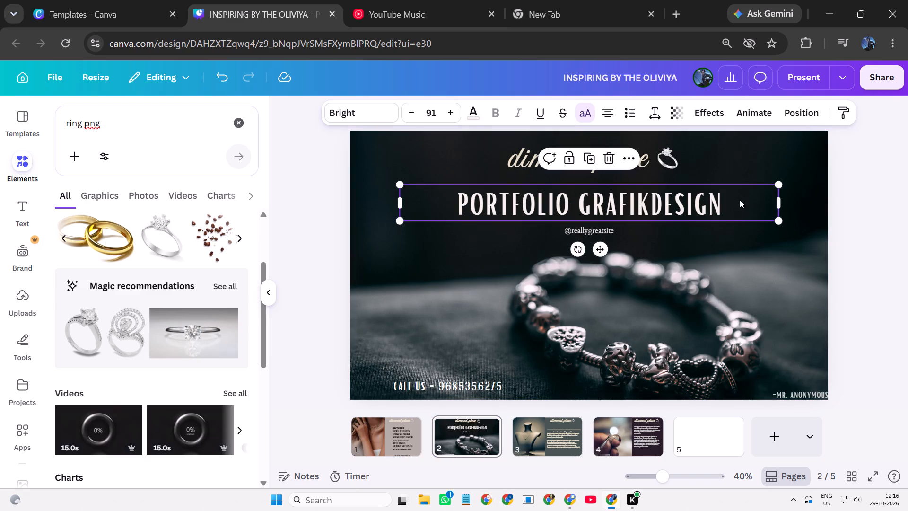
left_click(740, 200)
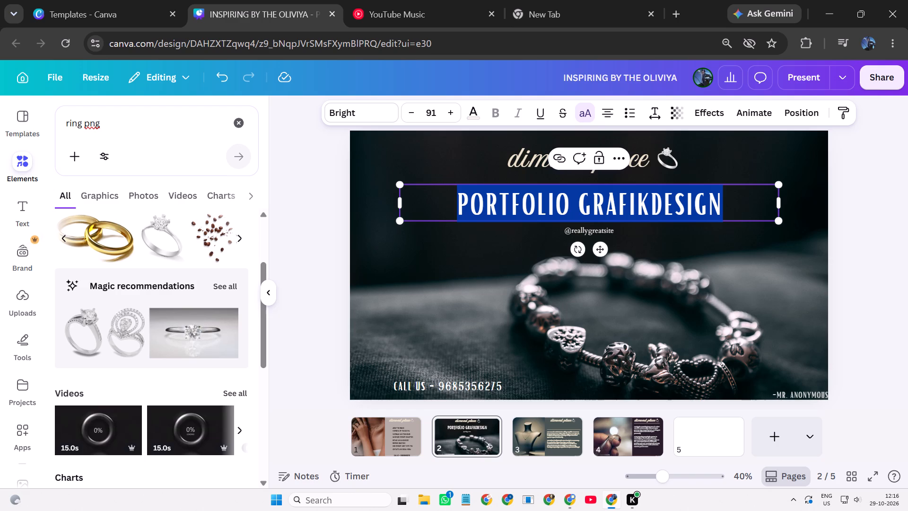
left_click(559, 256)
left_click(604, 232)
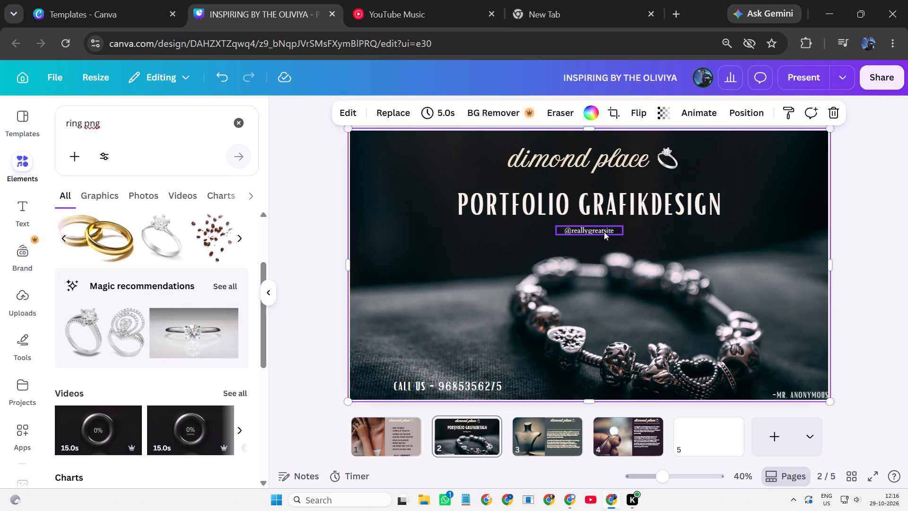
right_click(604, 232)
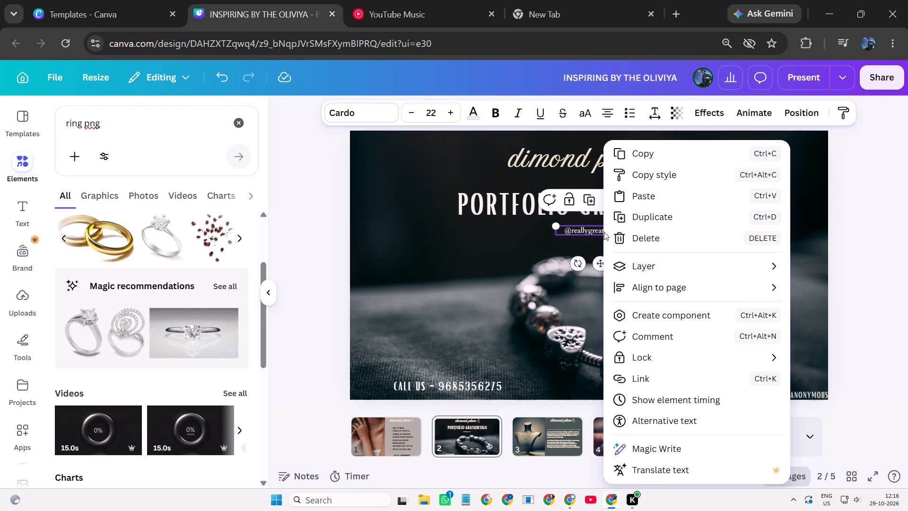
left_click(655, 233)
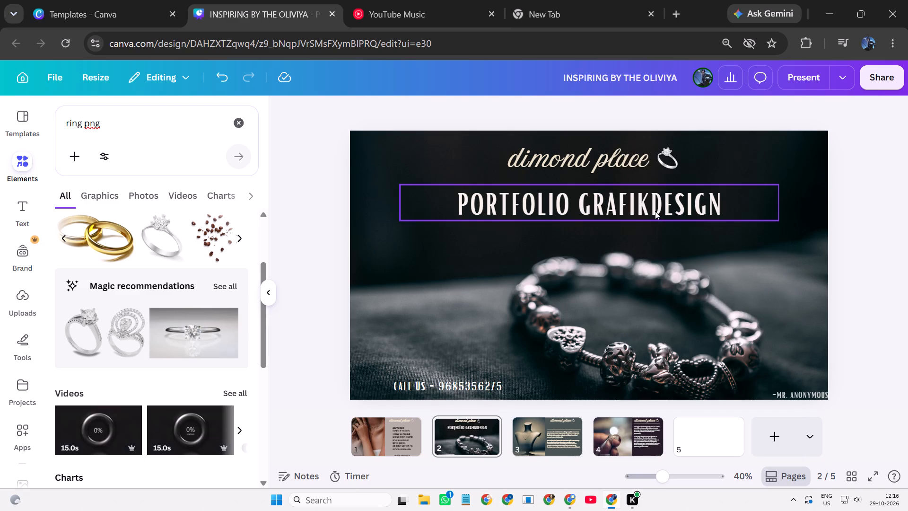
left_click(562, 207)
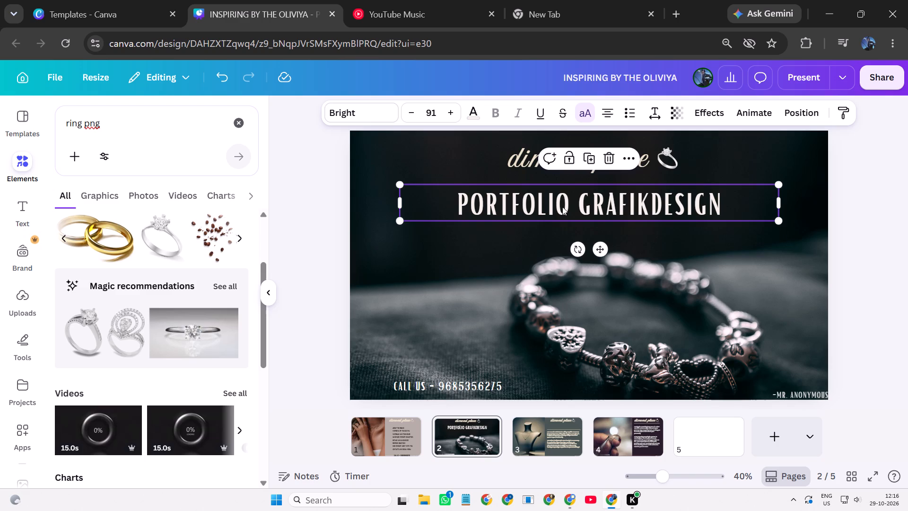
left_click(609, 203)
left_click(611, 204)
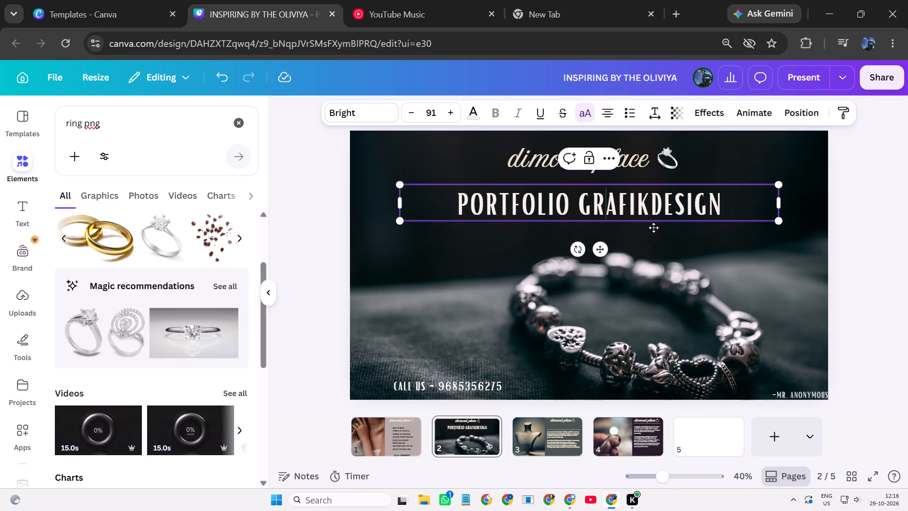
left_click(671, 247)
Move page 2's "CALL US" line into the lower-left corner of the page, level with the "-MR. ANONYMOUS" credit.
left_click_drag(445, 386, 425, 387)
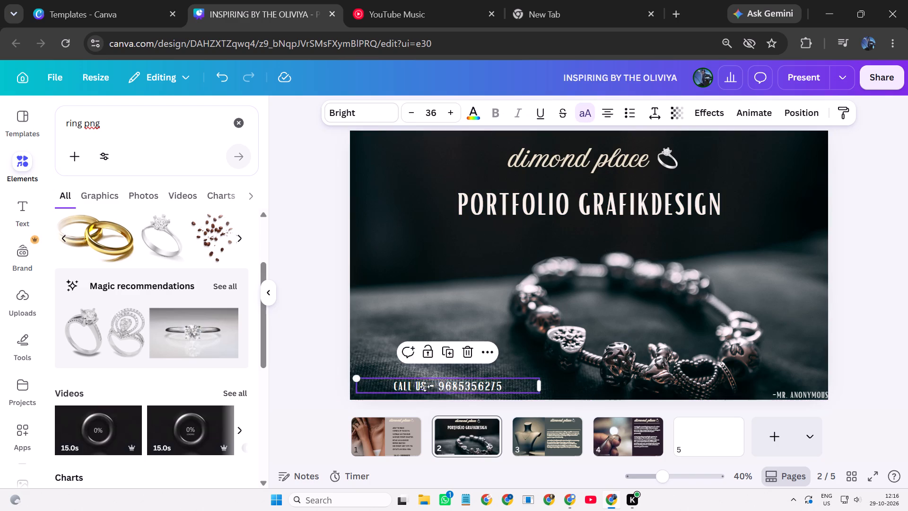
left_click_drag(425, 387, 404, 391)
left_click(663, 370)
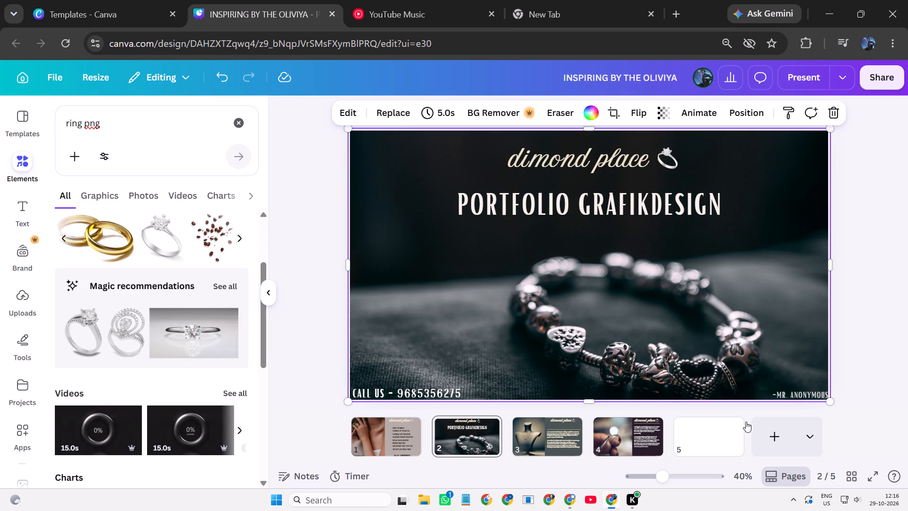
Look through pages 4, 3, 2 and 1, examining the first entries of page 1's contents list.
left_click(622, 432)
left_click(567, 432)
left_click(485, 432)
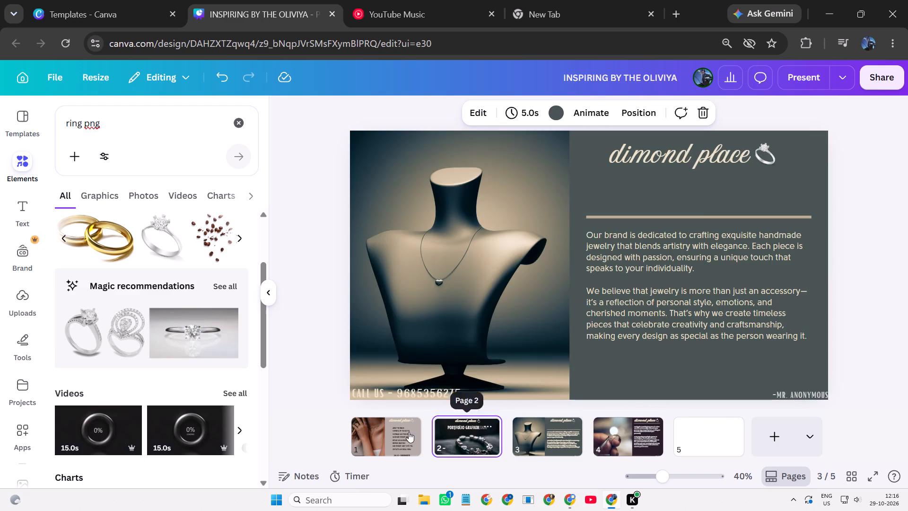
left_click(401, 432)
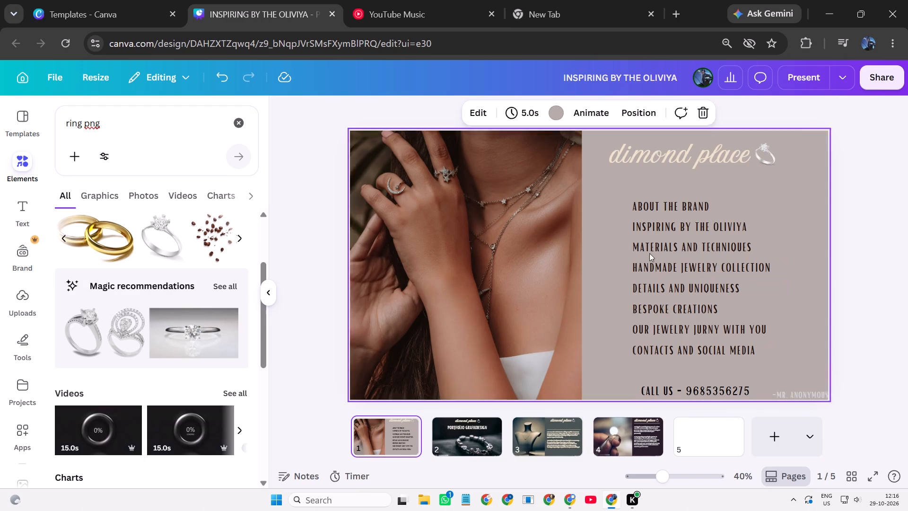
left_click(670, 208)
left_click(727, 205)
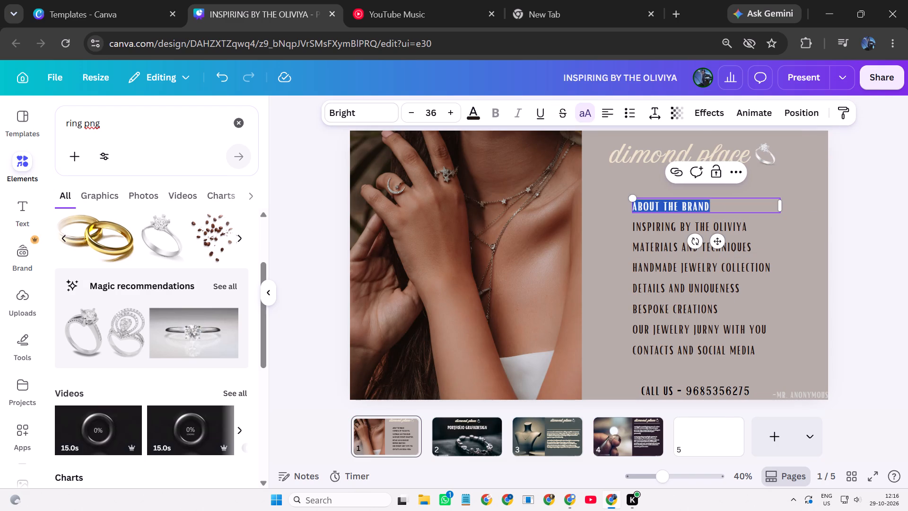
left_click(749, 224)
left_click(768, 222)
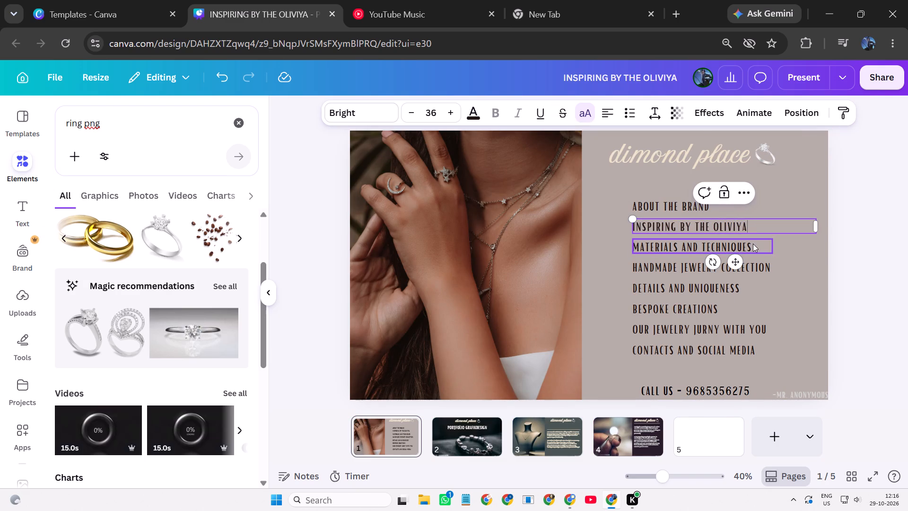
left_click(753, 244)
left_click(597, 319)
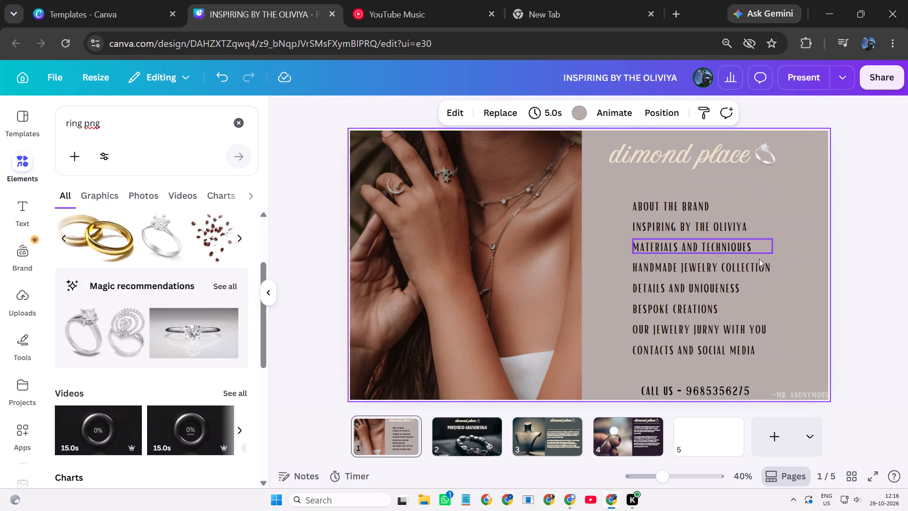
left_click(791, 257)
left_click(738, 253)
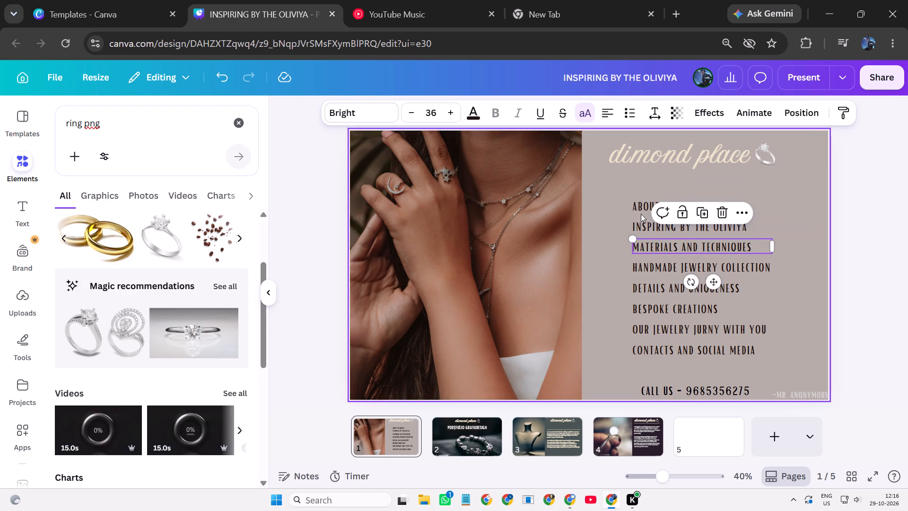
left_click(646, 227)
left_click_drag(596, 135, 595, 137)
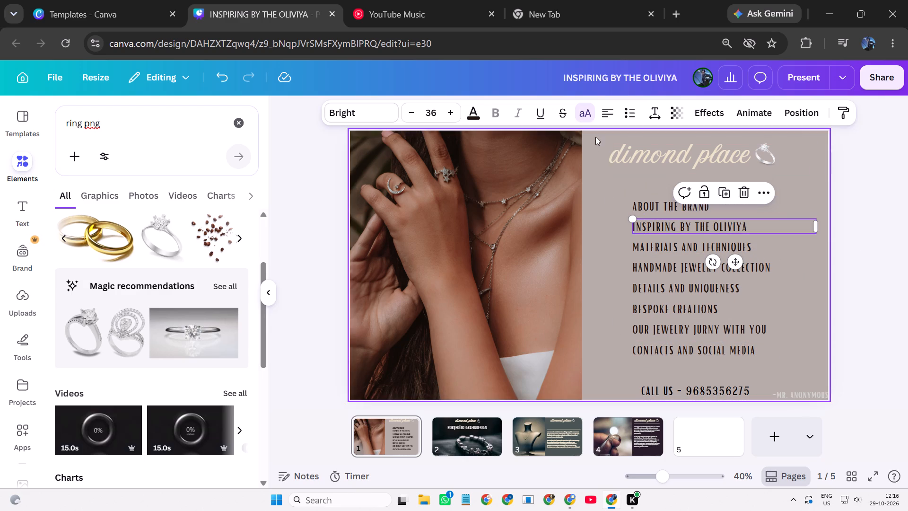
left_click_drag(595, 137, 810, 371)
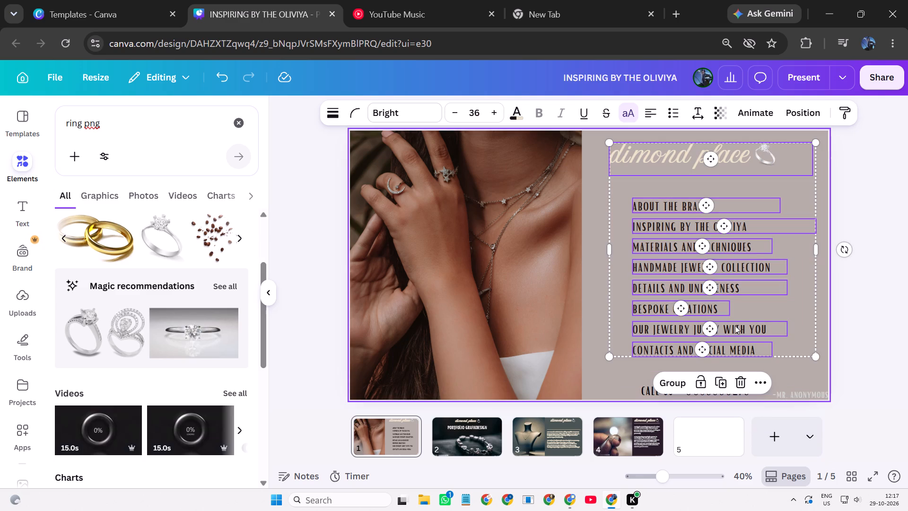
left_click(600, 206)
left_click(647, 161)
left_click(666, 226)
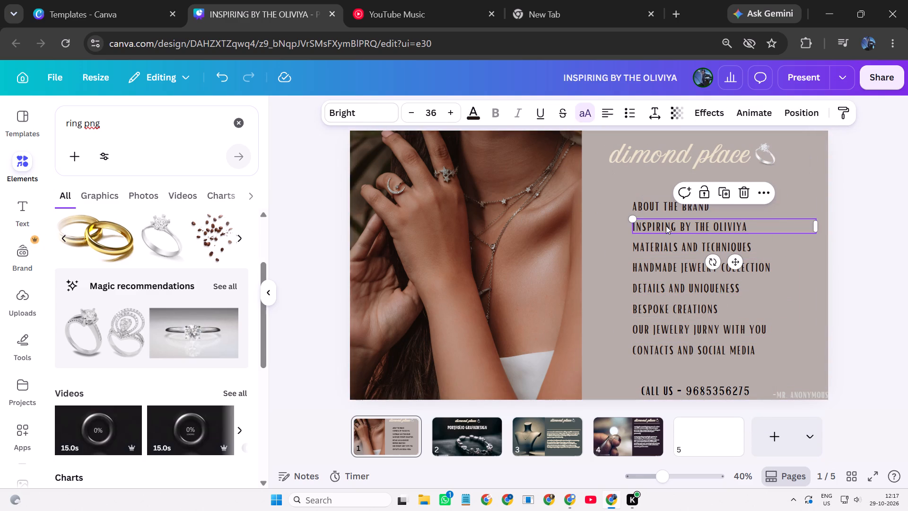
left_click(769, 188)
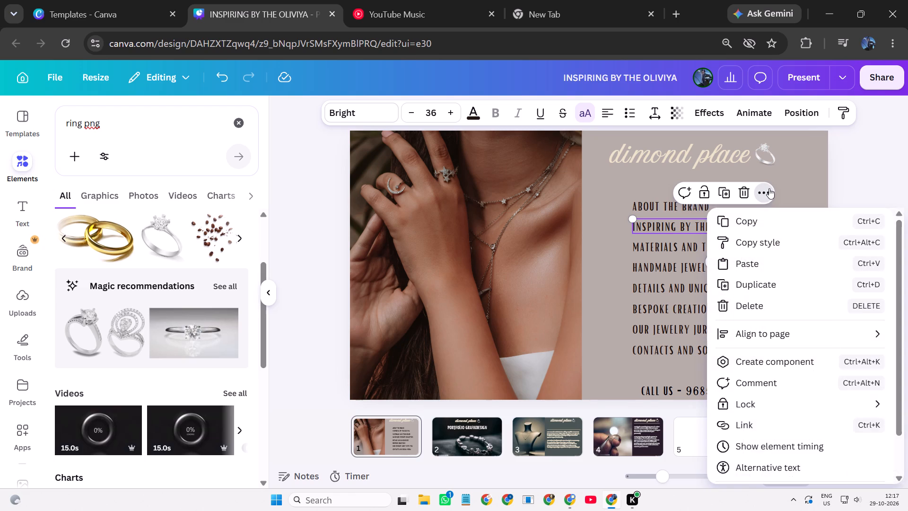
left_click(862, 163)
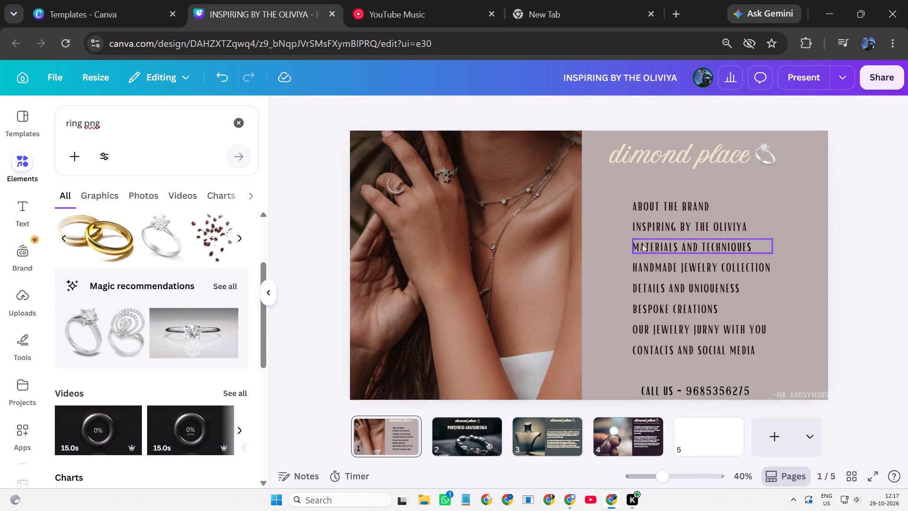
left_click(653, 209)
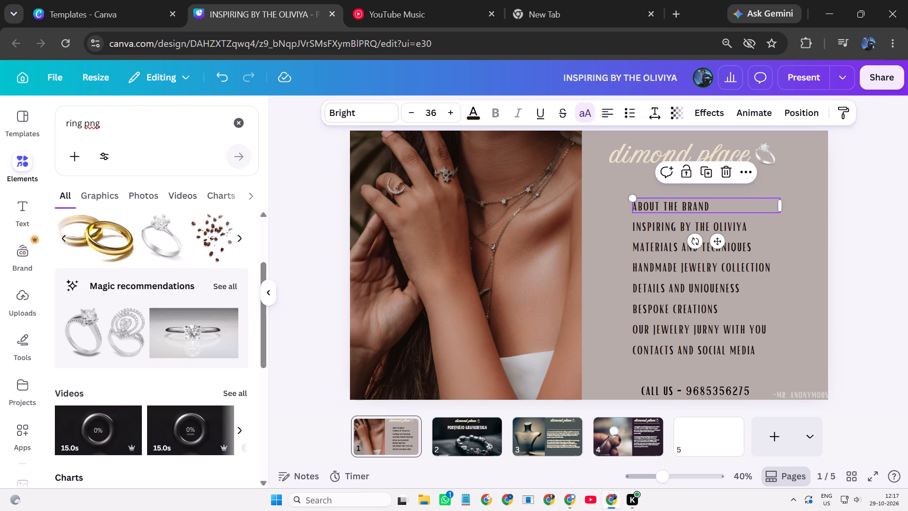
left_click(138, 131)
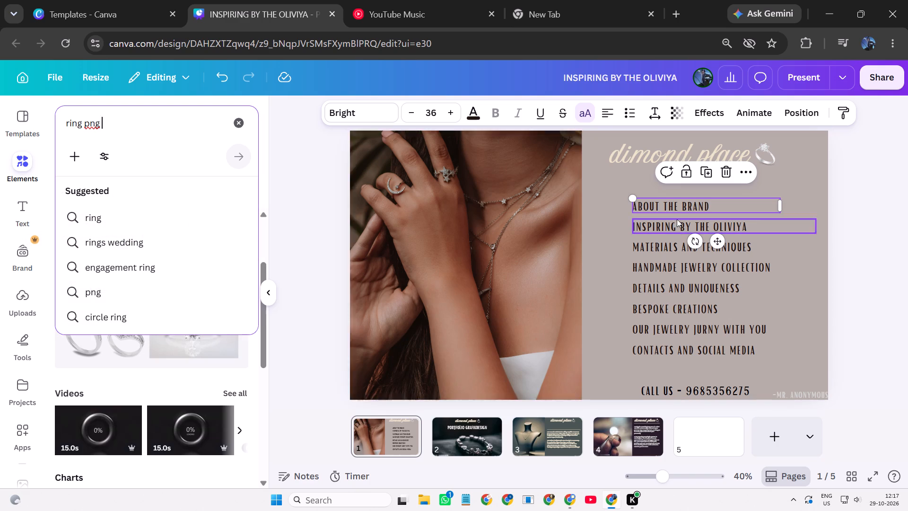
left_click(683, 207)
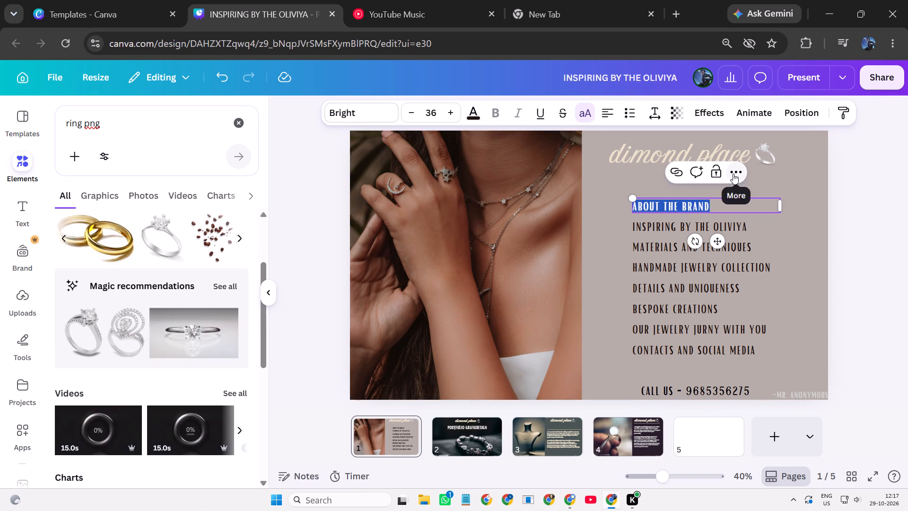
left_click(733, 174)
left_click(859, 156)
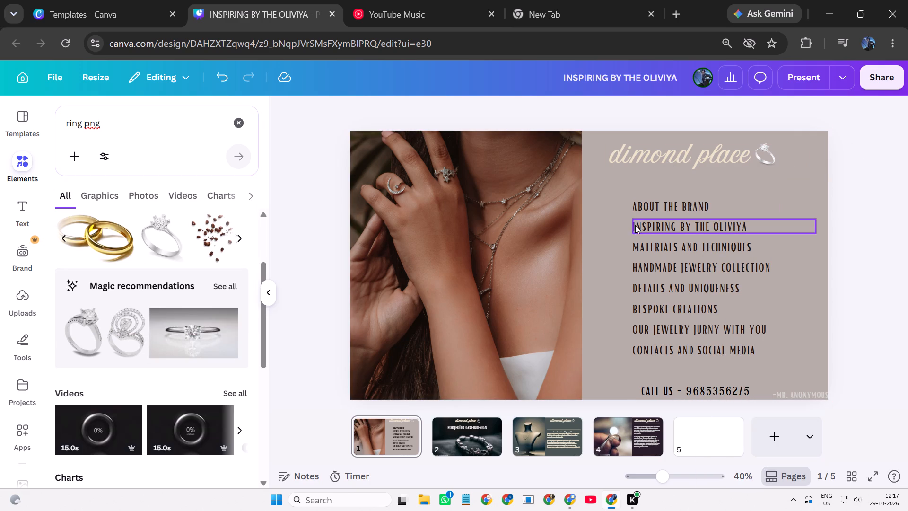
Try several text colours on page 1's "ABOUT THE BRAND" entry, including white and purple, and settle on light grey.
left_click(653, 205)
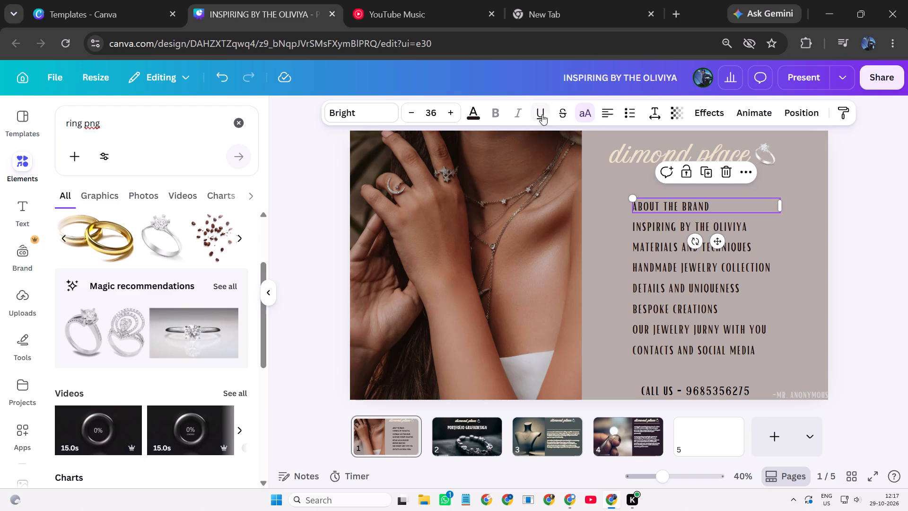
left_click(476, 110)
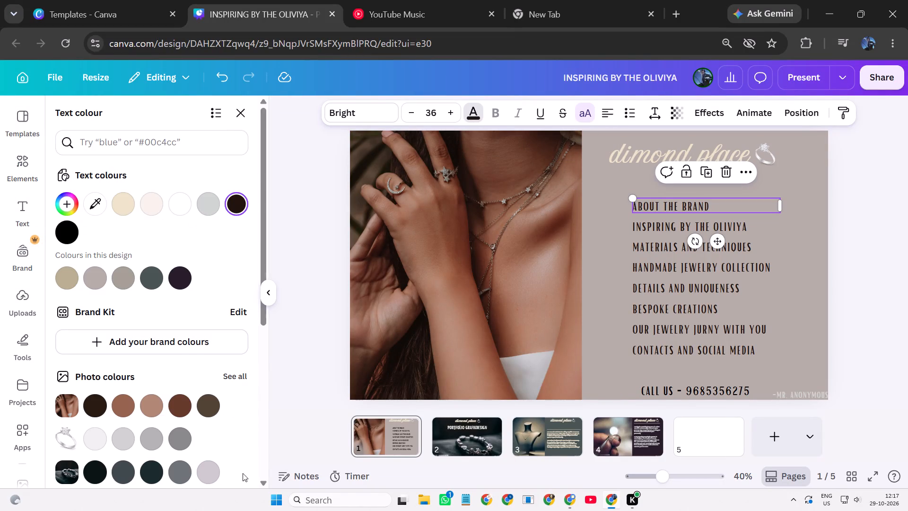
scroll(217, 408, "down", 2)
left_click(150, 331)
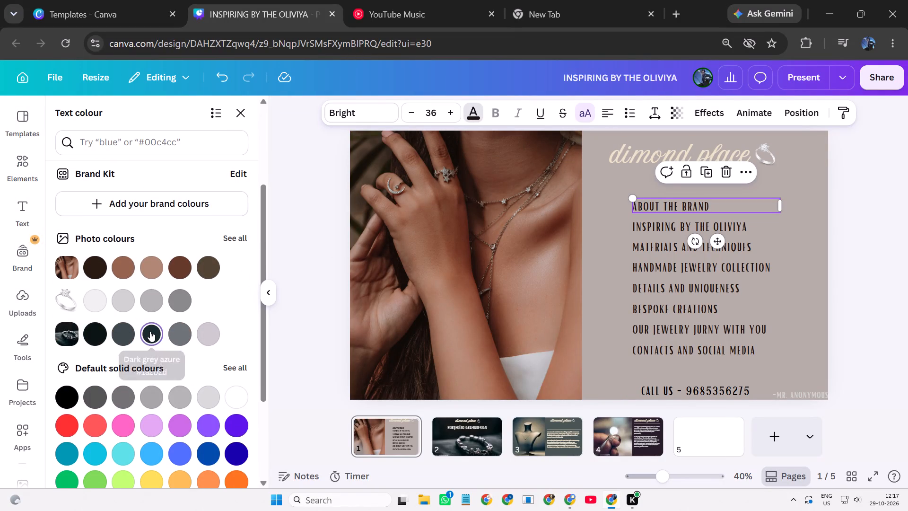
left_click(104, 267)
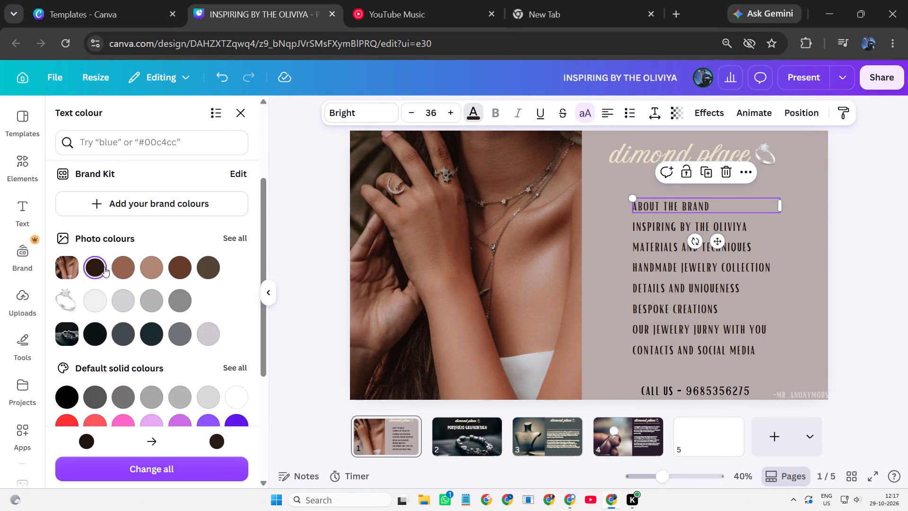
scroll(200, 374, "down", 1)
left_click(231, 333)
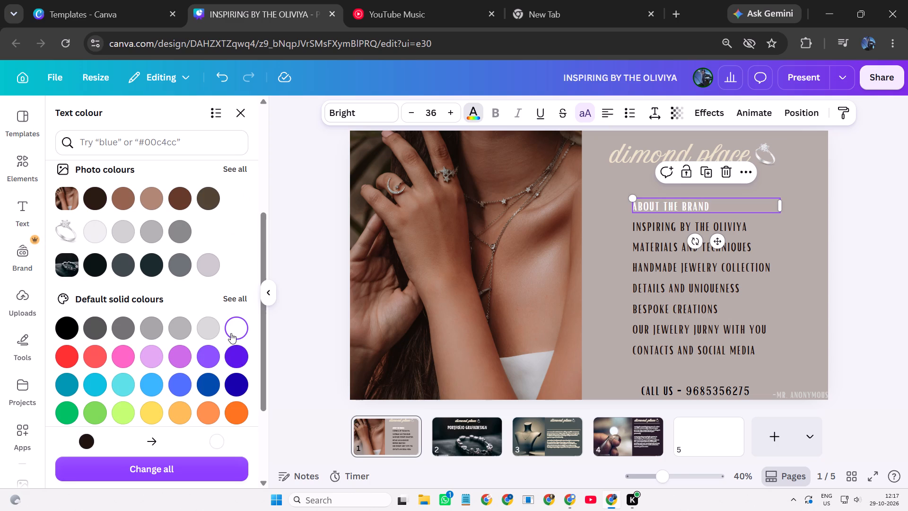
left_click(227, 356)
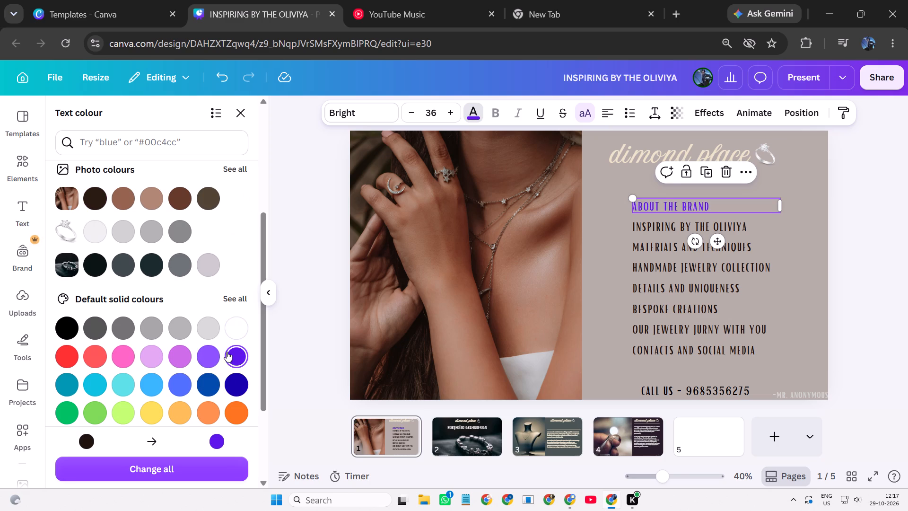
left_click(226, 327)
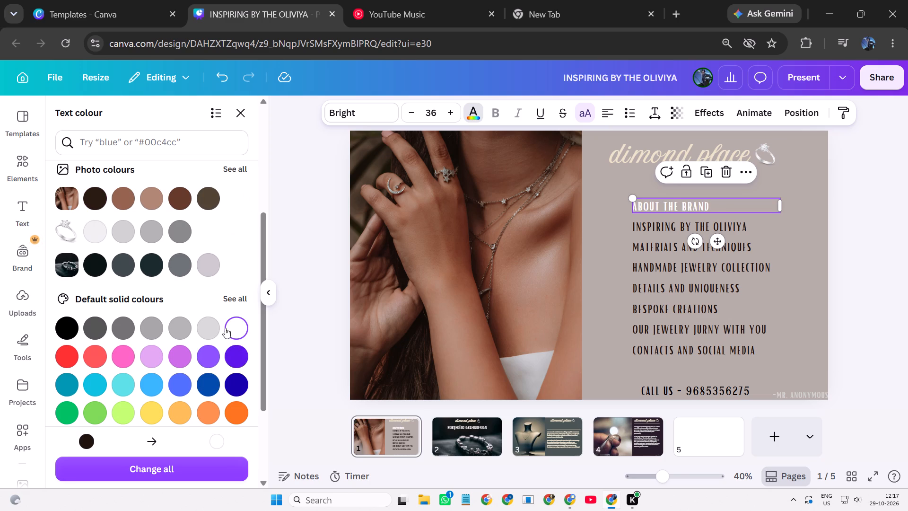
left_click(201, 328)
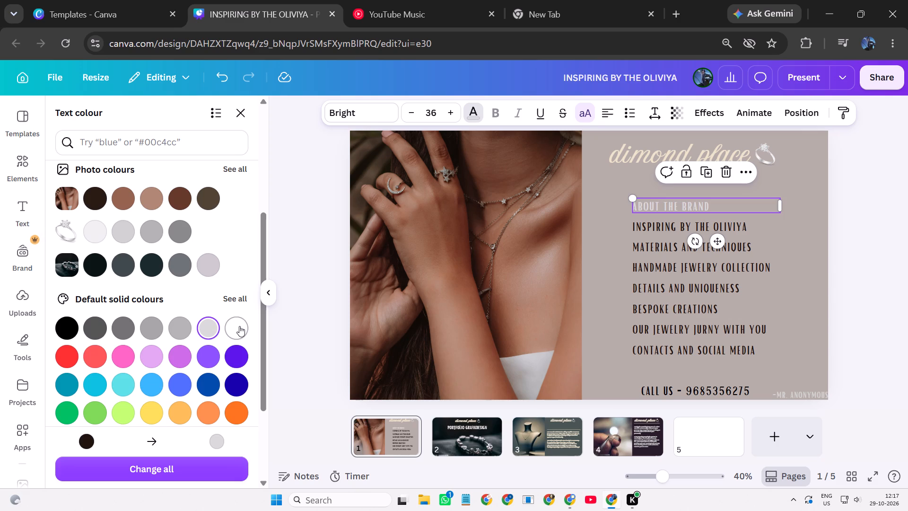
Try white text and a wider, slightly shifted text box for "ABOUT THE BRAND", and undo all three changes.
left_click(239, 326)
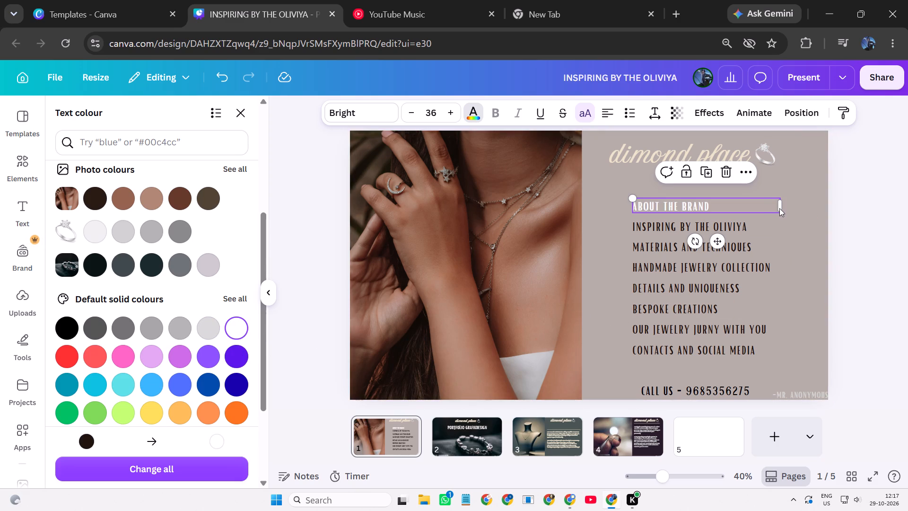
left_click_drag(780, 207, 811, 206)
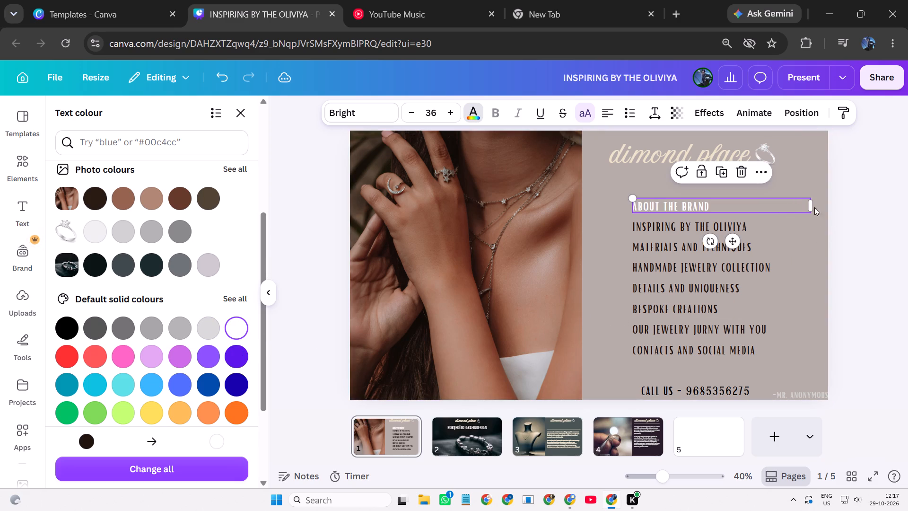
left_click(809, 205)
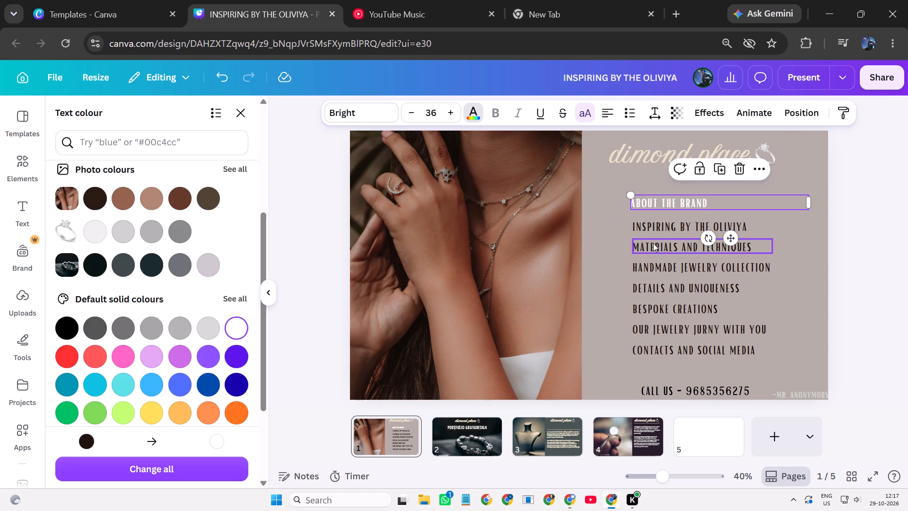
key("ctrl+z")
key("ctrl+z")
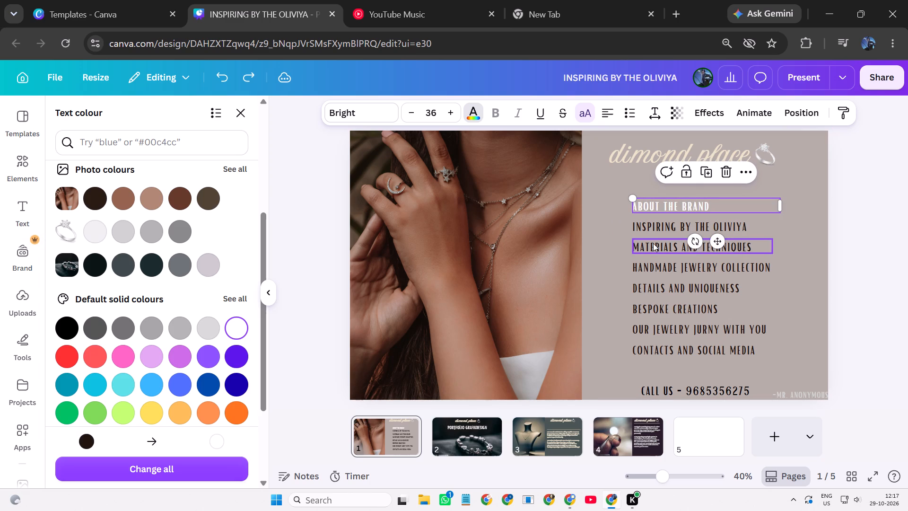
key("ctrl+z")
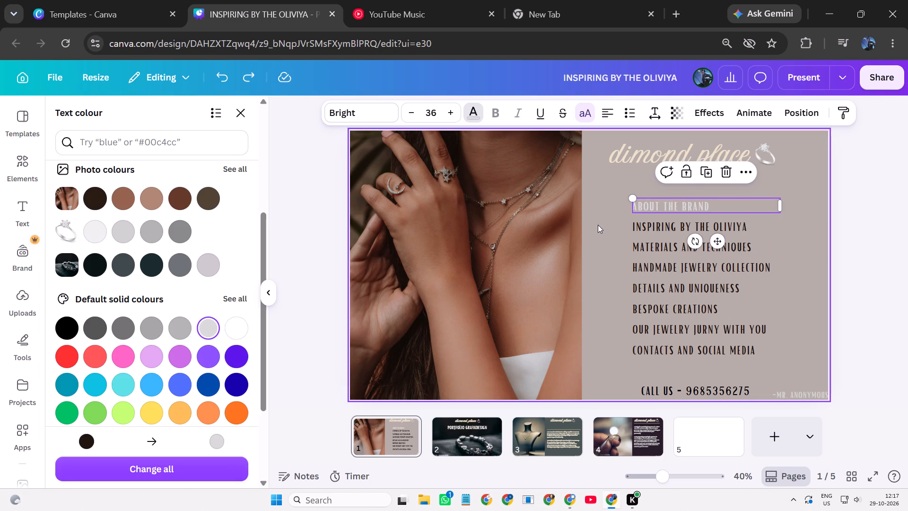
Colour the seven page 1 contents entries from "INSPIRING BY THE OLIVIYA" to "CONTACTS AND SOCIAL MEDIA" white.
left_click(597, 224)
left_click_drag(621, 214, 801, 393)
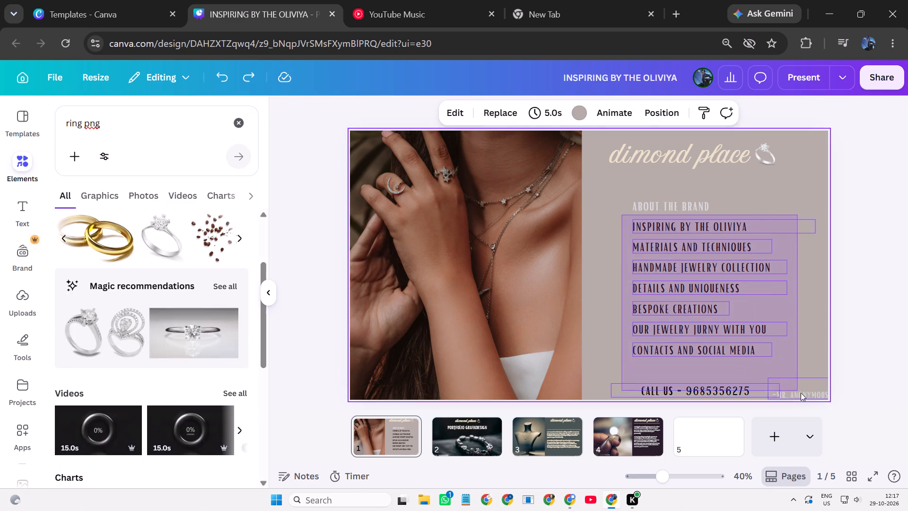
left_click_drag(801, 393, 804, 368)
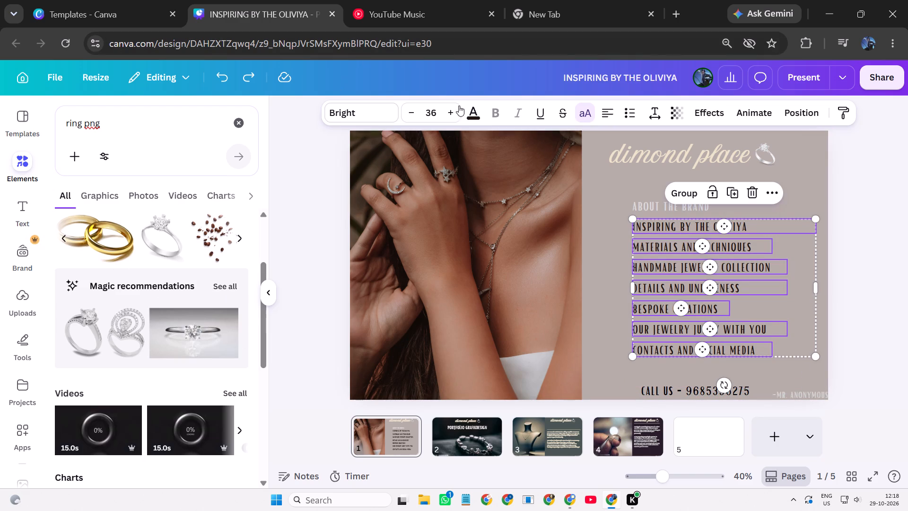
left_click(481, 116)
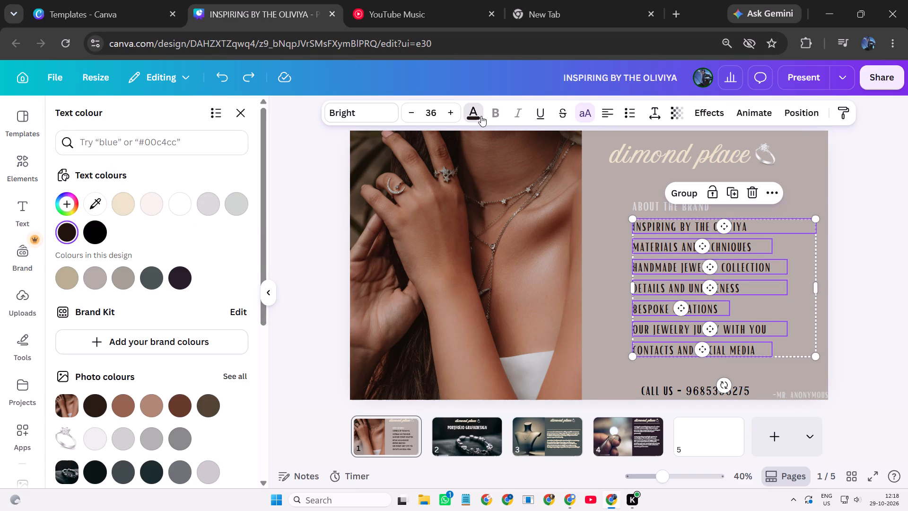
left_click(481, 116)
left_click(474, 114)
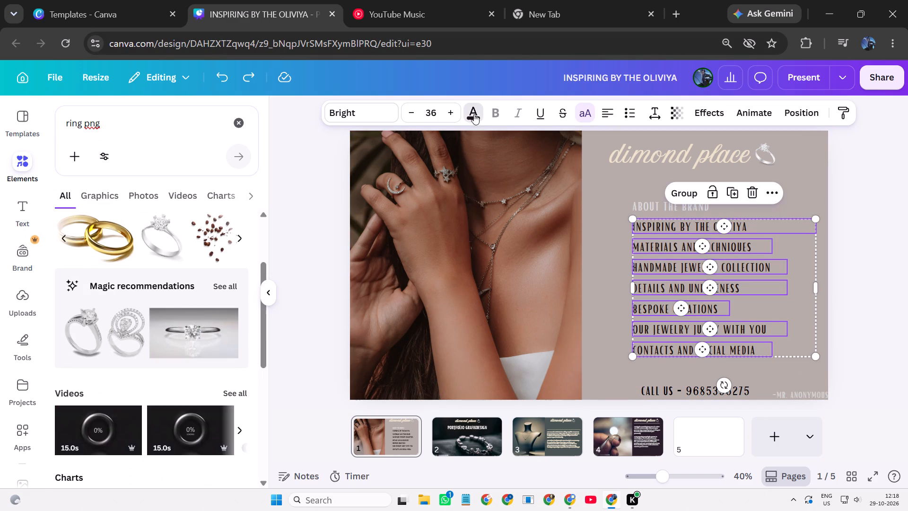
left_click(187, 205)
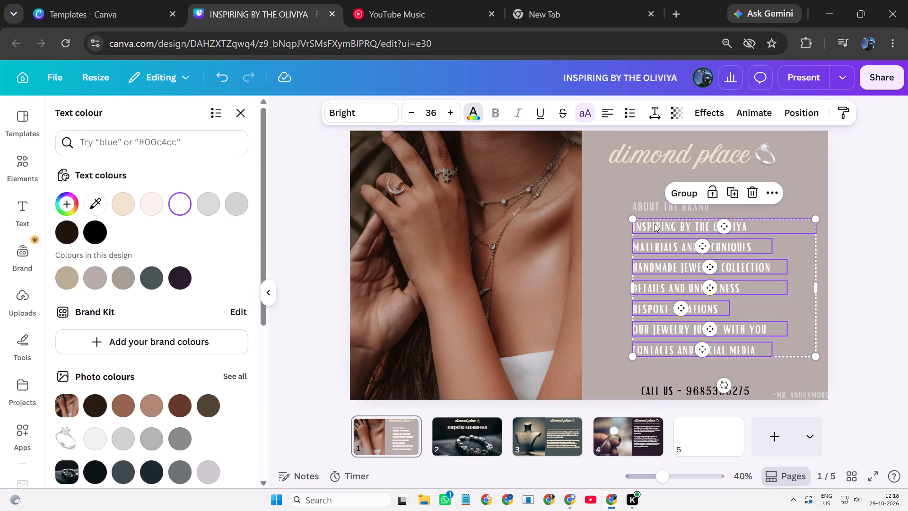
left_click(580, 229)
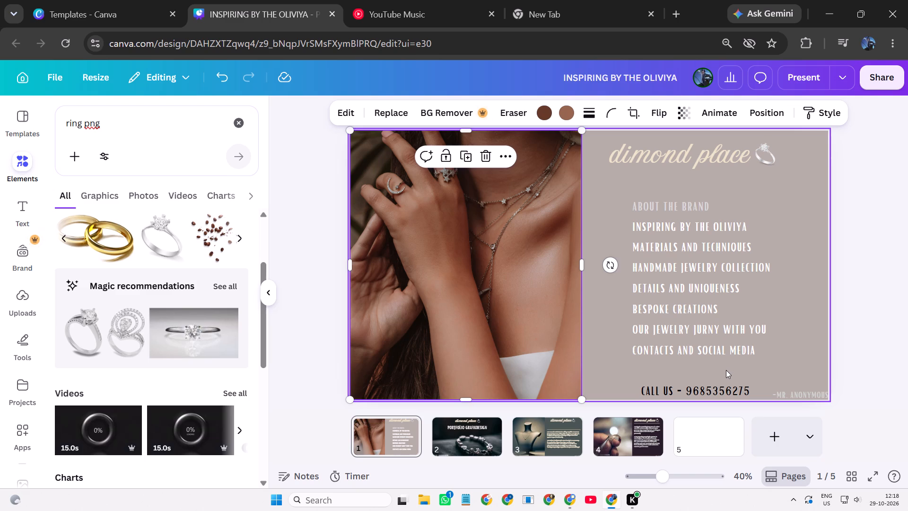
left_click(720, 328)
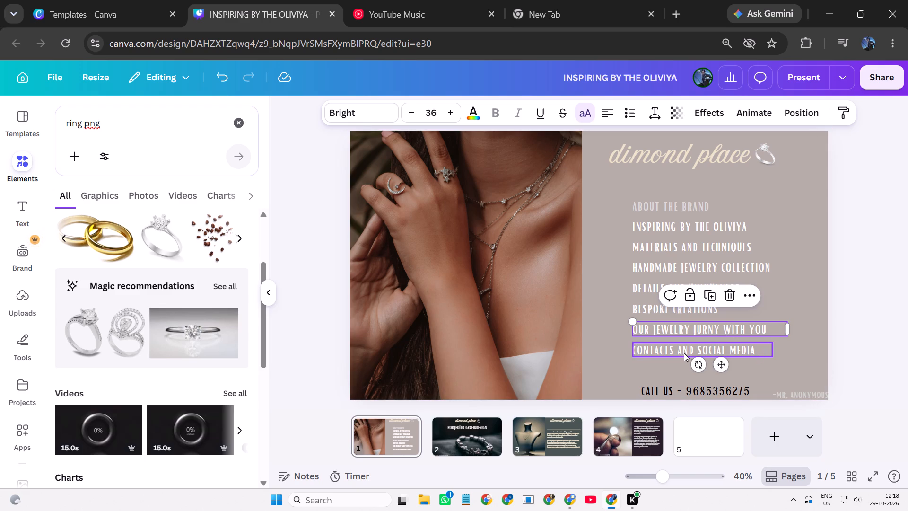
left_click(626, 366)
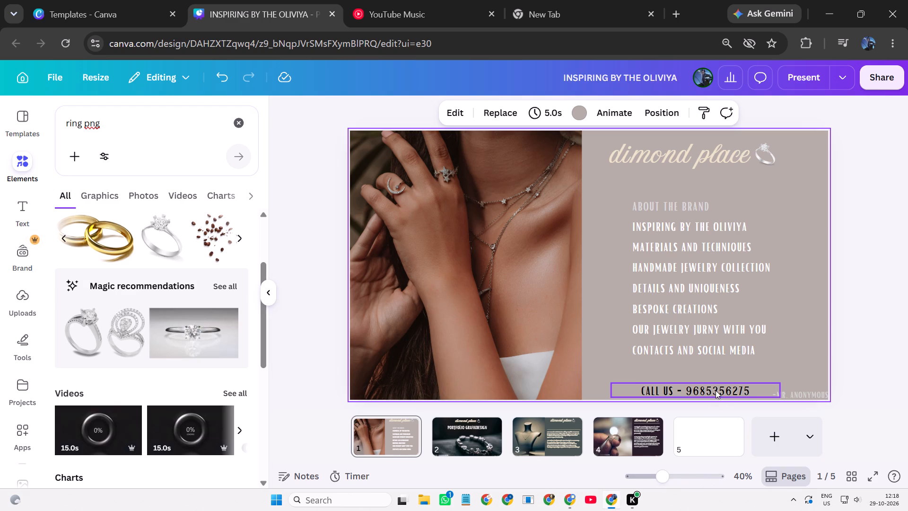
Open page 2 and adjust the system sound volume to about the middle of its range.
left_click(478, 437)
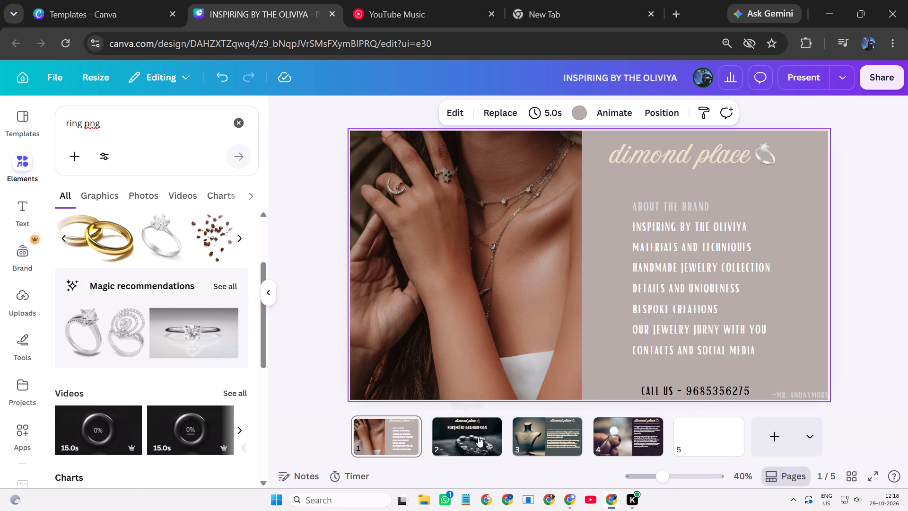
left_click(844, 504)
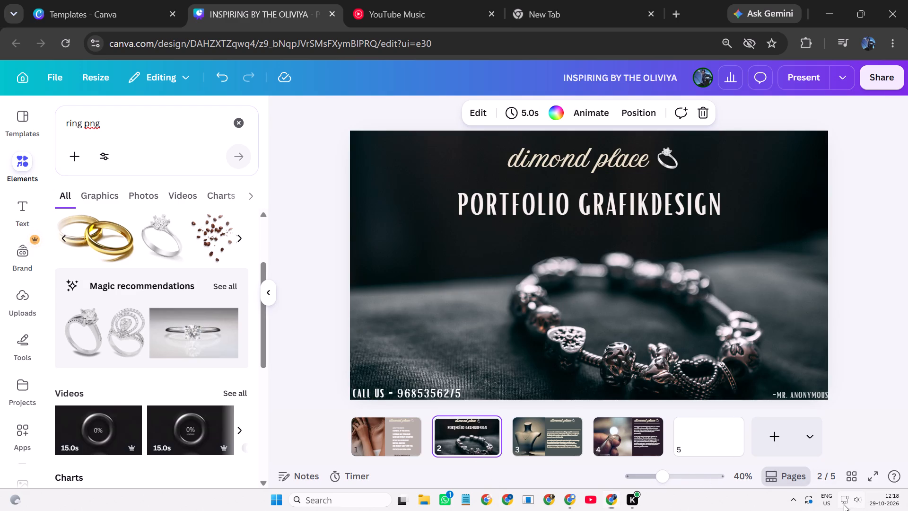
left_click(819, 446)
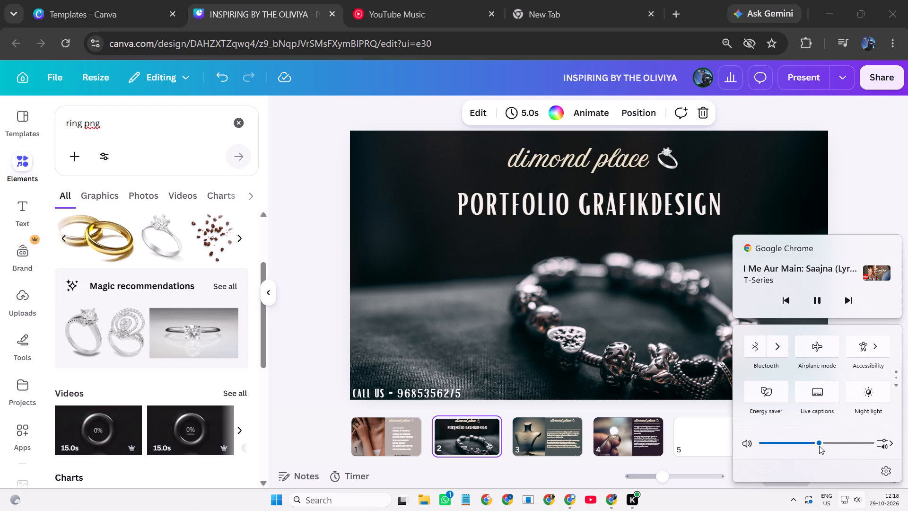
left_click(638, 335)
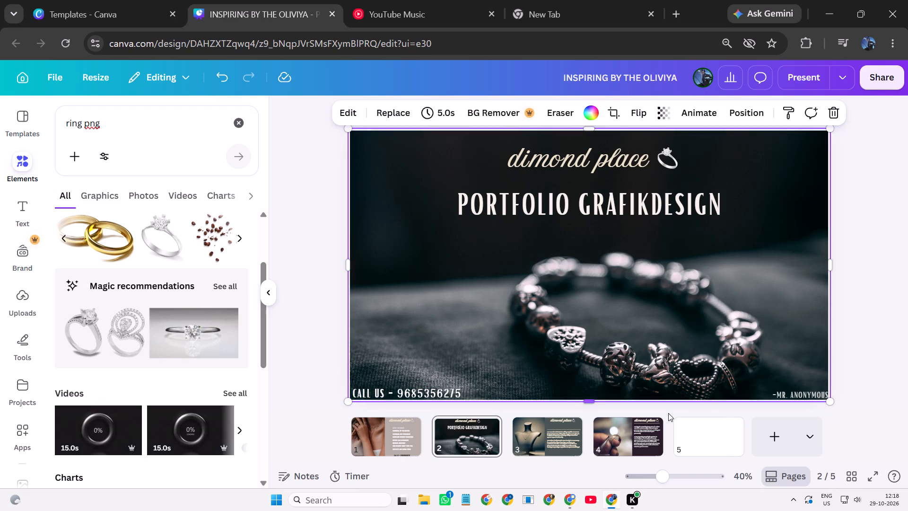
Look through pages 1 to 4, comparing their logos, text styling, "CALL US" lines and credits.
left_click(624, 432)
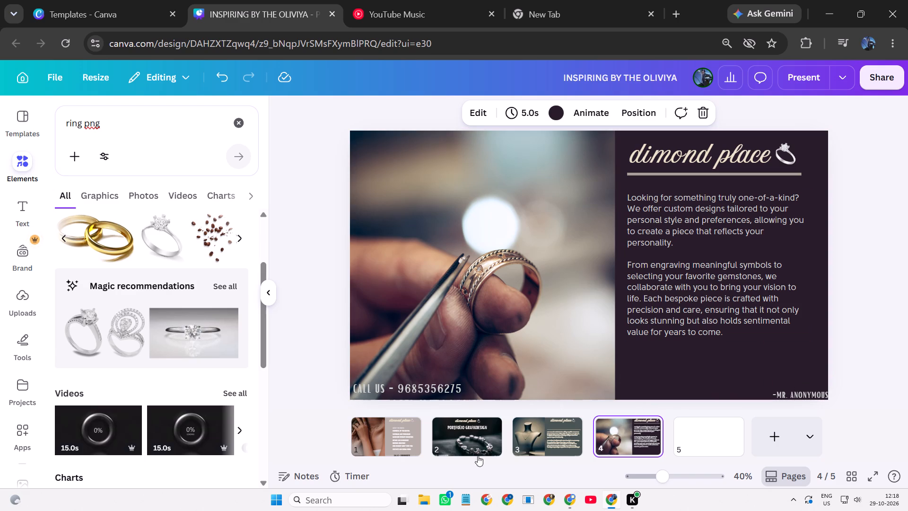
left_click(384, 444)
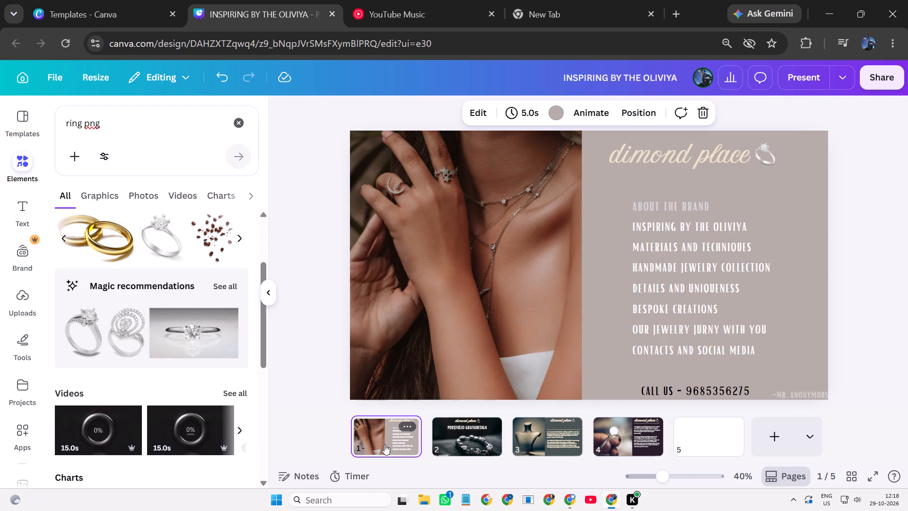
left_click(468, 439)
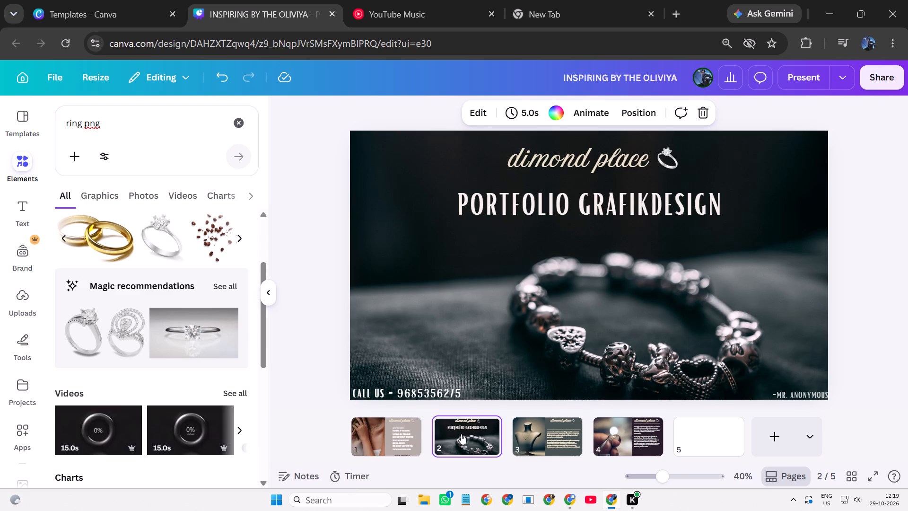
left_click(411, 434)
scroll(635, 311, "up", 1)
left_click(490, 420)
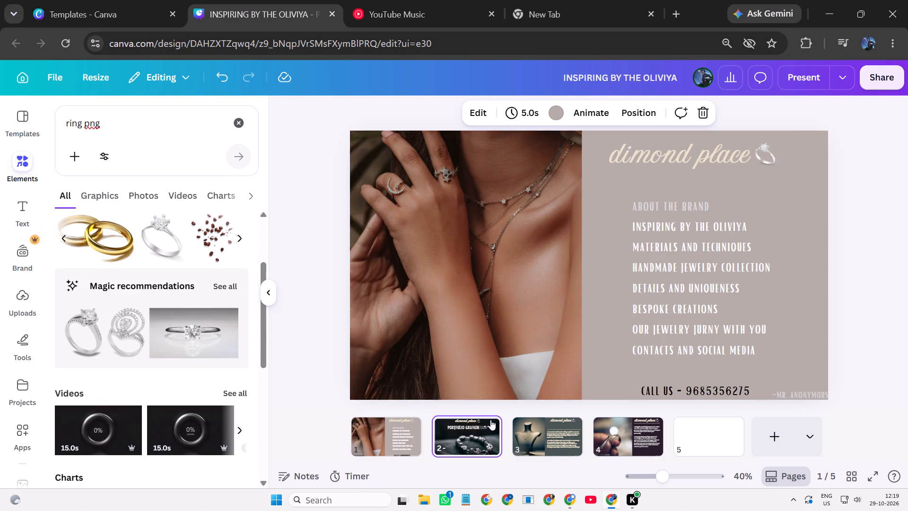
left_click(548, 422)
left_click(624, 425)
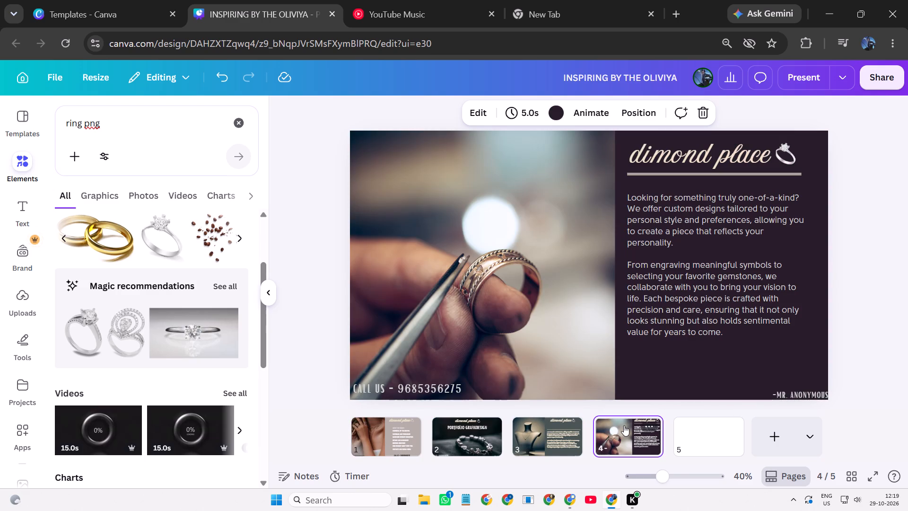
left_click(556, 443)
left_click(480, 433)
left_click(393, 432)
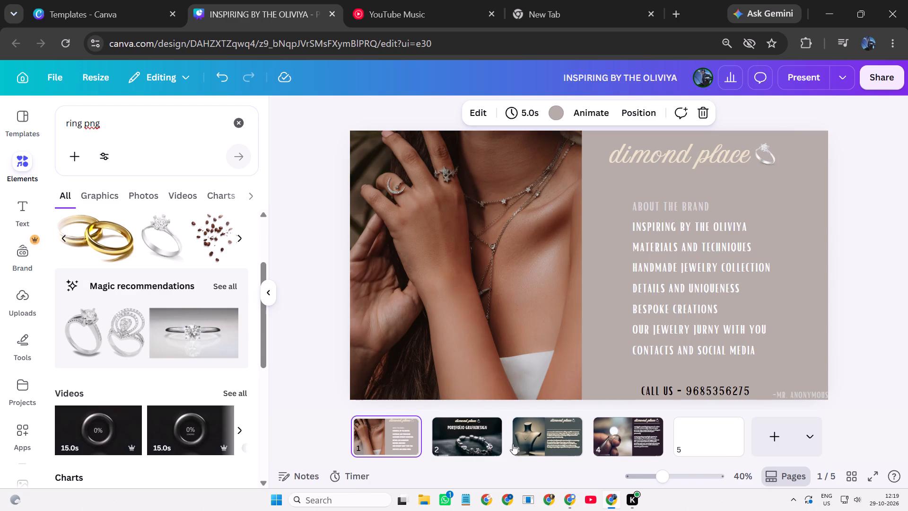
Move page 3's horizontal divider line up to sit directly beneath the "dimond place" logo.
left_click(512, 444)
left_click(550, 441)
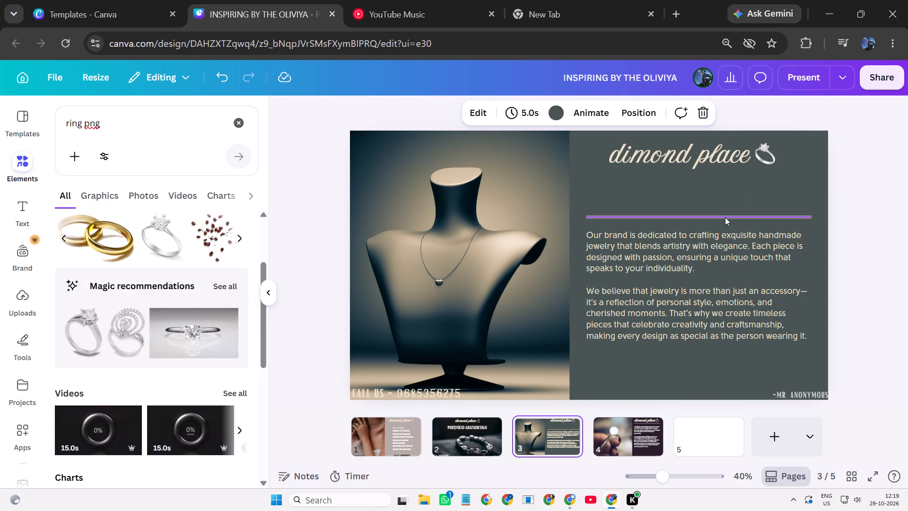
left_click_drag(725, 217, 723, 175)
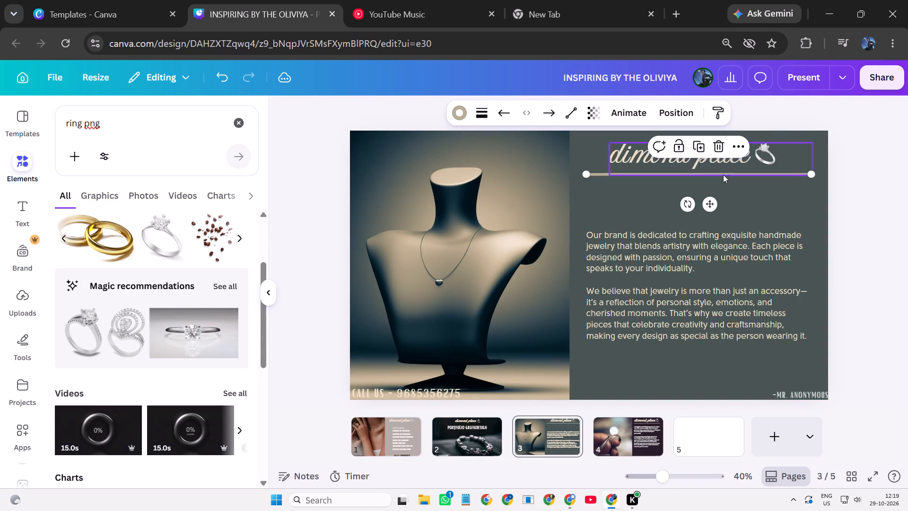
left_click(785, 225)
Centre-align the brand description paragraphs on page 3.
left_click(748, 249)
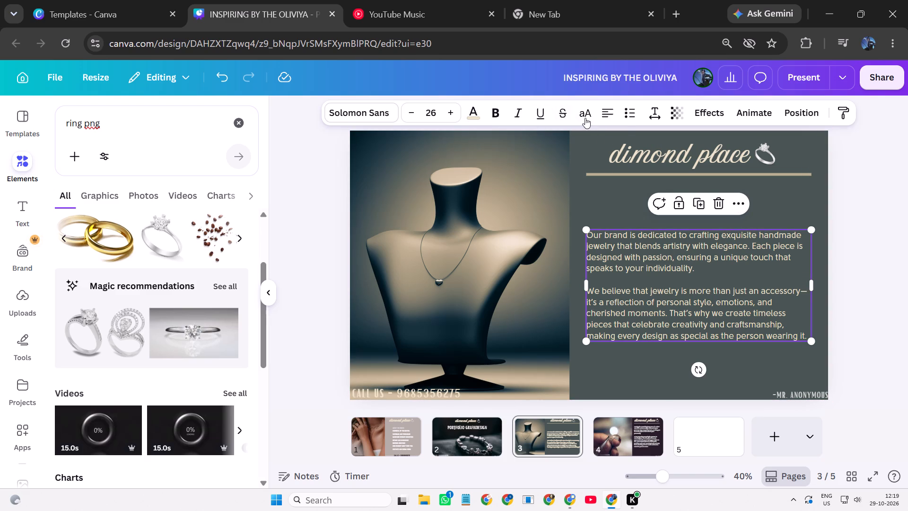
left_click(602, 116)
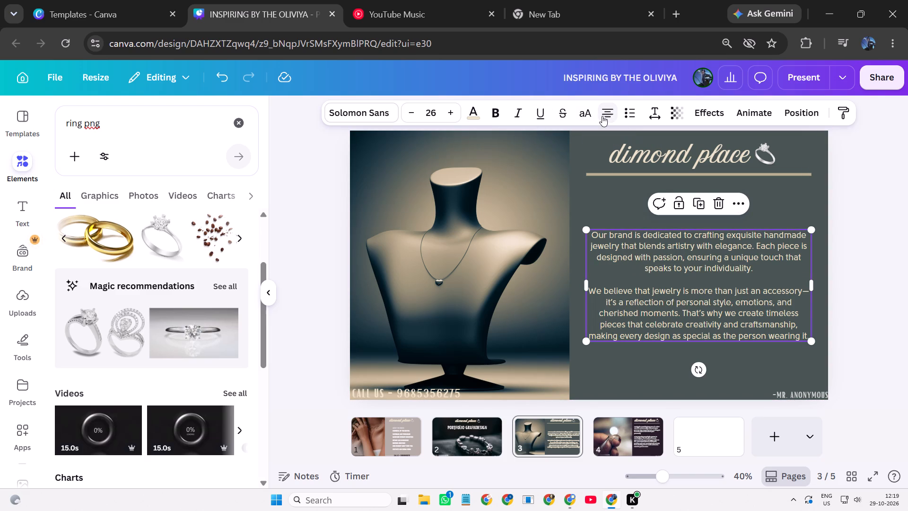
Justify the brand description paragraphs on page 3.
left_click(602, 116)
left_click(602, 116)
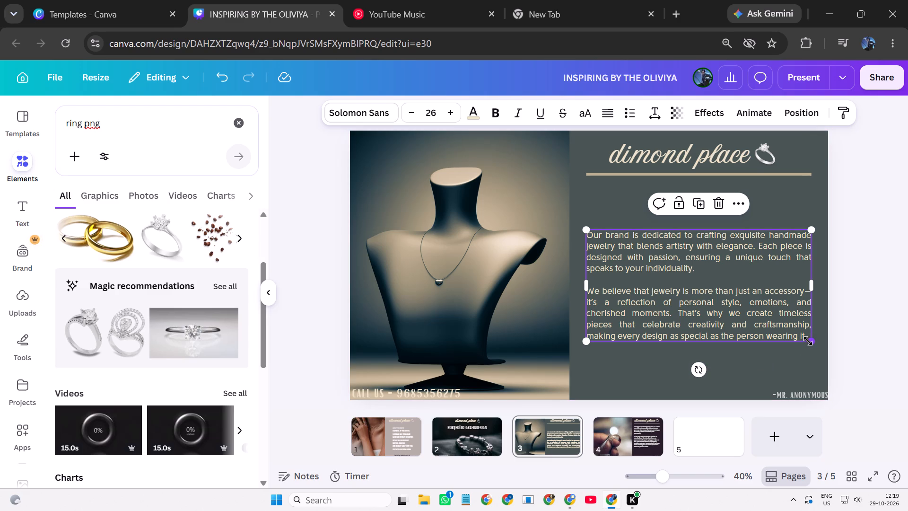
Slightly enlarge page 3's brand description text block and move it up beneath the divider line.
left_click_drag(808, 341, 794, 340)
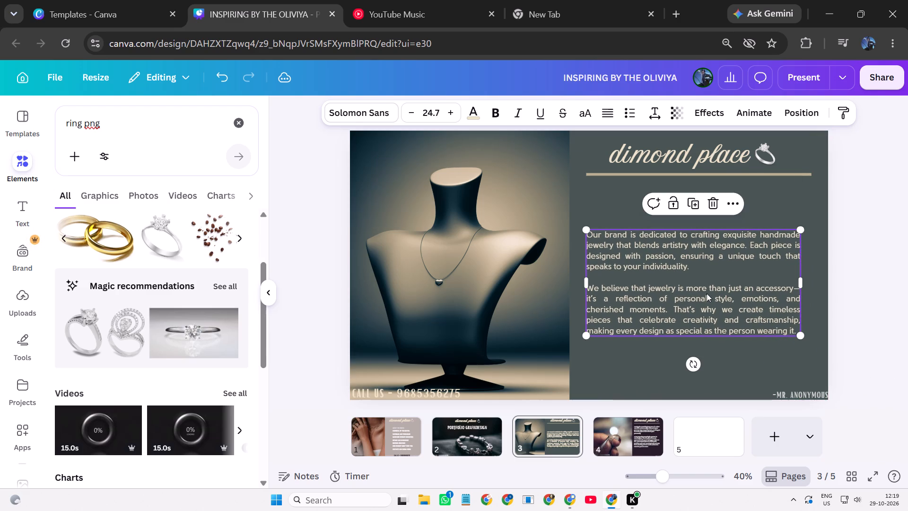
left_click_drag(707, 293, 705, 283)
left_click_drag(799, 328, 820, 346)
left_click_drag(756, 300, 751, 274)
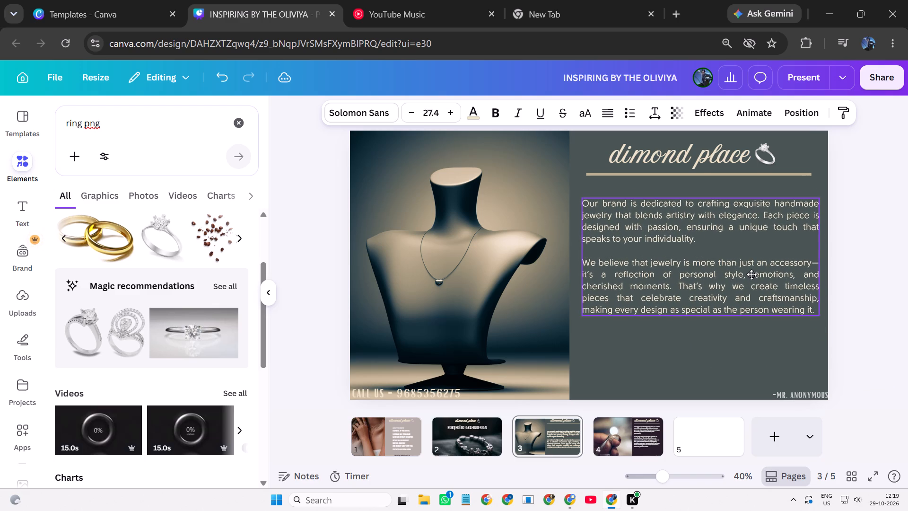
left_click_drag(751, 274, 745, 267)
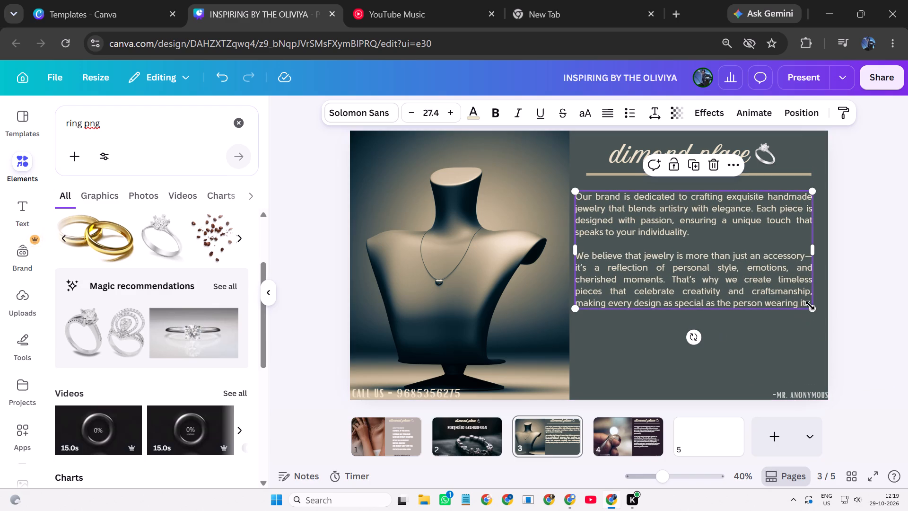
left_click_drag(810, 305, 804, 298)
left_click(784, 333)
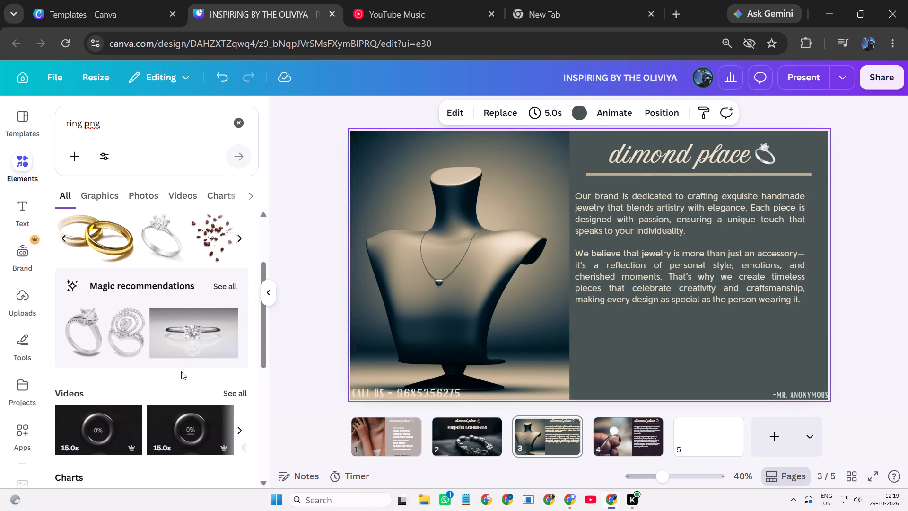
scroll(174, 365, "down", 1)
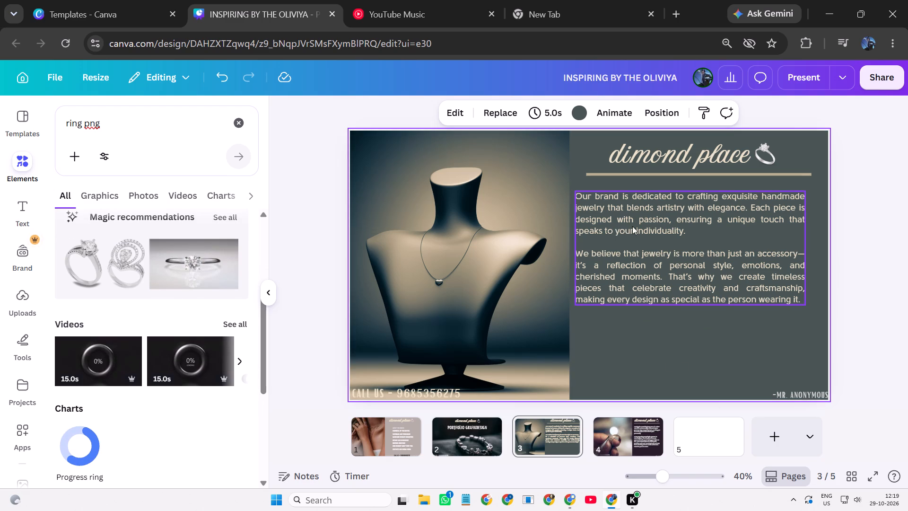
Replace the lowercase "d" in page 3's "dimond place" logo text with a capital "D".
double_click(620, 162)
left_click(623, 150)
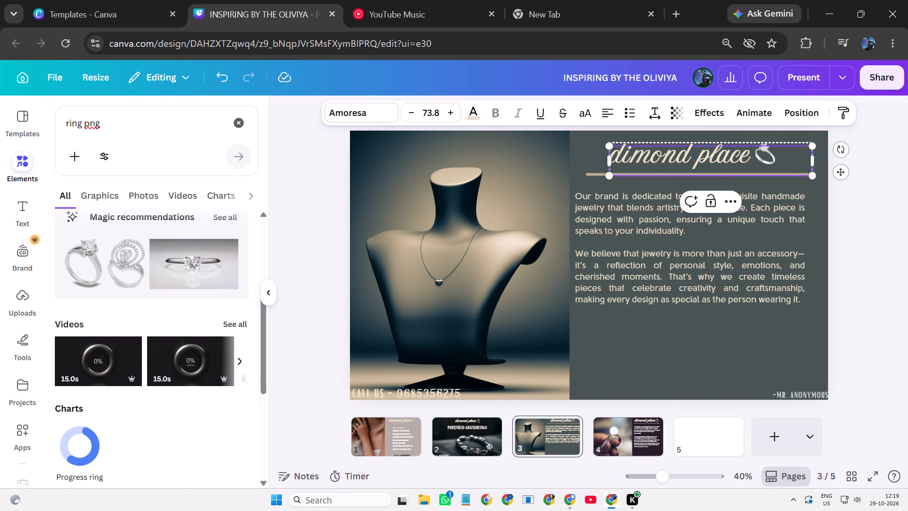
key("BackSpace")
key("BackSpace")
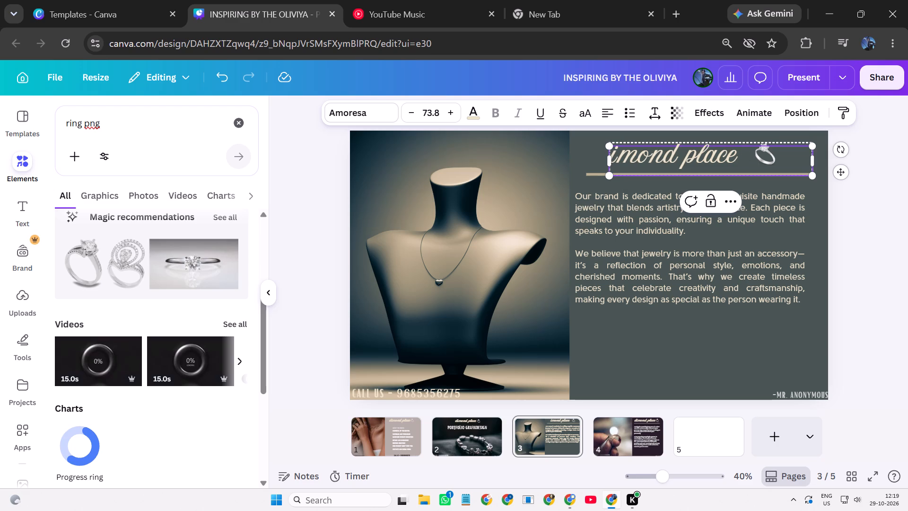
key("d")
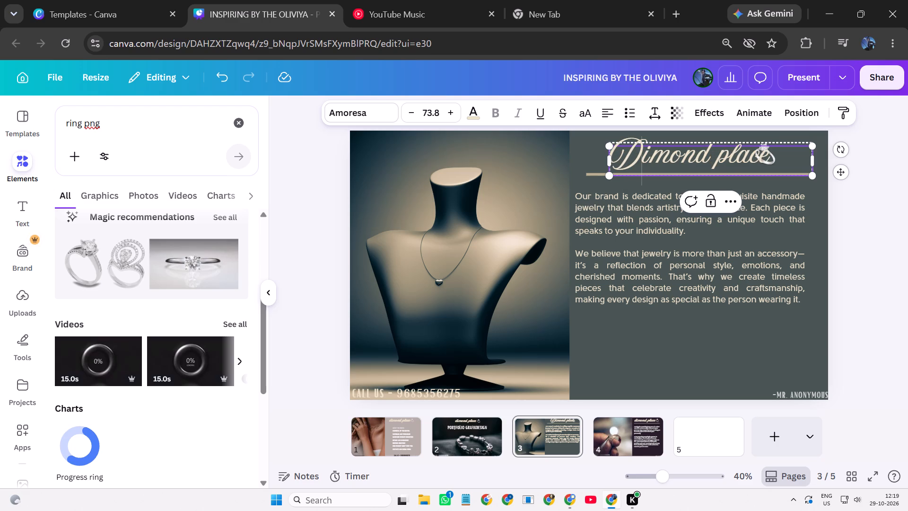
left_click(702, 308)
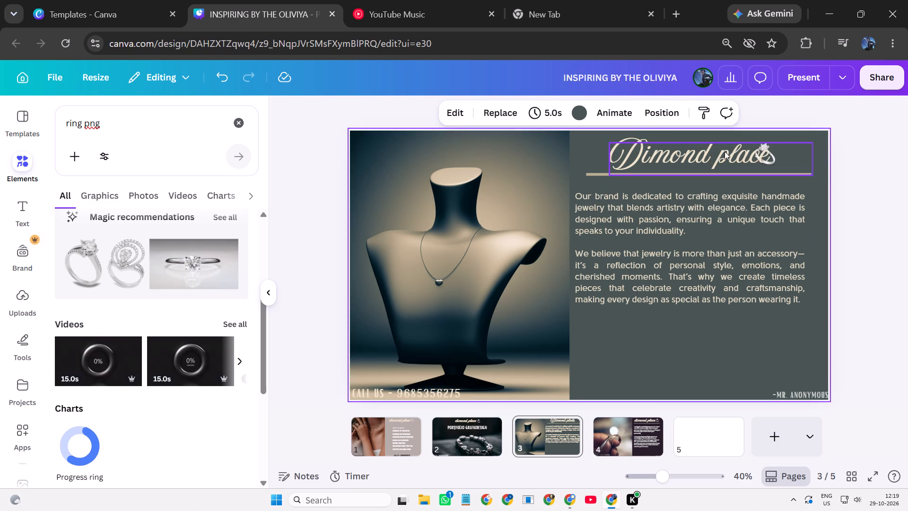
Delete the lowercase "p" from "place" in page 3's logo text.
left_click(725, 151)
left_click(727, 153)
left_click(728, 153)
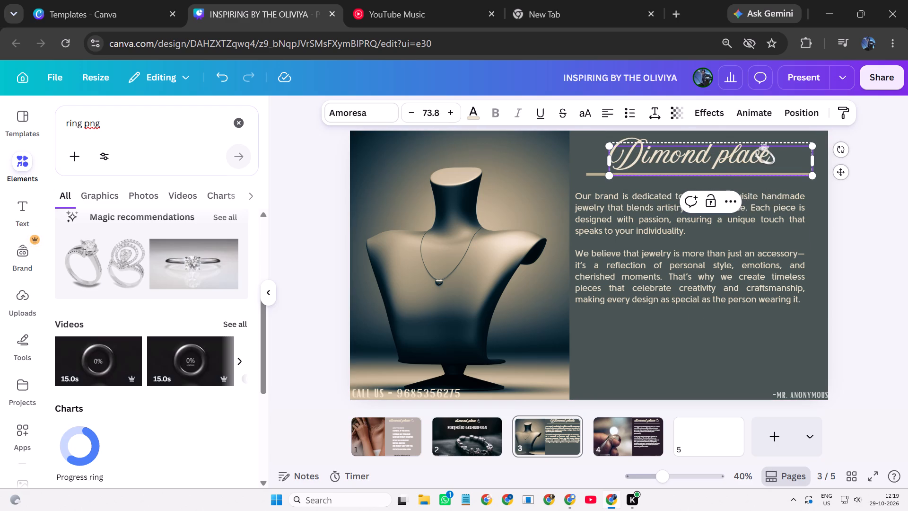
key("BackSpace")
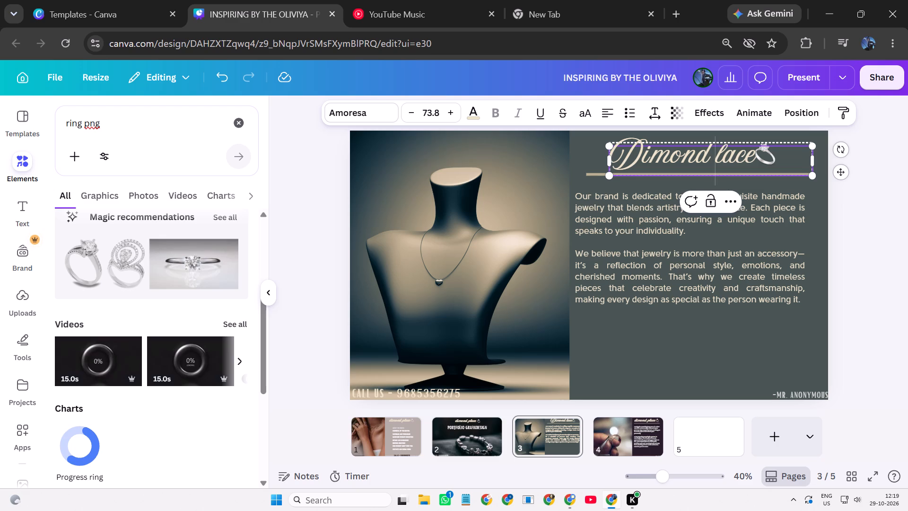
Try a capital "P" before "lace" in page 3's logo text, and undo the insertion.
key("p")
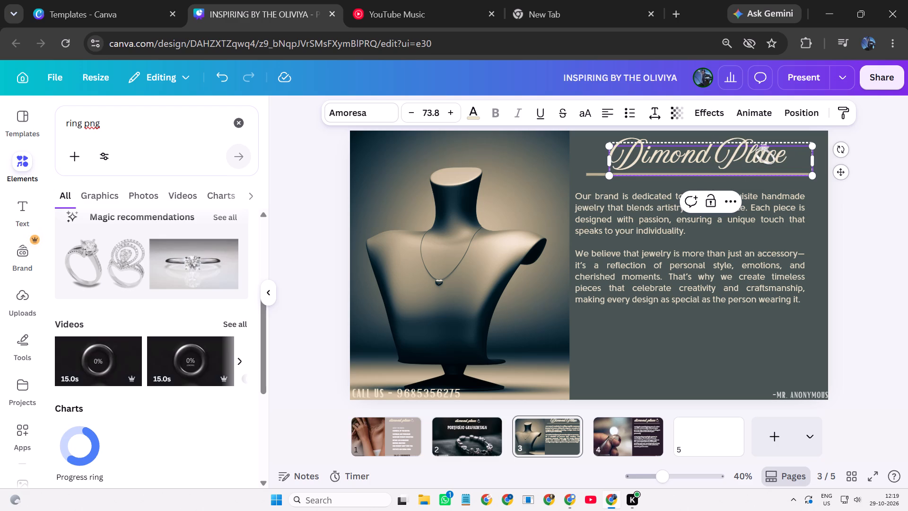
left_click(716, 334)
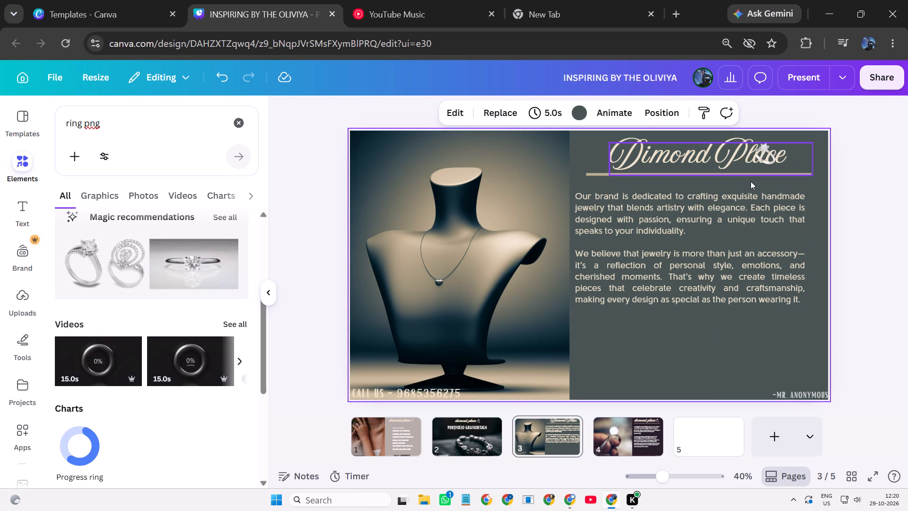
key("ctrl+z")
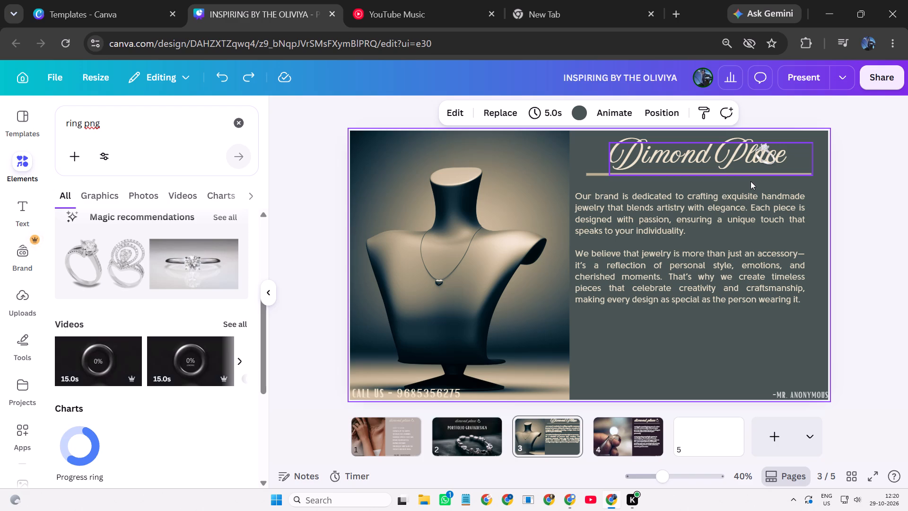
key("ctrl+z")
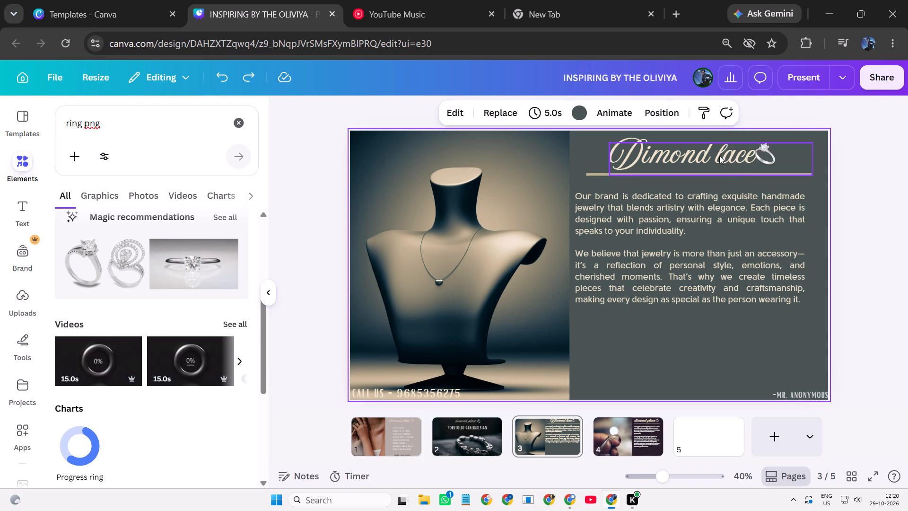
Widen page 3's logo group to clear the ring, and insert a capital "P" so the text reads "Dimond Place".
left_click(760, 155)
left_click_drag(817, 158, 902, 155)
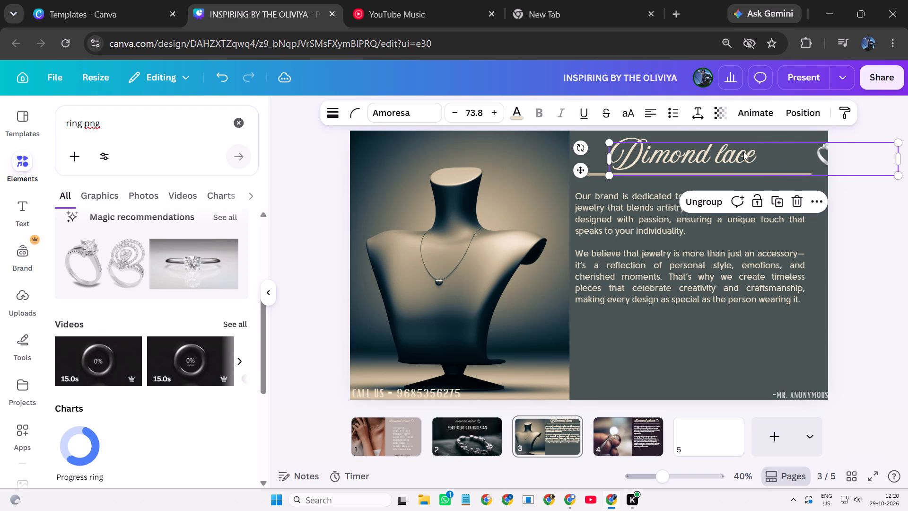
left_click(733, 150)
left_click(716, 149)
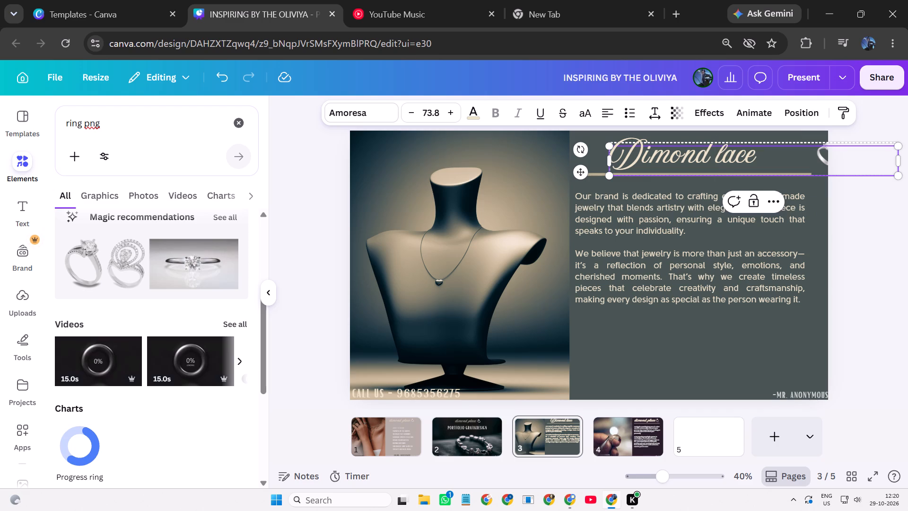
key("p")
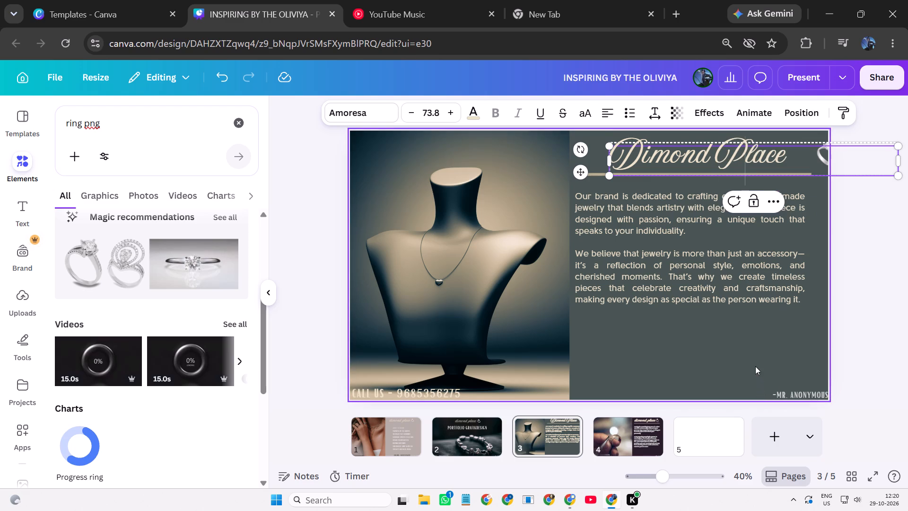
left_click(755, 366)
Fit the "Dimond Place" logo above page 3's divider, moving it left and narrowing the group to bring the ring beside the text.
left_click_drag(739, 156, 698, 159)
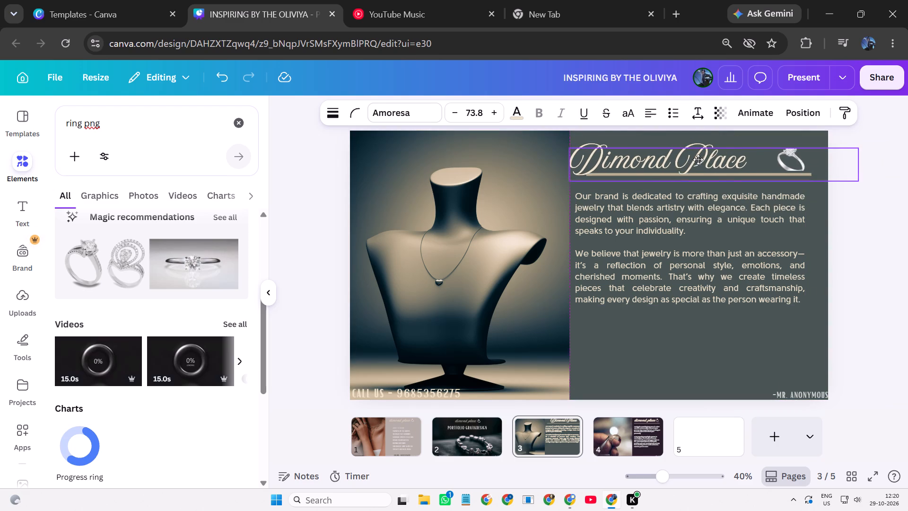
left_click_drag(698, 159, 707, 154)
left_click_drag(865, 153, 833, 151)
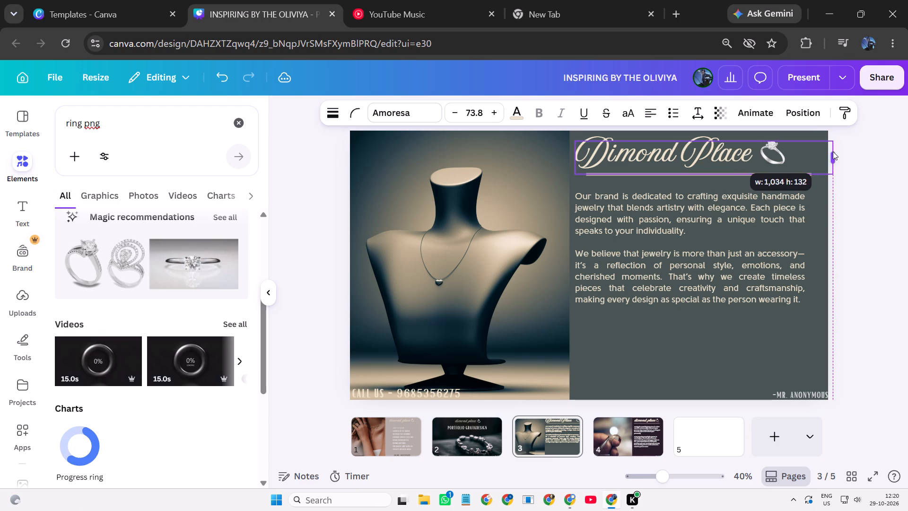
left_click_drag(833, 151, 837, 151)
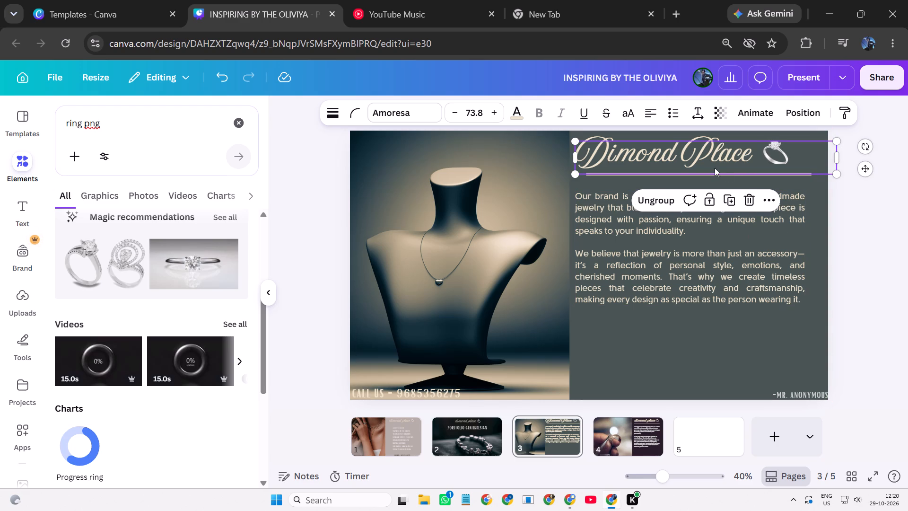
left_click(721, 149)
left_click(740, 347)
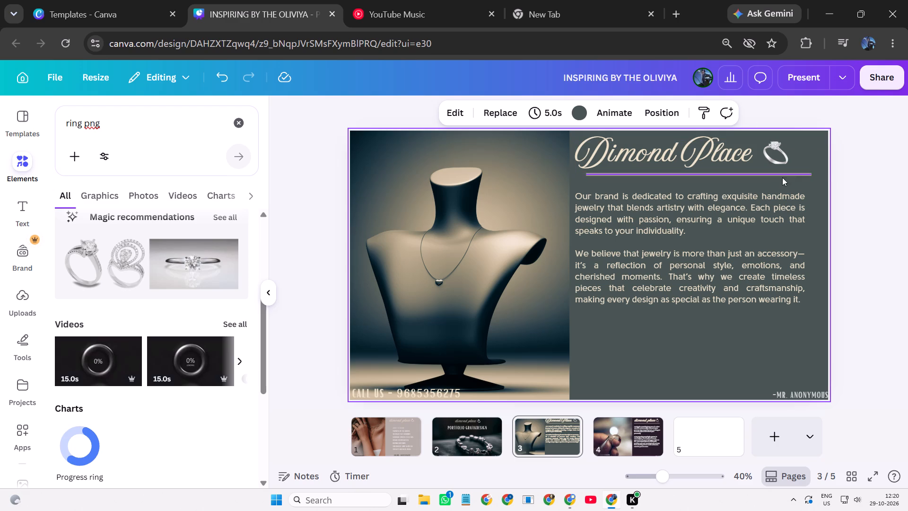
Nudge the "Dimond Place" logo slightly to the right, keeping it just above page 3's divider line.
left_click(727, 164)
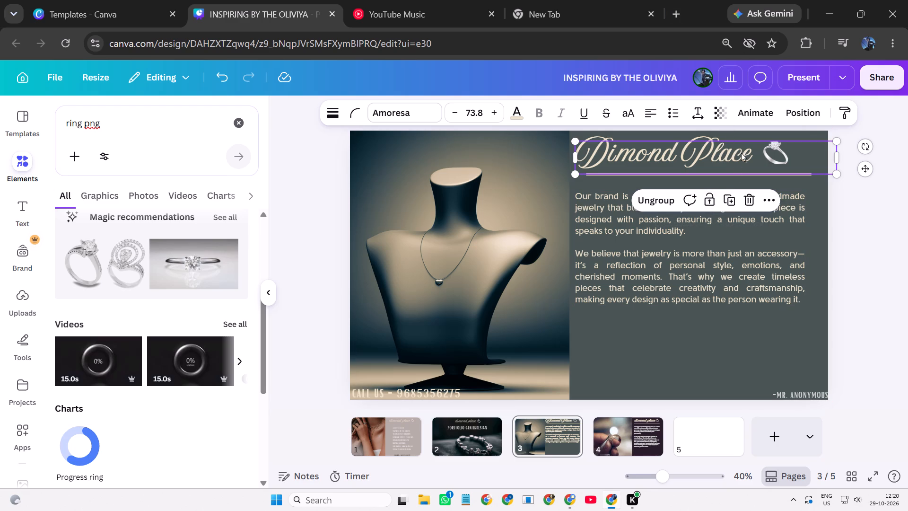
left_click_drag(741, 151, 745, 155)
double_click(745, 155)
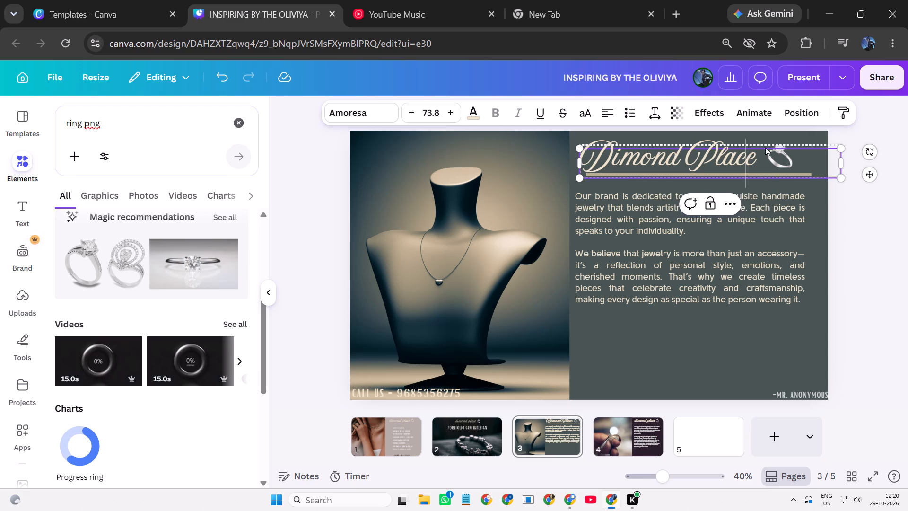
left_click(786, 160)
double_click(786, 160)
left_click(786, 160)
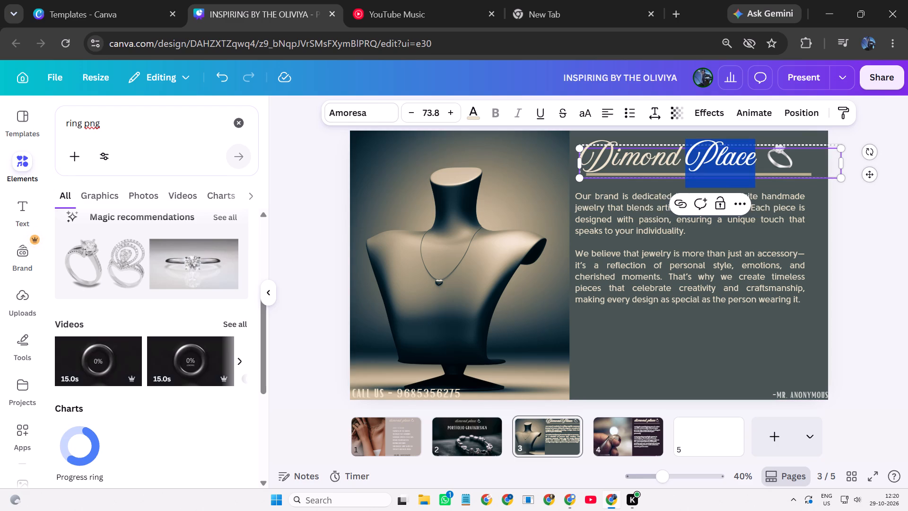
left_click(786, 158)
left_click(786, 158)
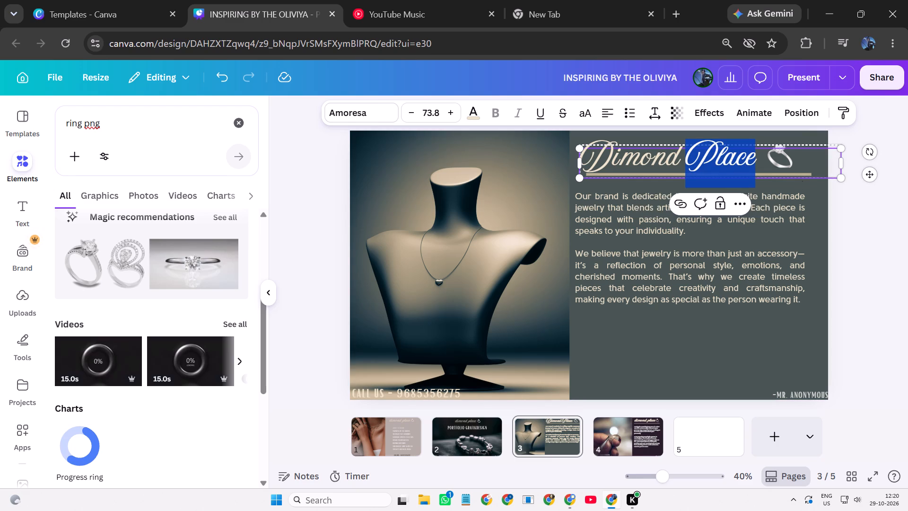
left_click(805, 190)
double_click(798, 160)
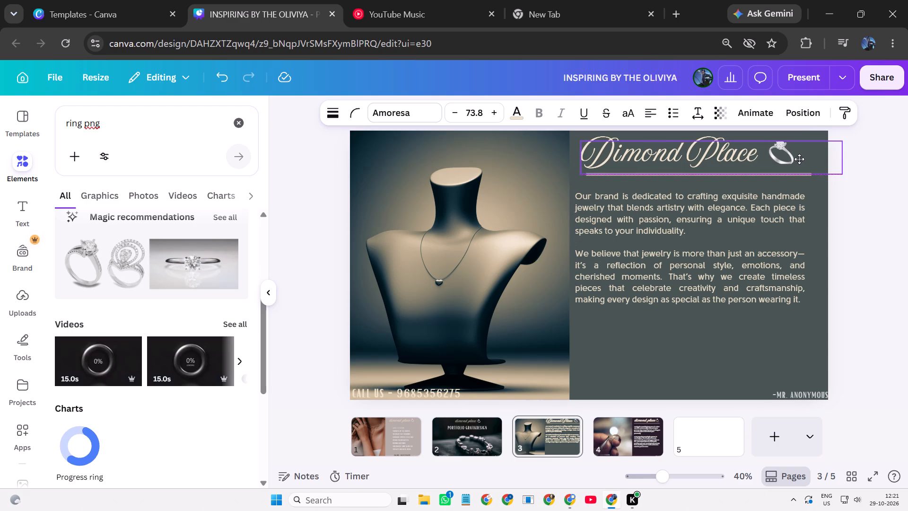
Select the whole "Dimond Place" logo text on page 3 and scale it down to size 70.3.
triple_click(789, 159)
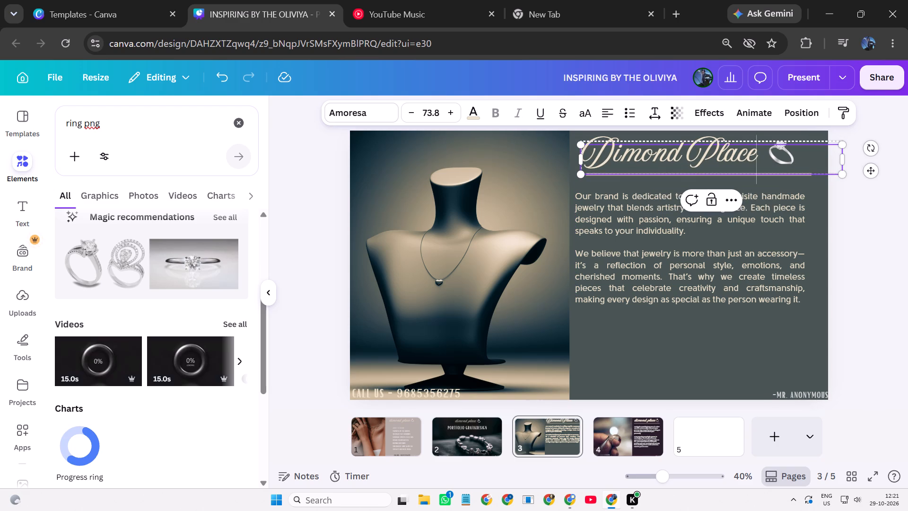
left_click(789, 159)
double_click(775, 167)
triple_click(786, 163)
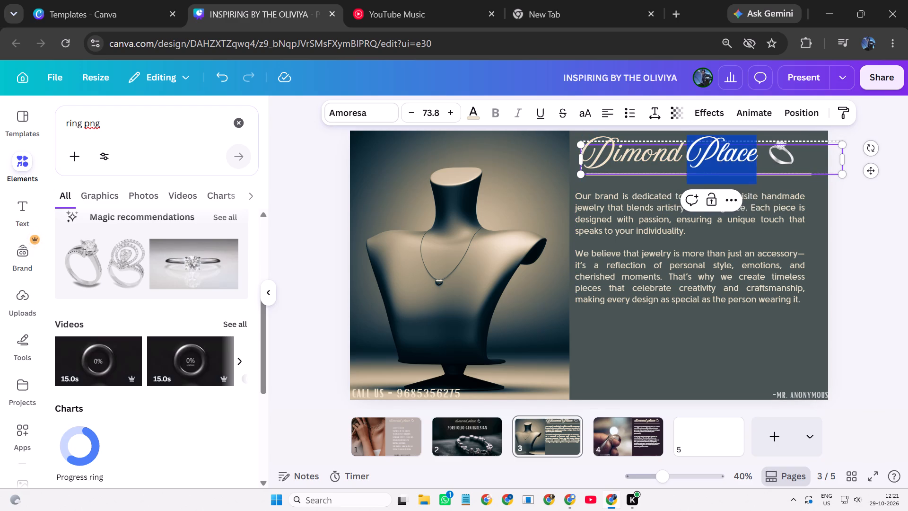
left_click(786, 163)
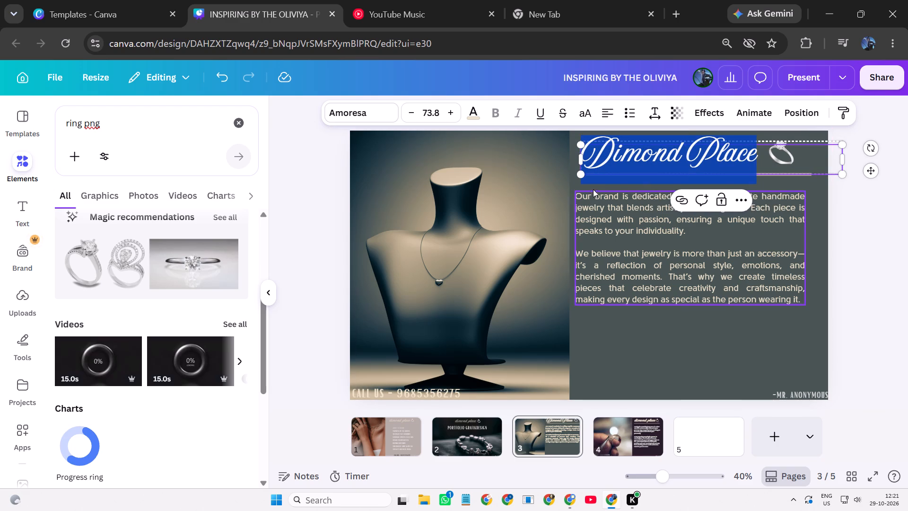
left_click_drag(583, 175, 664, 156)
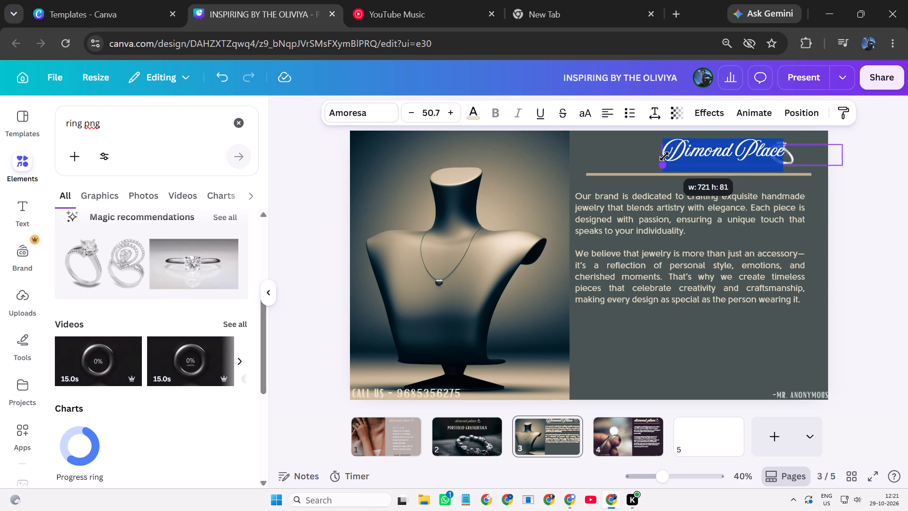
left_click_drag(664, 156, 584, 145)
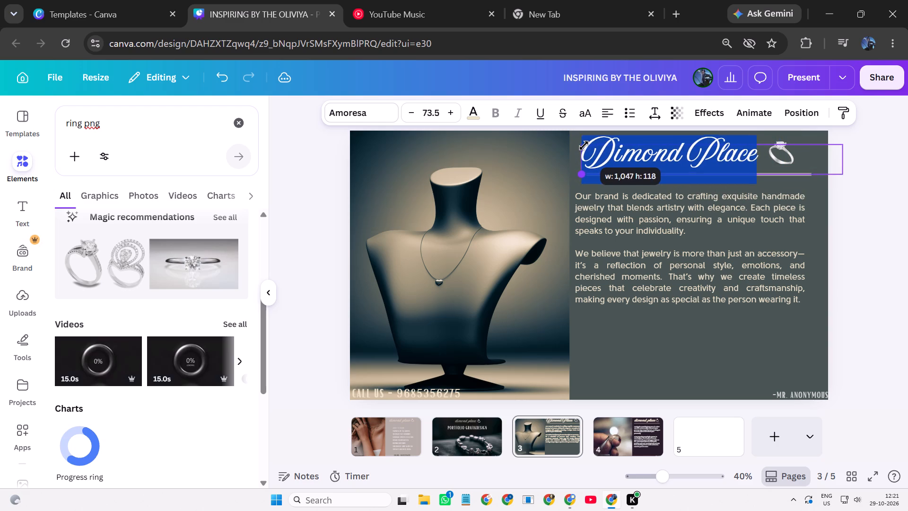
left_click_drag(584, 145, 592, 142)
left_click(732, 159)
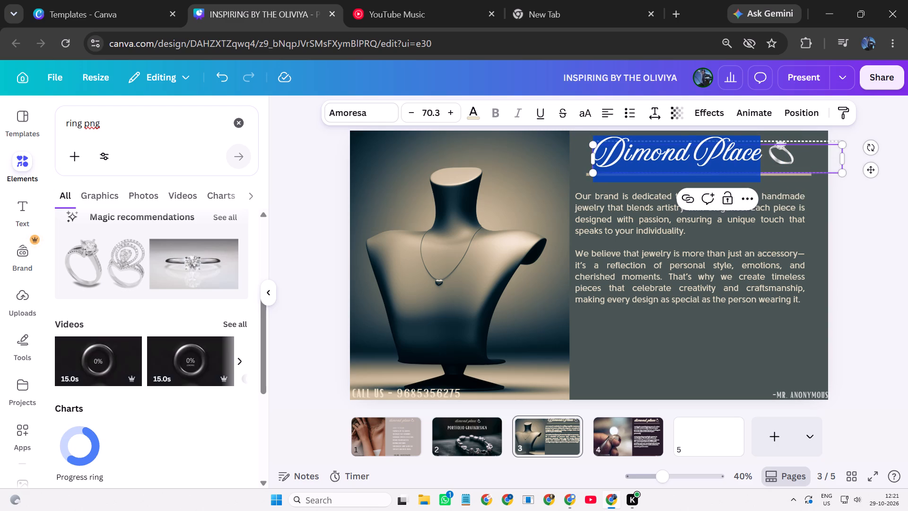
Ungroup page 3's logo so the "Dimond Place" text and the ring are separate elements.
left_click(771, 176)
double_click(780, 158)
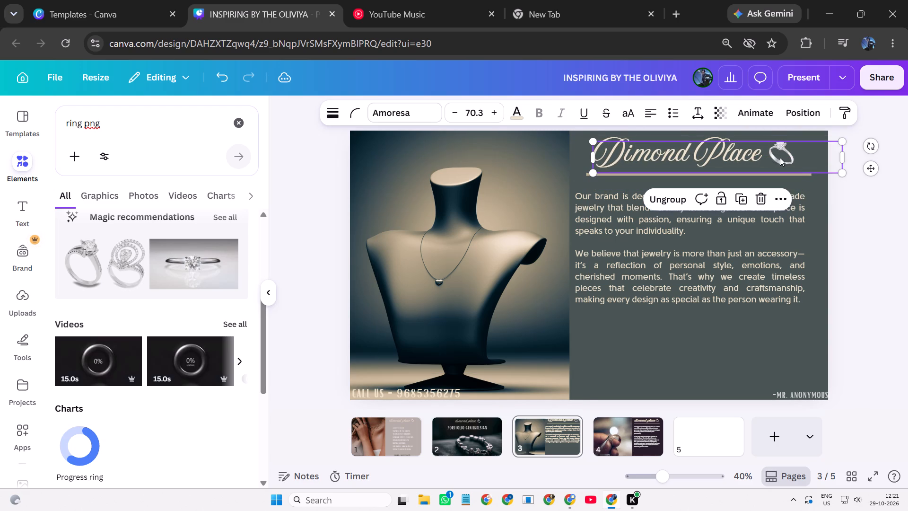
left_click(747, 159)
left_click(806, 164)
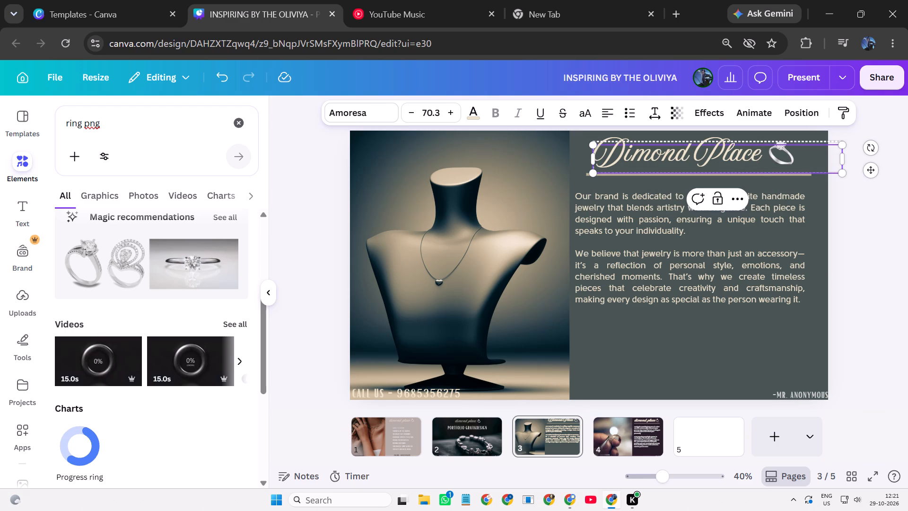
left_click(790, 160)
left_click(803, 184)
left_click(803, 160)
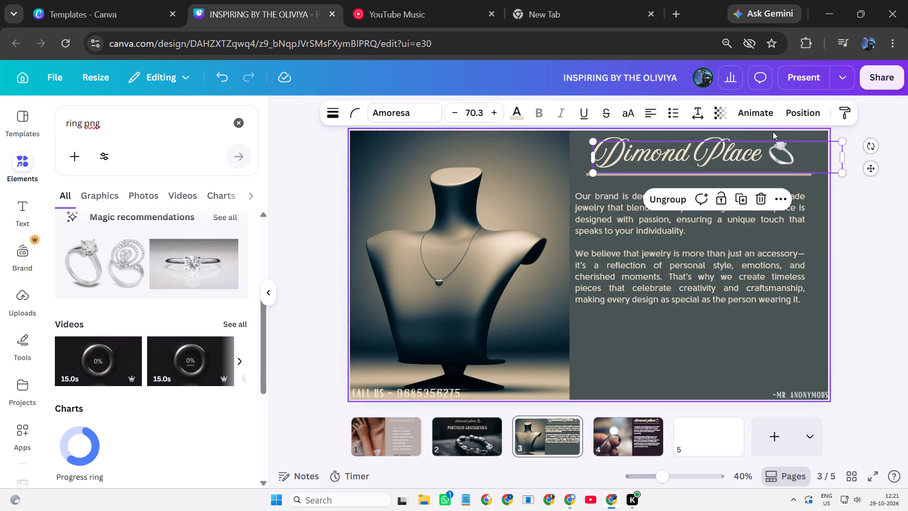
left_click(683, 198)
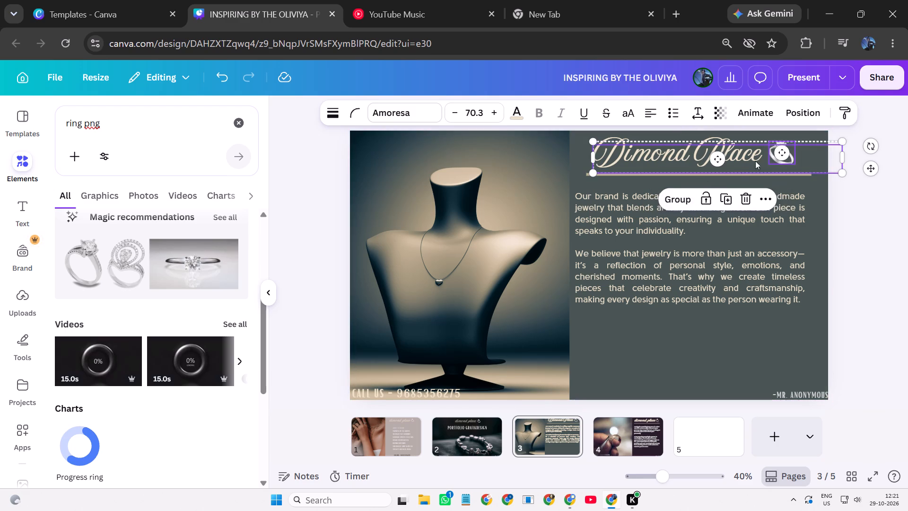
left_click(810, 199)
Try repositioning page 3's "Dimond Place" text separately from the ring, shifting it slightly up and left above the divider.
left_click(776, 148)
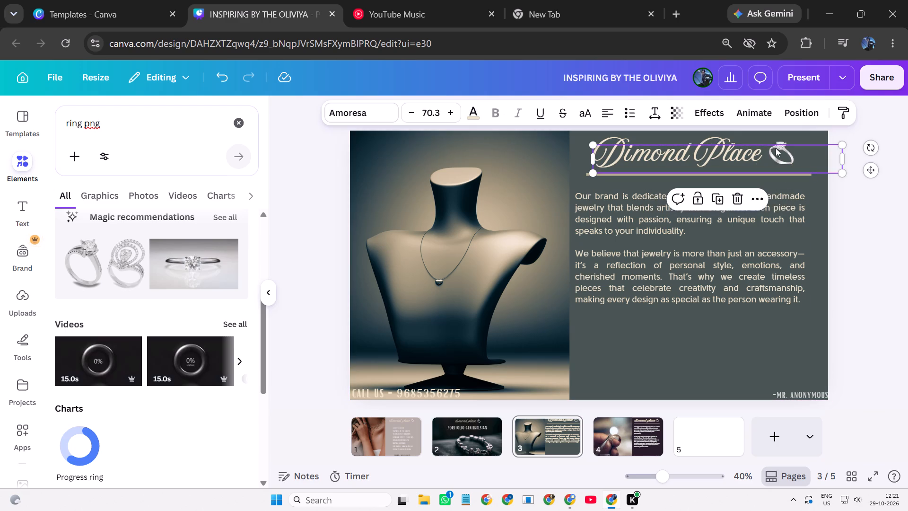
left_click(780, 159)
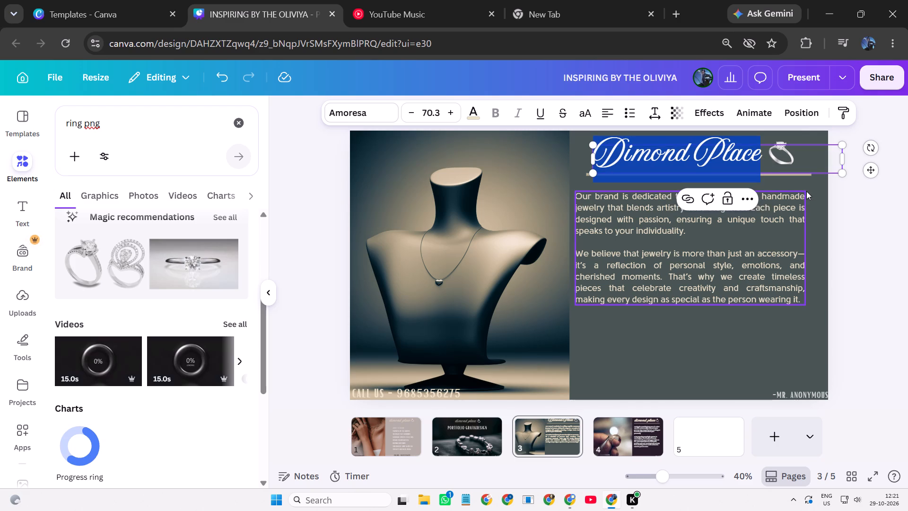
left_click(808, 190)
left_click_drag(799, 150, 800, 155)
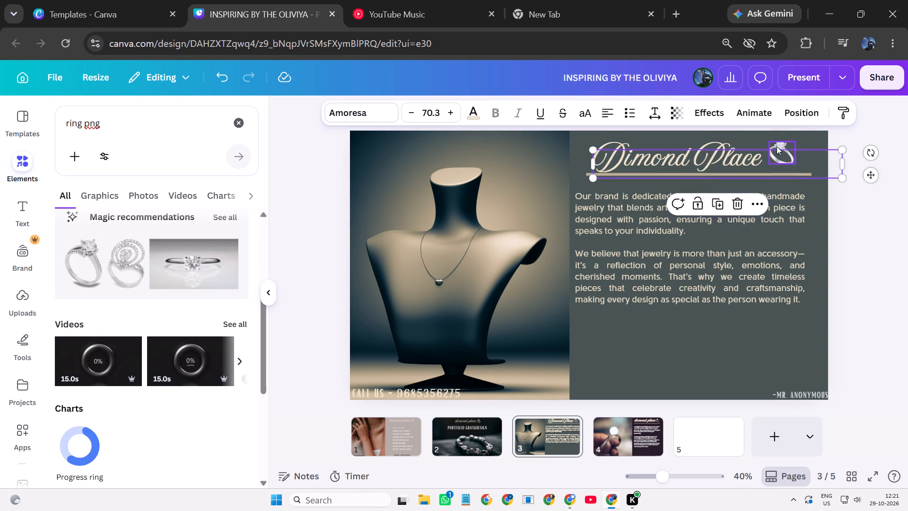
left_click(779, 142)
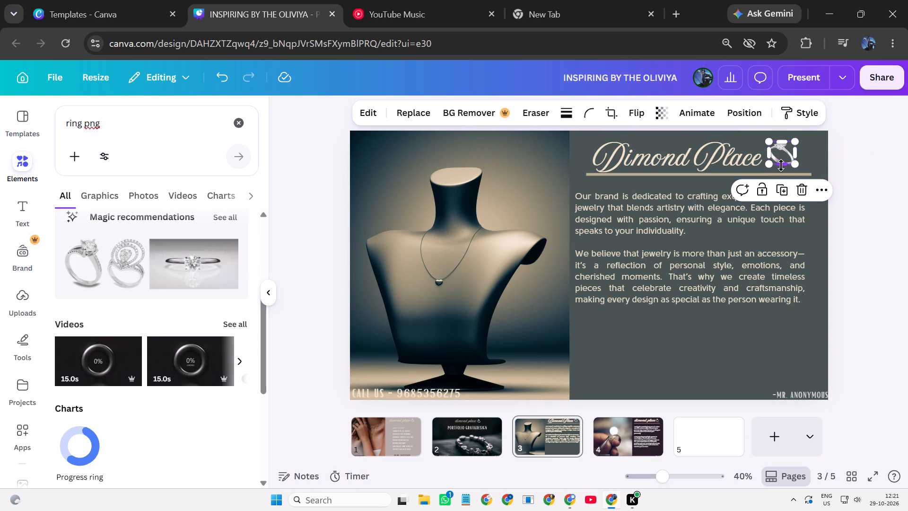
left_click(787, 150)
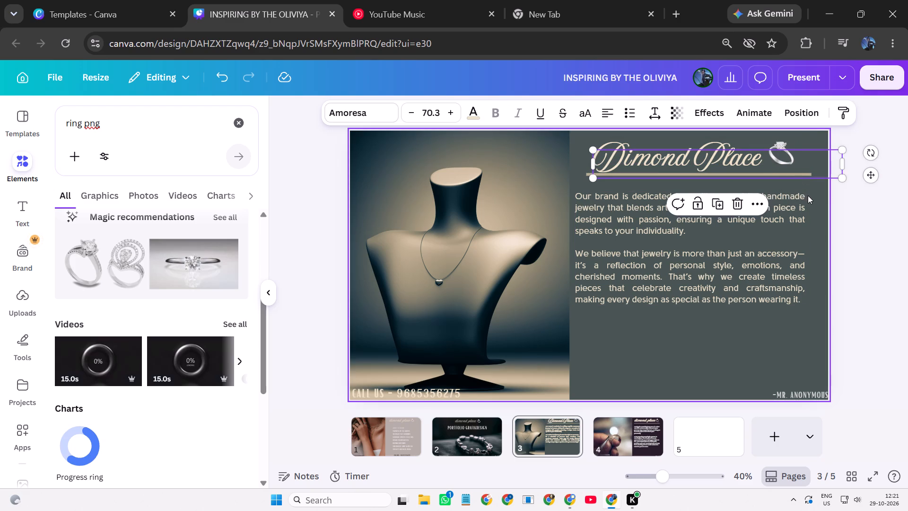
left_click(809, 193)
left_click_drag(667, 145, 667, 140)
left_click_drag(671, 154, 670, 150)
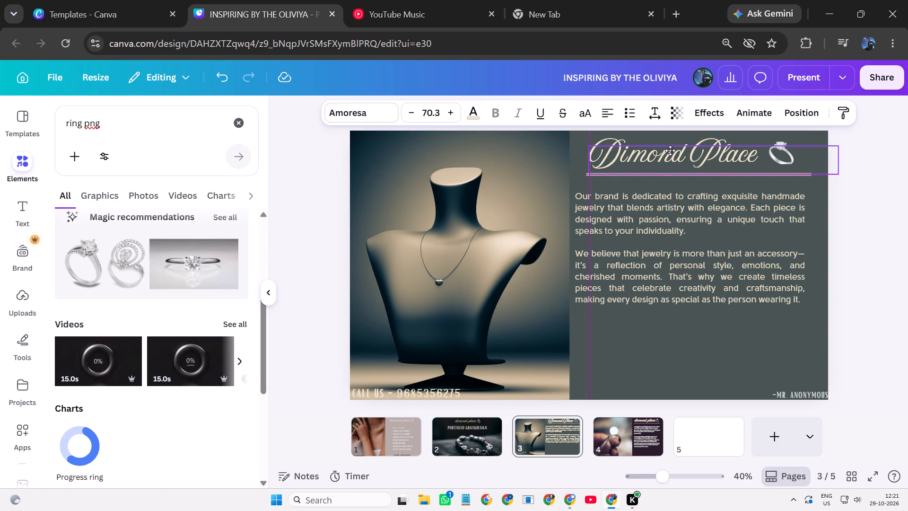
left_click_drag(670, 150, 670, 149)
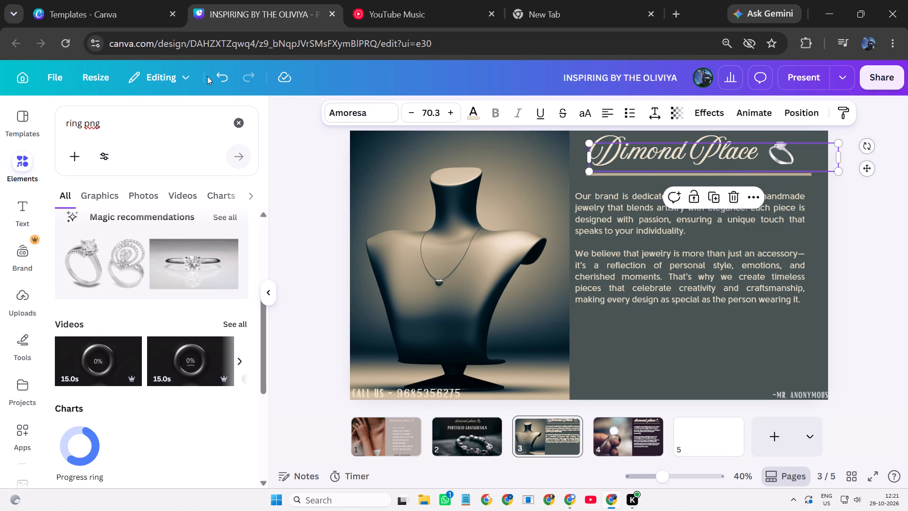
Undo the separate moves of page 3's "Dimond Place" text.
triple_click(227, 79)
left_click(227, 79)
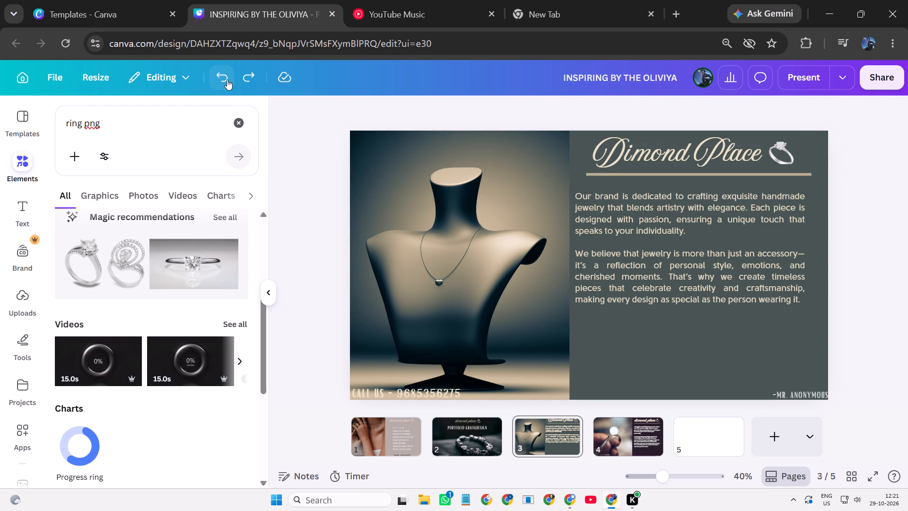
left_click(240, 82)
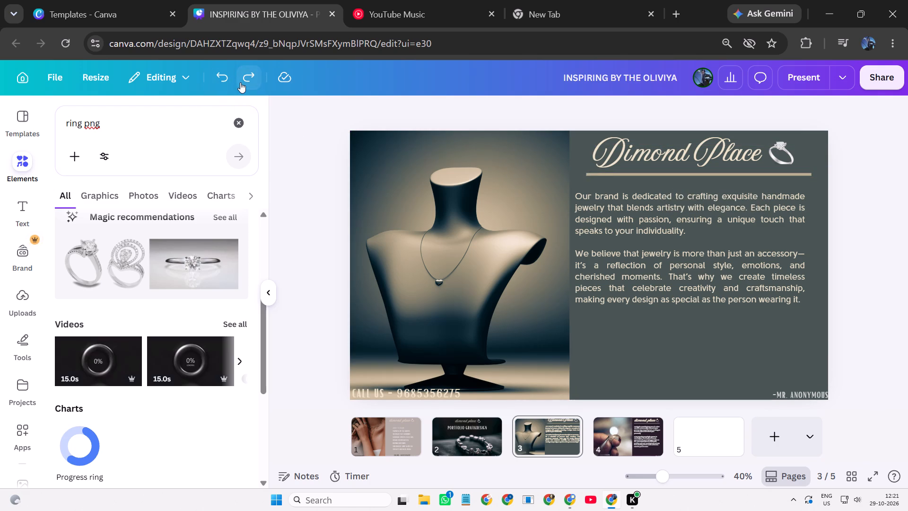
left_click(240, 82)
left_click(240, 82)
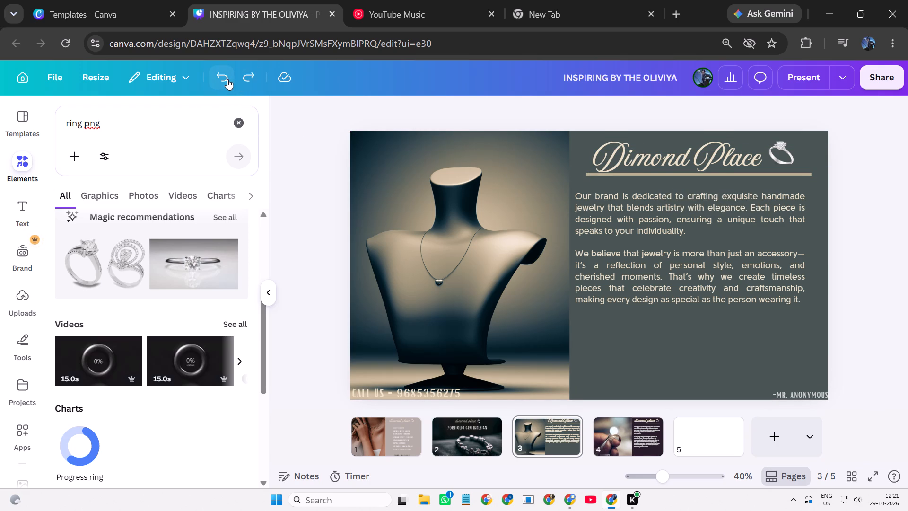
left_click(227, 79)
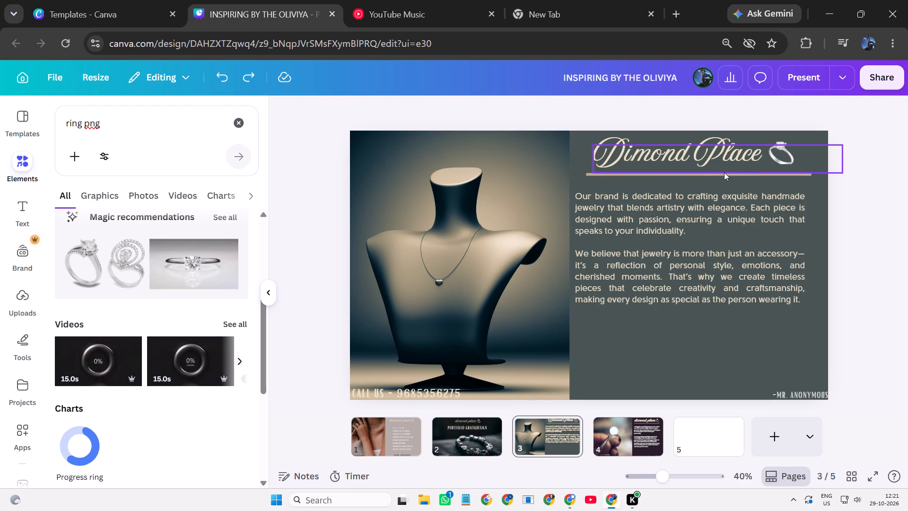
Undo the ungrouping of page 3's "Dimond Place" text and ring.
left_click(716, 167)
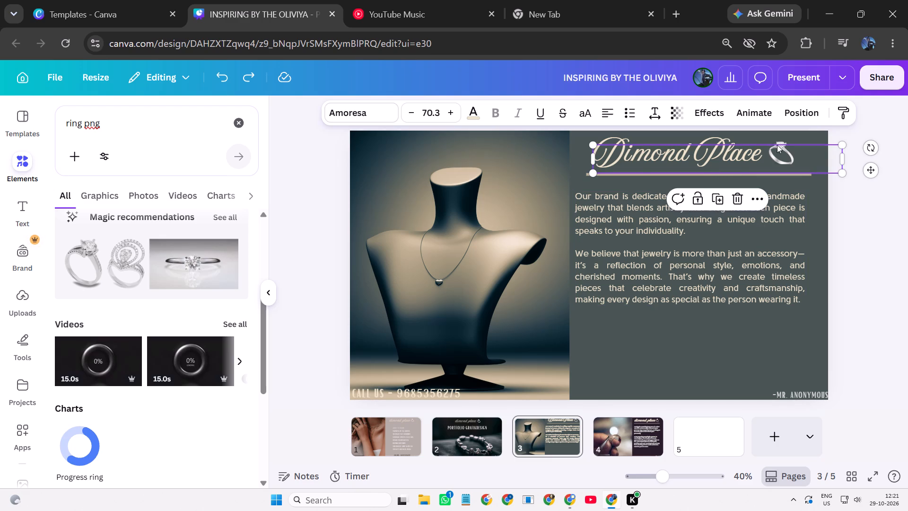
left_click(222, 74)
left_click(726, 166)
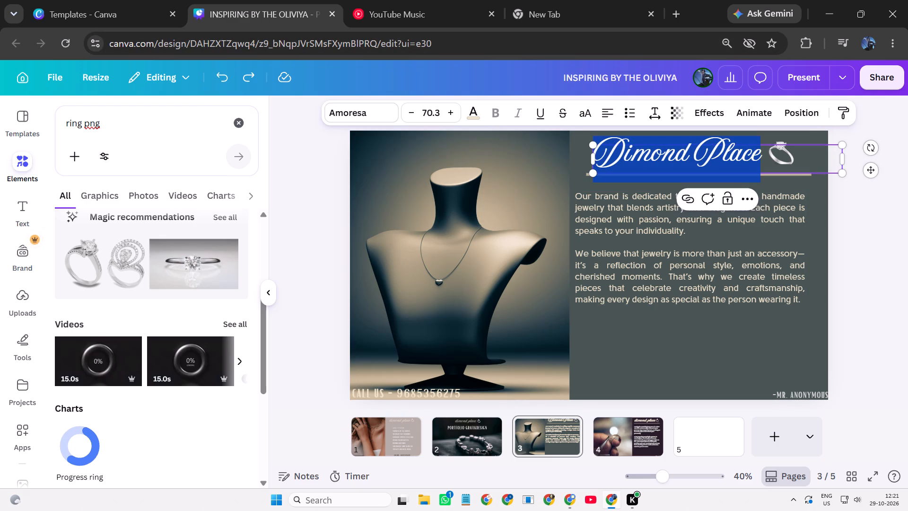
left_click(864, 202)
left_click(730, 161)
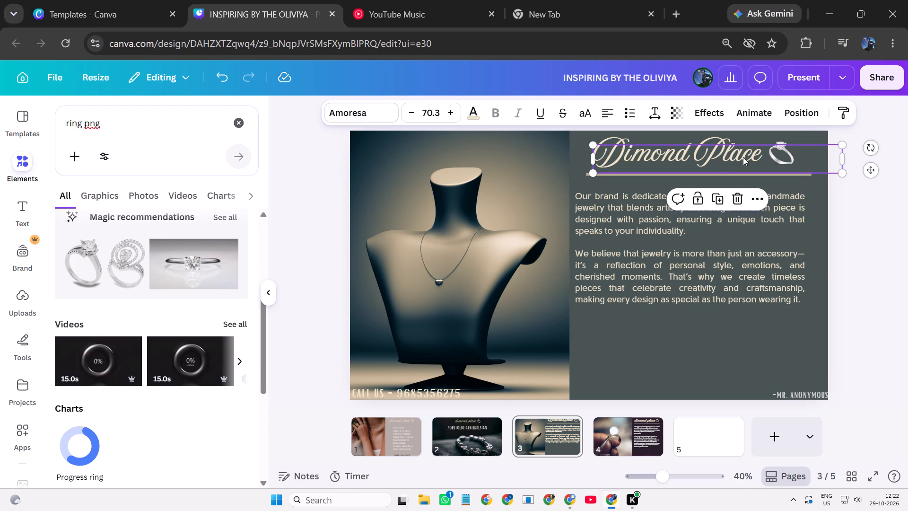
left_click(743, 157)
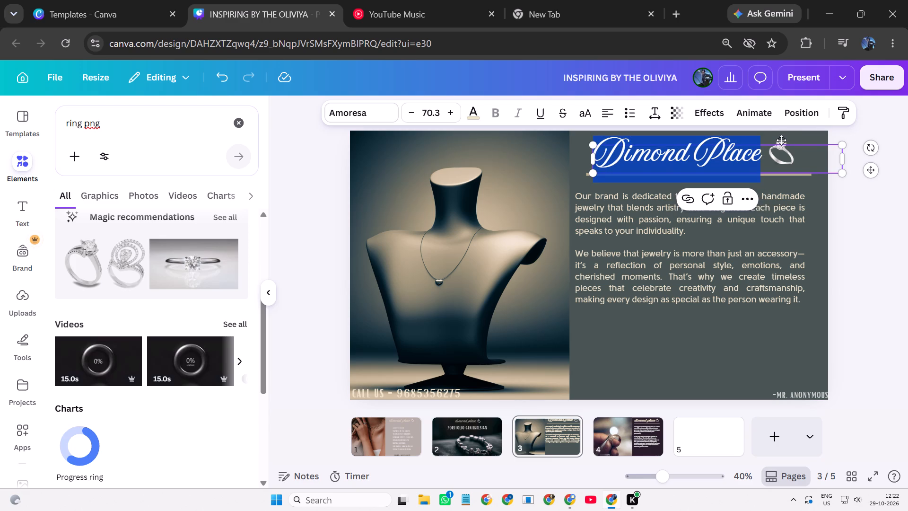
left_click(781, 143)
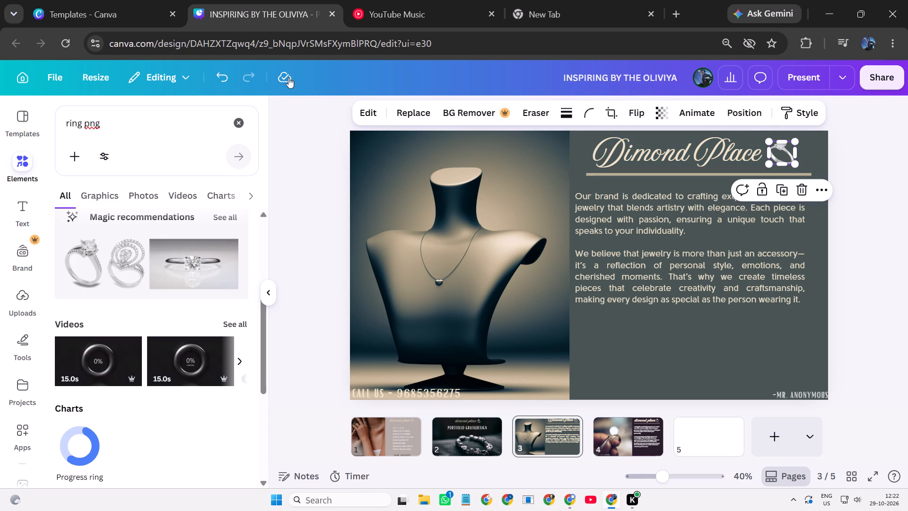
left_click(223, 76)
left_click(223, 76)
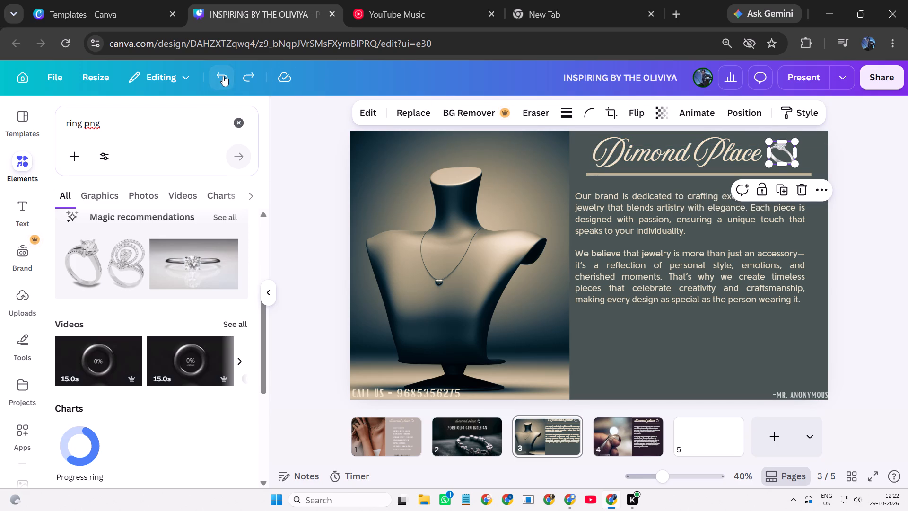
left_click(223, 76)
Move page 3's "Dimond Place" logo group slightly left to line up with the left end of the divider.
left_click(667, 170)
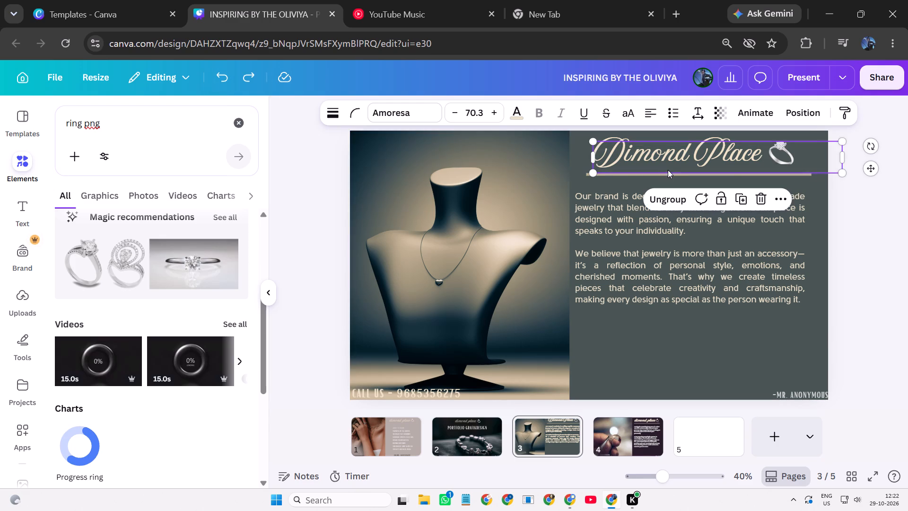
left_click_drag(664, 154, 659, 152)
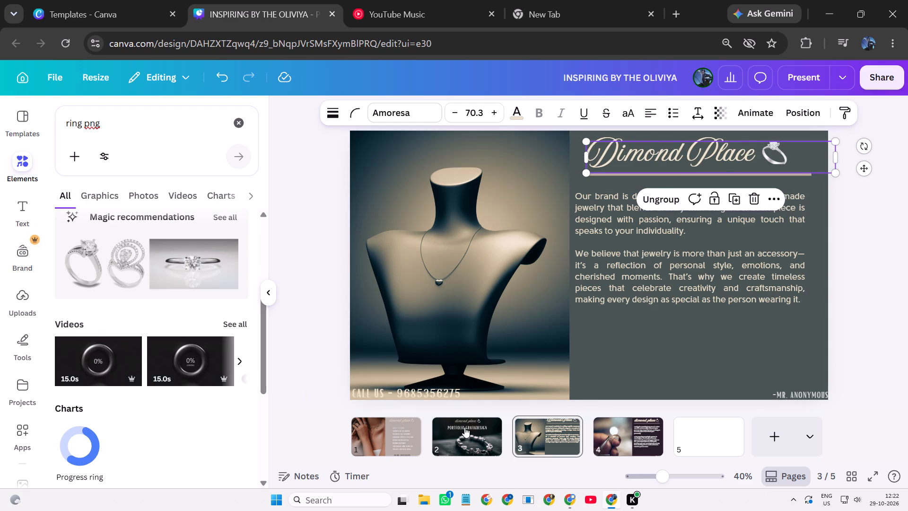
Review the logo and layout on the other pages, comparing pages 1 to 5.
left_click(464, 427)
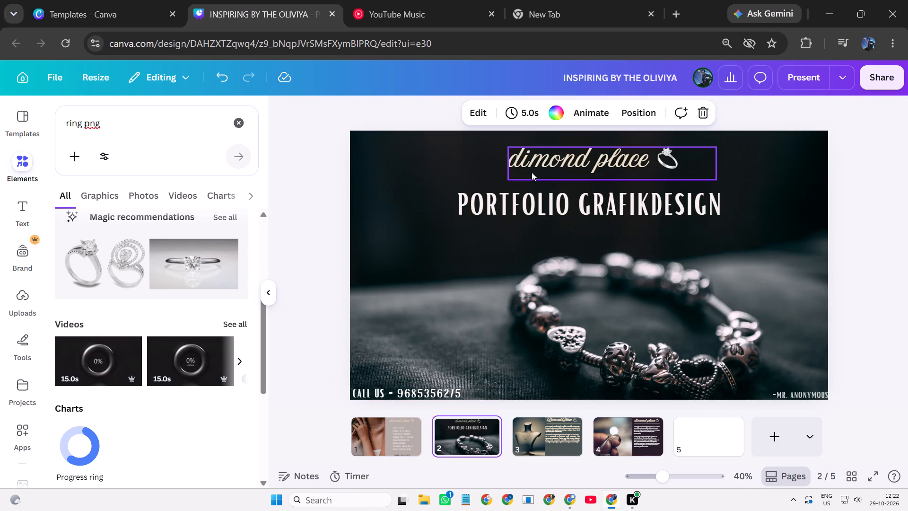
left_click(613, 433)
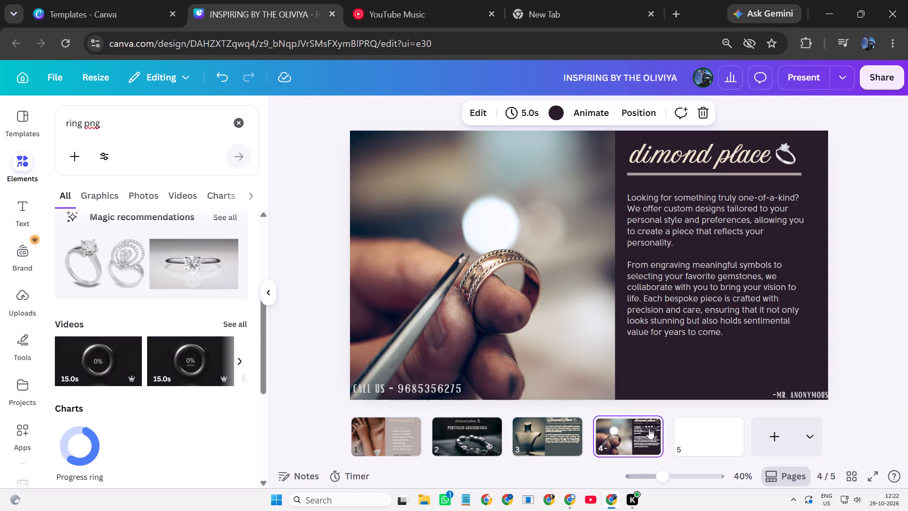
left_click(728, 439)
left_click(623, 448)
left_click(557, 444)
left_click(453, 454)
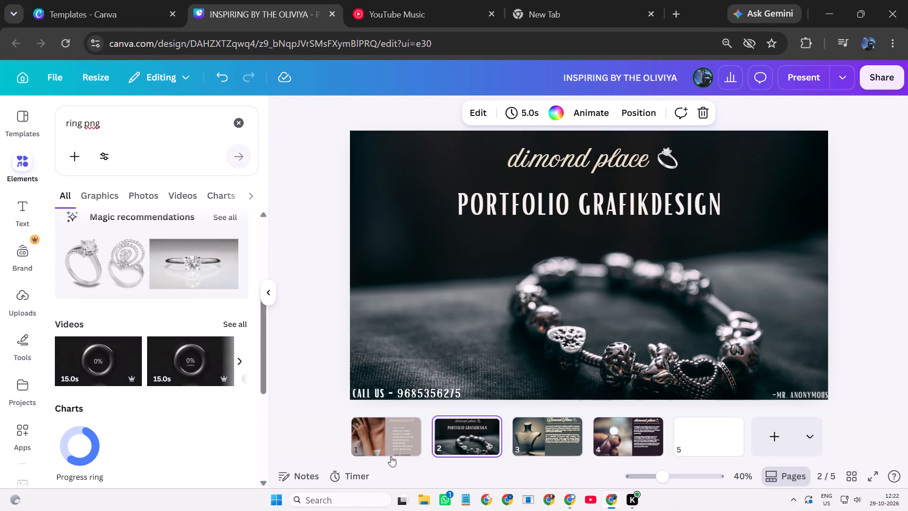
left_click(390, 456)
left_click(387, 449)
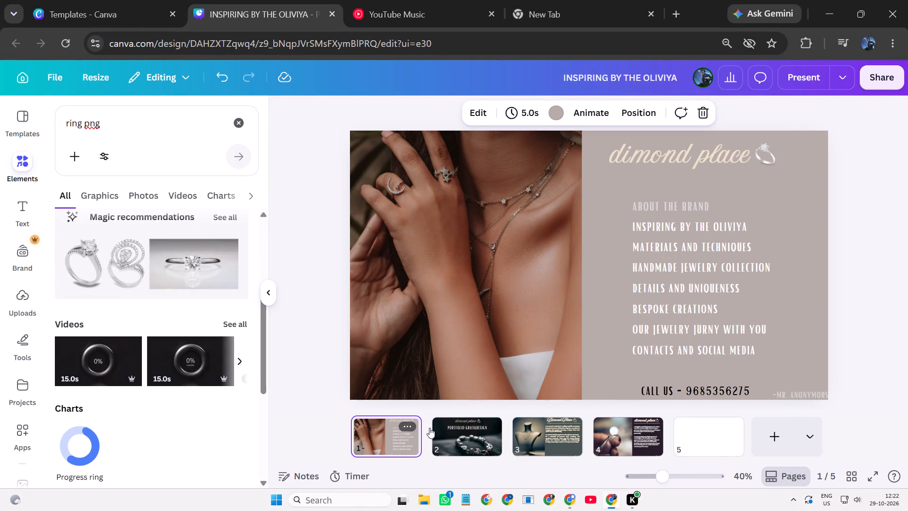
Add the single diamond ring image to blank page 5 and position it on the left side of the page.
left_click(713, 447)
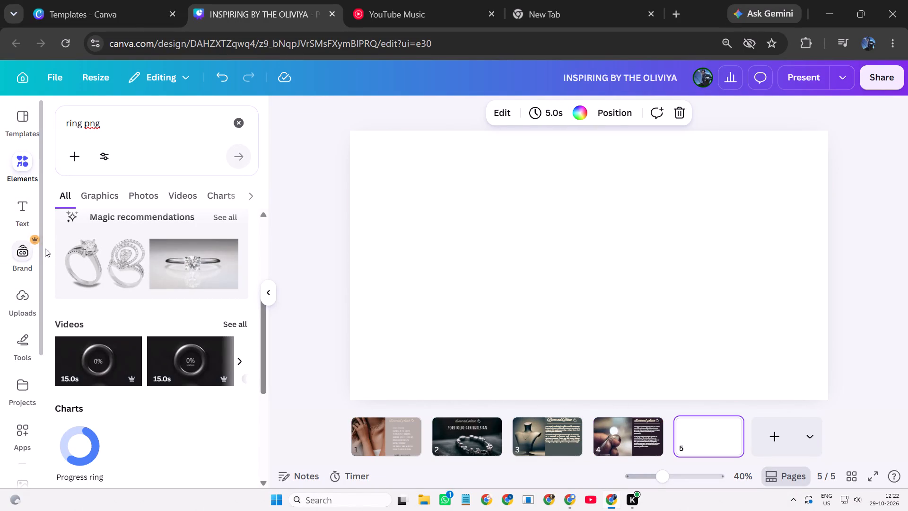
left_click_drag(99, 261, 413, 229)
left_click_drag(451, 264, 451, 263)
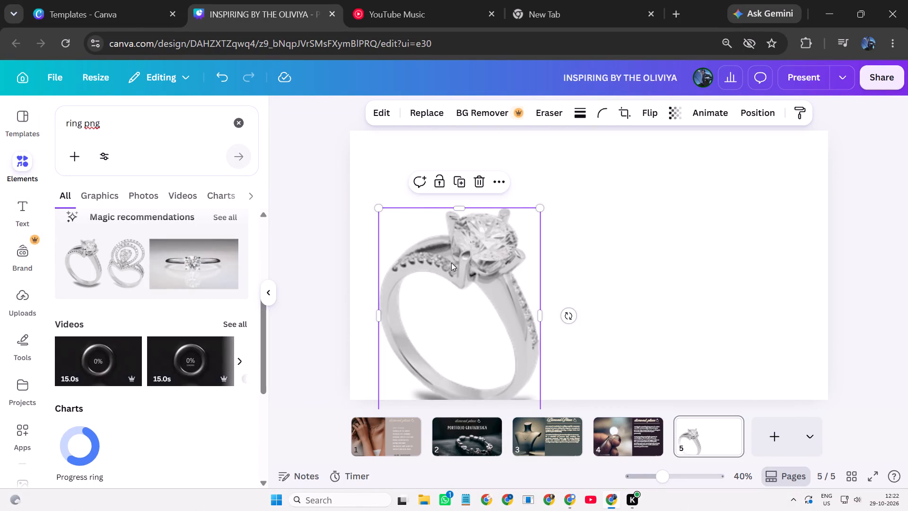
left_click_drag(451, 263, 439, 222)
left_click(579, 217)
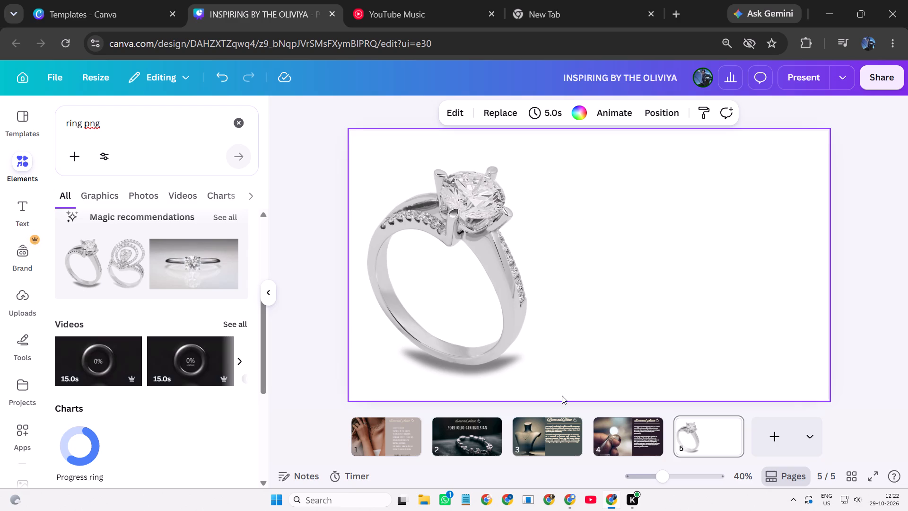
Replace page 4's "dimond place" logo with a copy of page 3's "Dimond Place" logo group, placed above the divider.
scroll(562, 395, "down", 1)
left_click(637, 433)
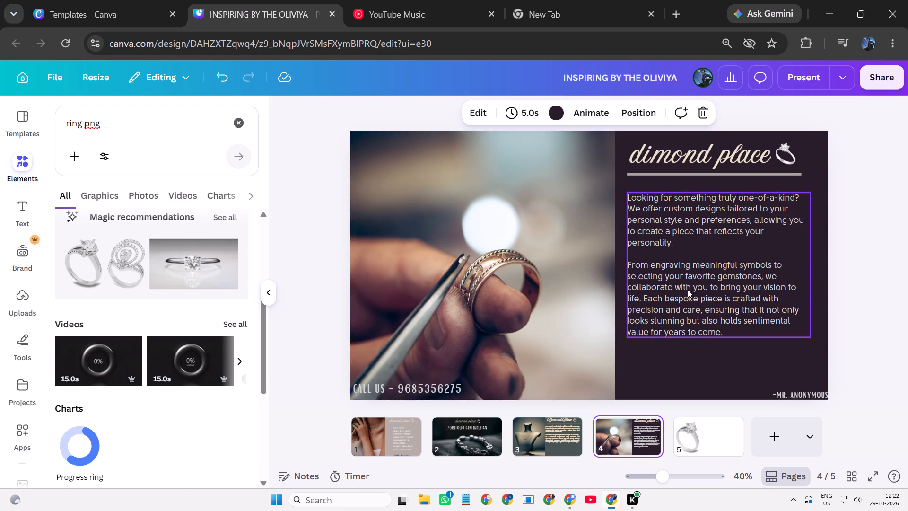
left_click(576, 424)
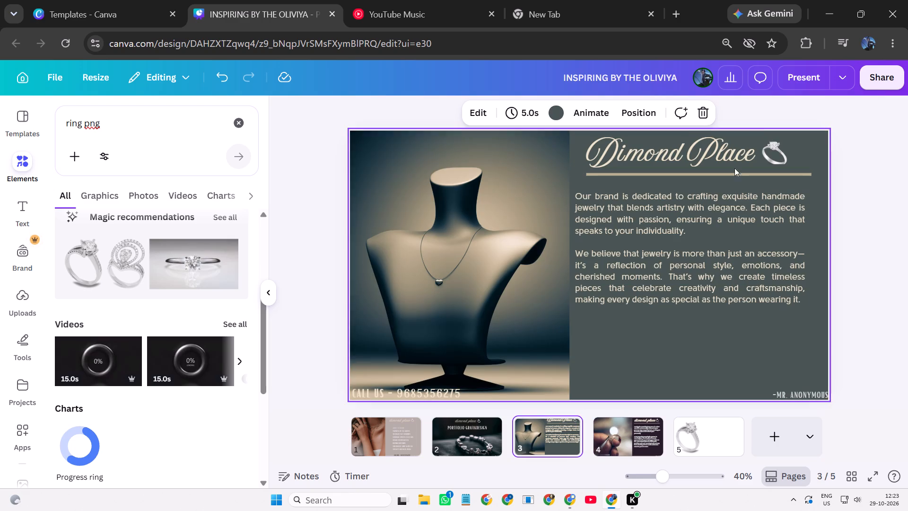
left_click(733, 160)
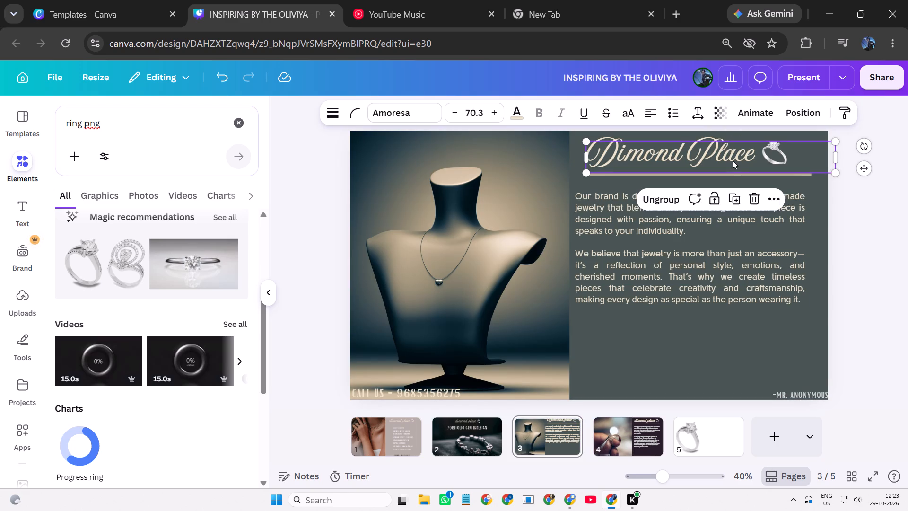
key("ctrl+g")
key("ctrl+c")
left_click(608, 436)
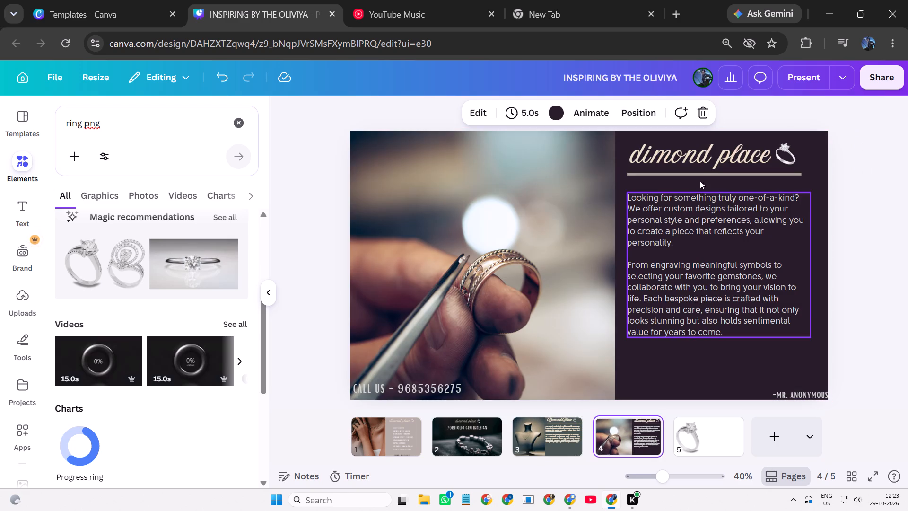
left_click(710, 159)
key("BackSpace")
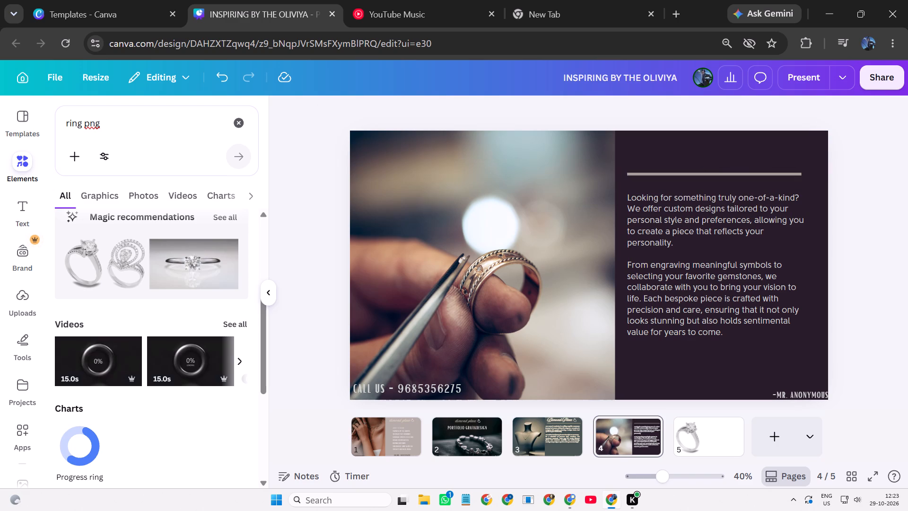
key("ctrl+v")
left_click_drag(721, 147, 766, 147)
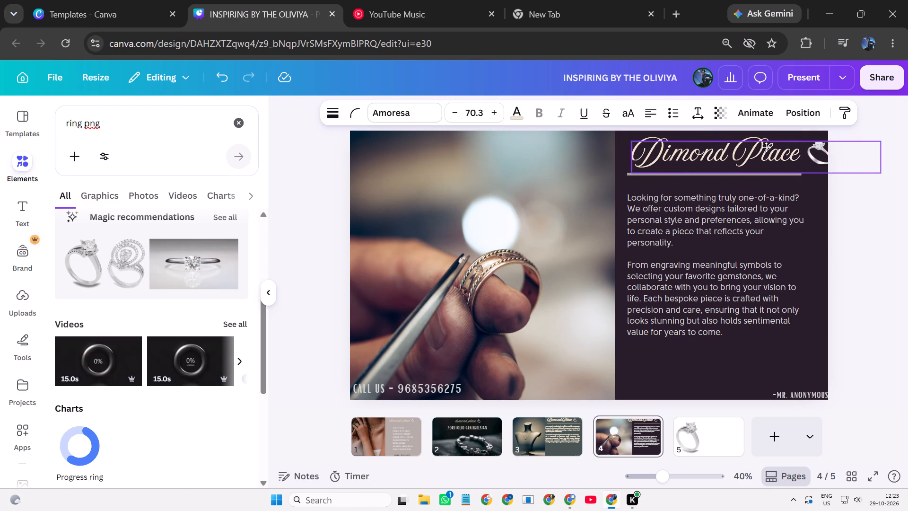
left_click_drag(766, 147, 757, 148)
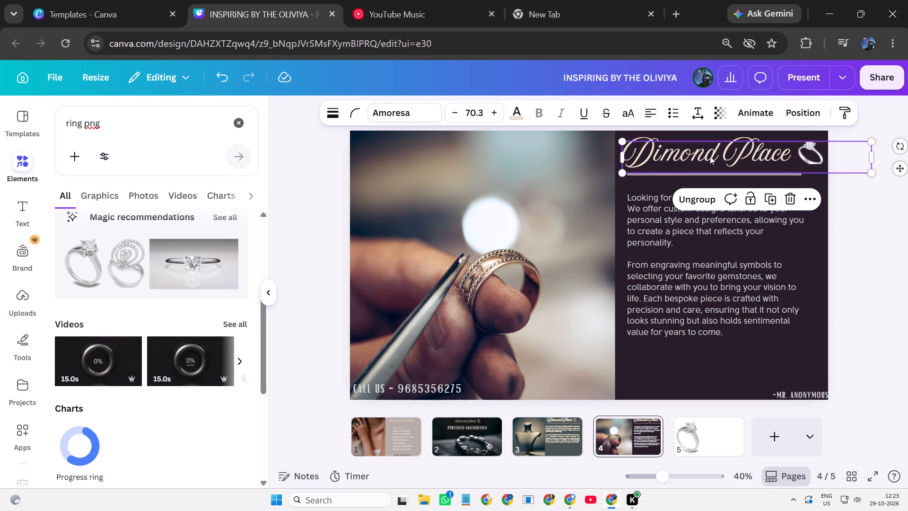
Shrink page 4's ring workshop photo slightly and place it against the left edge of the page.
left_click(575, 223)
left_click_drag(613, 262, 605, 259)
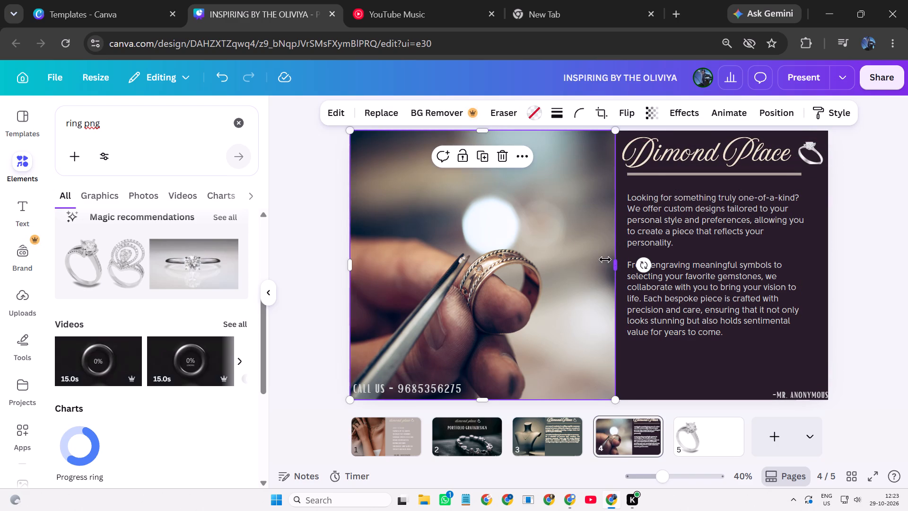
left_click_drag(605, 259, 593, 256)
left_click_drag(539, 245, 555, 233)
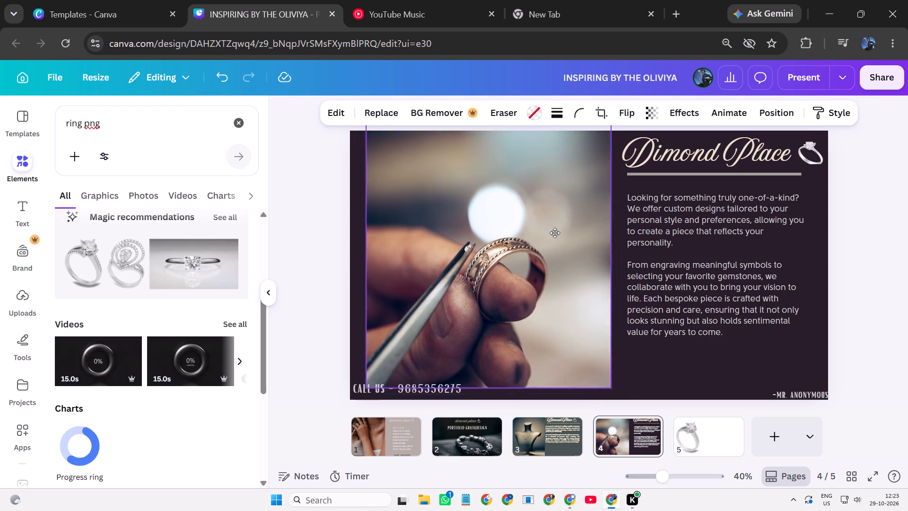
left_click_drag(555, 233, 541, 233)
left_click(655, 359)
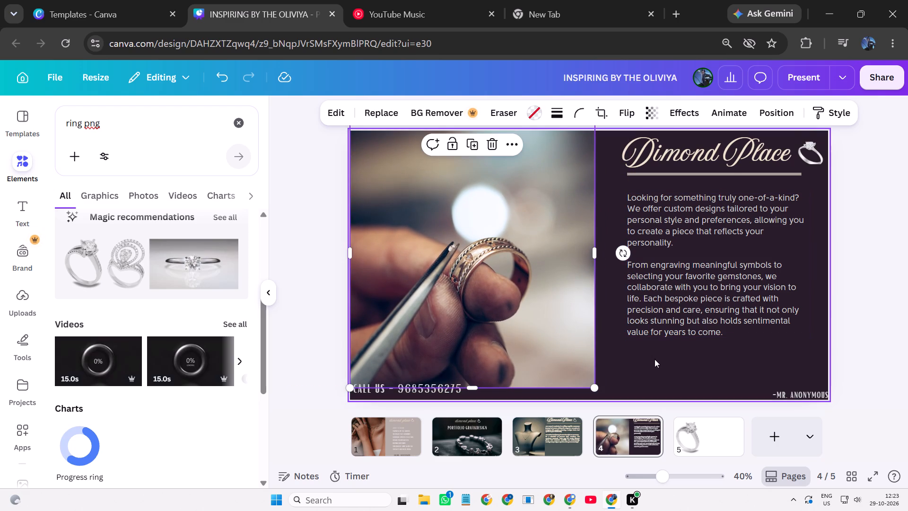
Move page 4's "Dimond Place" logo group slightly left within the widened dark panel.
left_click_drag(690, 152, 678, 150)
left_click(678, 150)
Review pages 1 to 5 to compare the logo style and layout across the presentation.
left_click(555, 431)
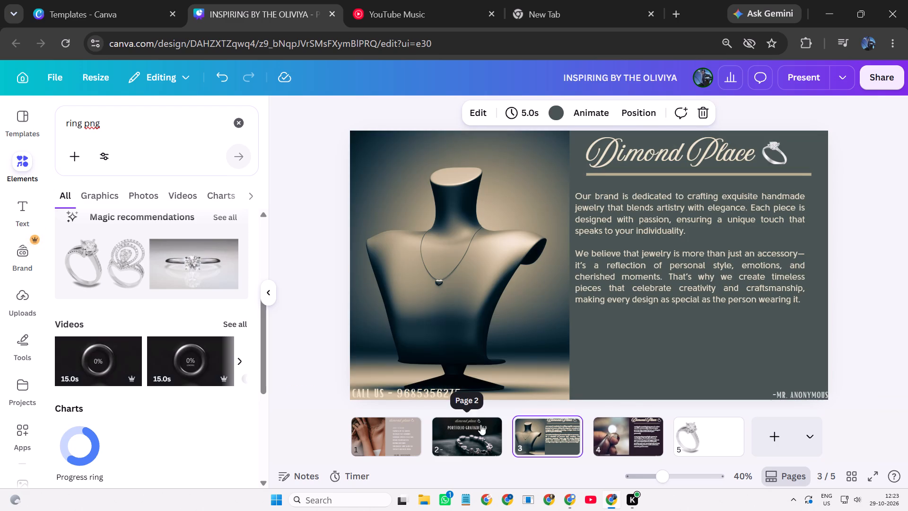
left_click(475, 428)
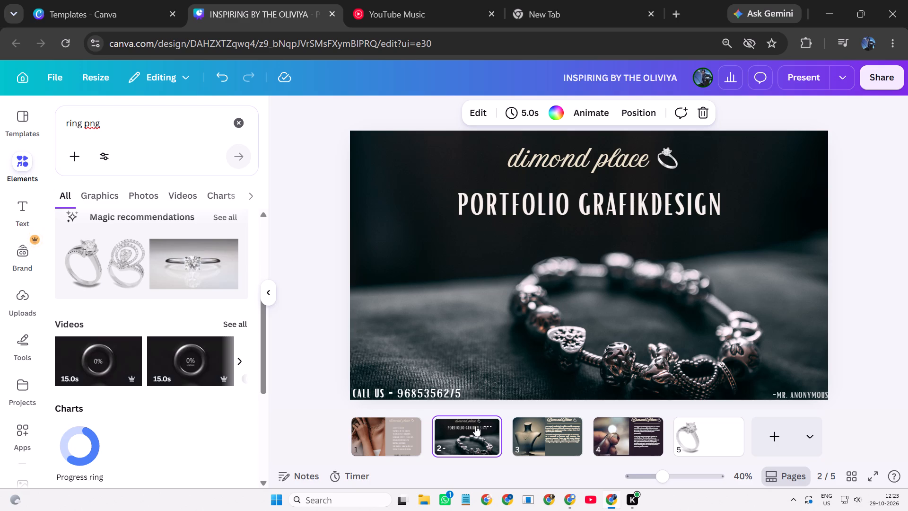
scroll(587, 389, "down", 1)
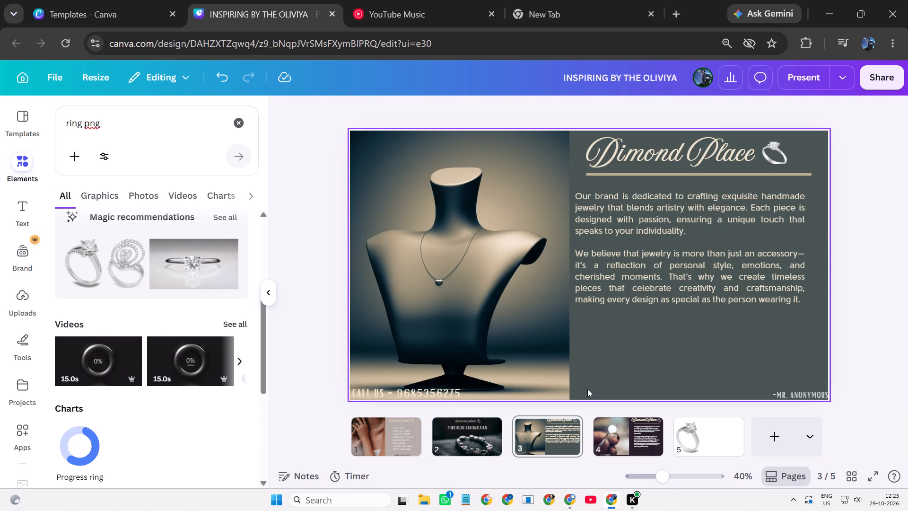
scroll(587, 389, "up", 1)
left_click(643, 442)
left_click(719, 435)
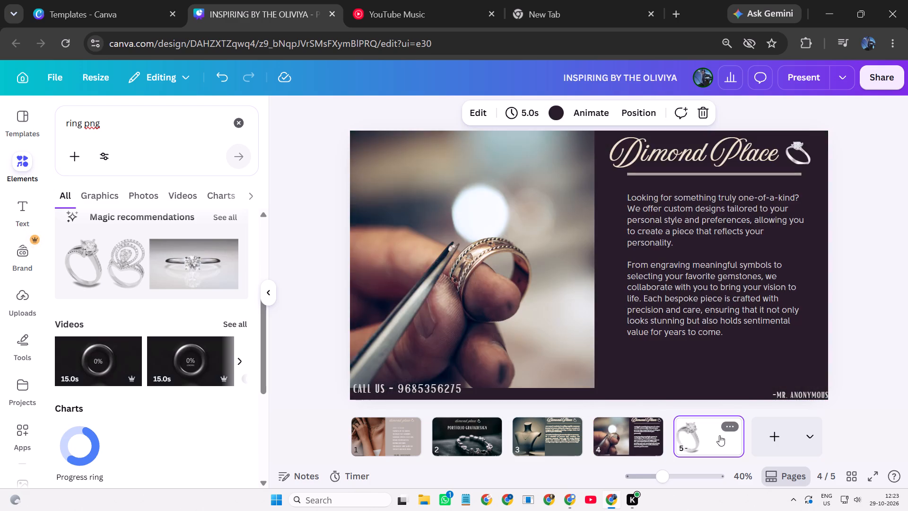
left_click(650, 435)
left_click(554, 436)
left_click(477, 433)
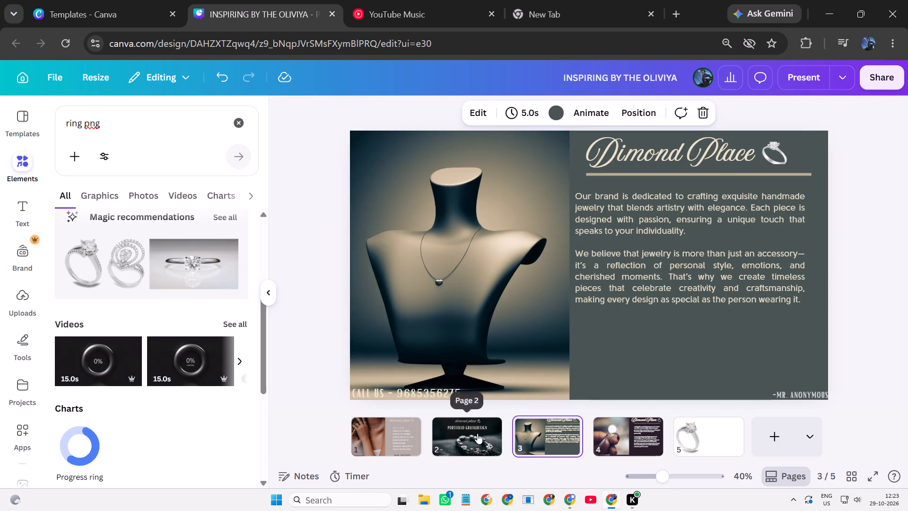
left_click(410, 422)
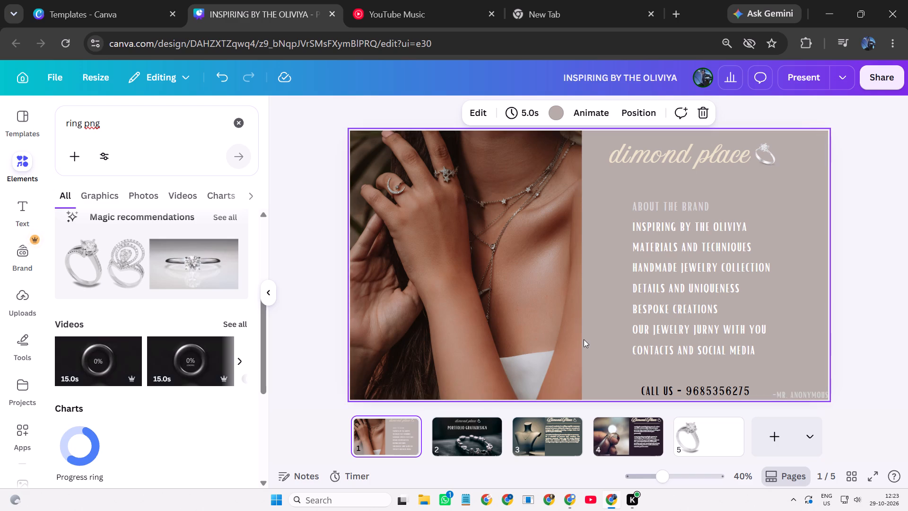
left_click(482, 431)
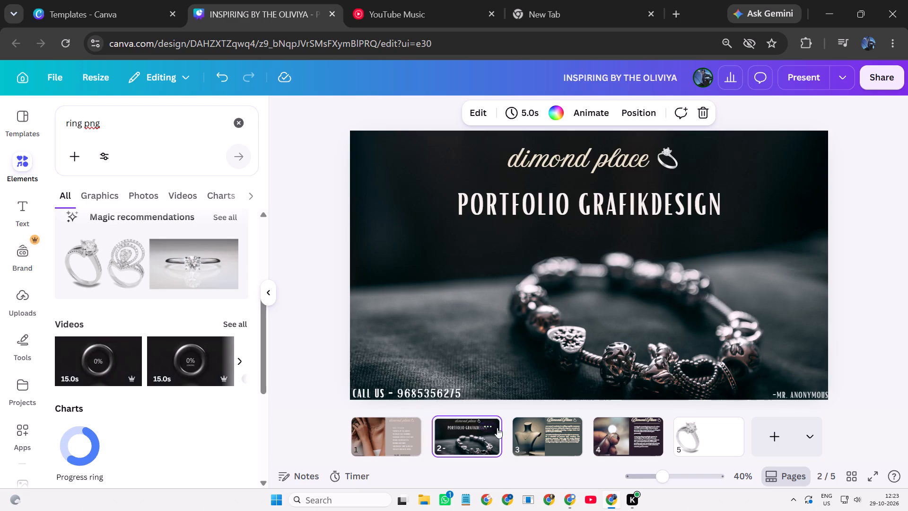
left_click(567, 431)
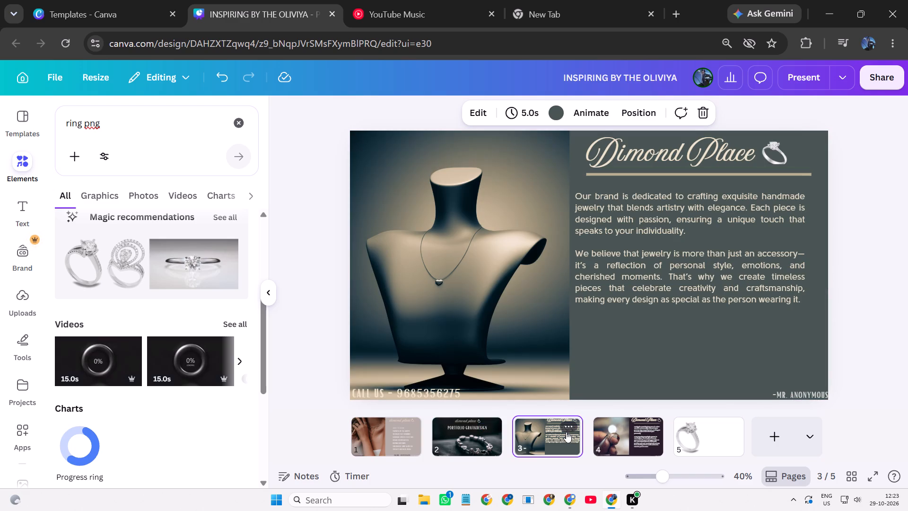
left_click(616, 438)
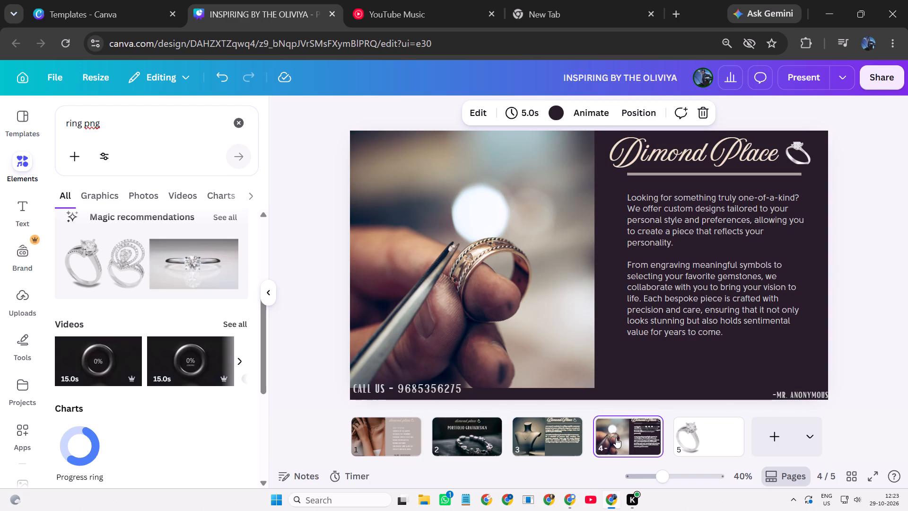
left_click(713, 434)
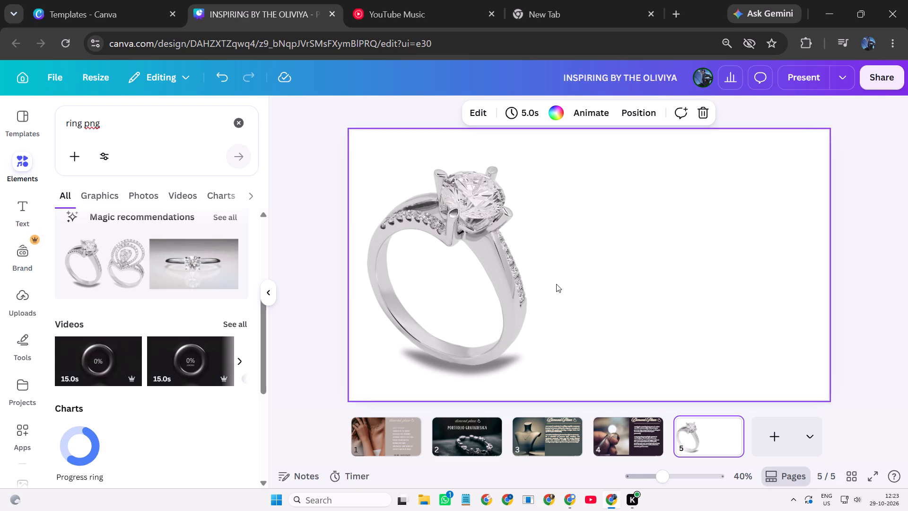
Search the elements for "black background" and add the plain black rectangle graphic to the lower right of page 5.
left_click(619, 225)
left_click(123, 125)
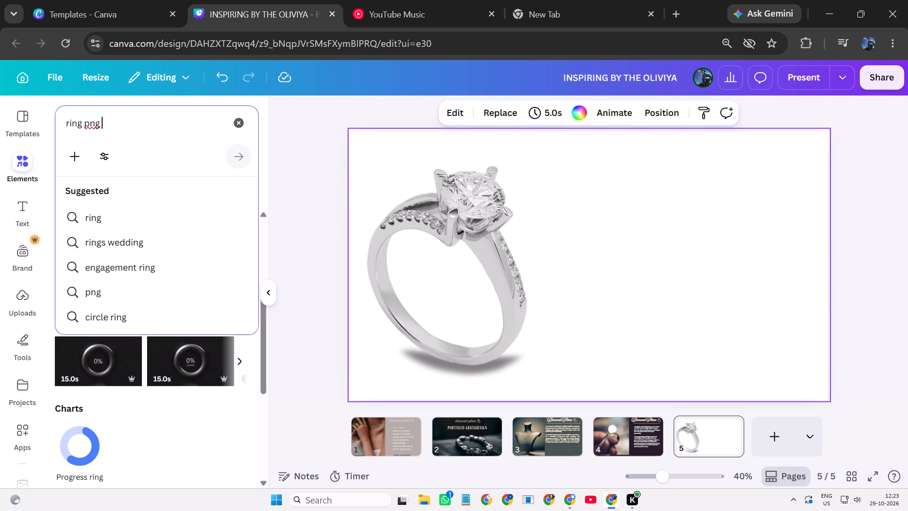
key("BackSpace")
key("BackSpace")
key("BackSpace")
key("BackSpace")
key("BackSpace")
key("BackSpace")
key("BackSpace")
key("BackSpace")
key("BackSpace")
key("BackSpace")
key("BackSpace")
key("BackSpace")
key("BackSpace")
key("BackSpace")
key("BackSpace")
key("BackSpace")
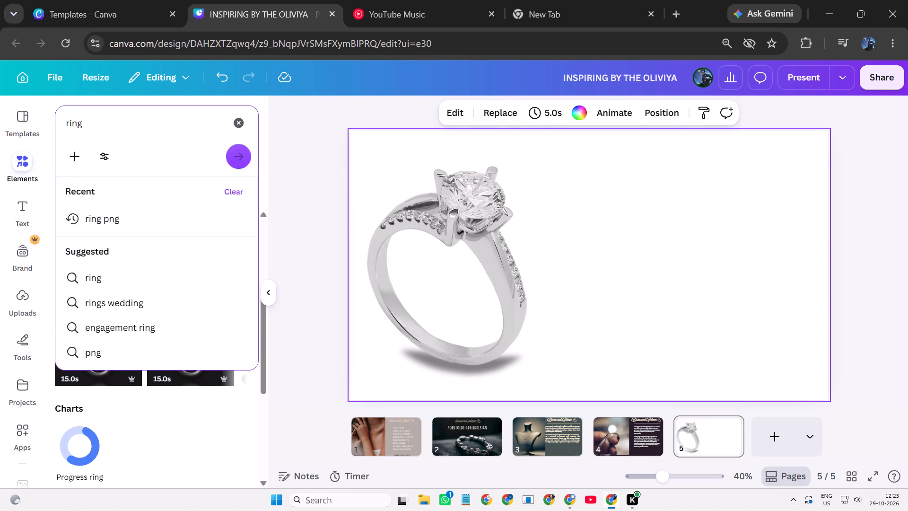
key("BackSpace")
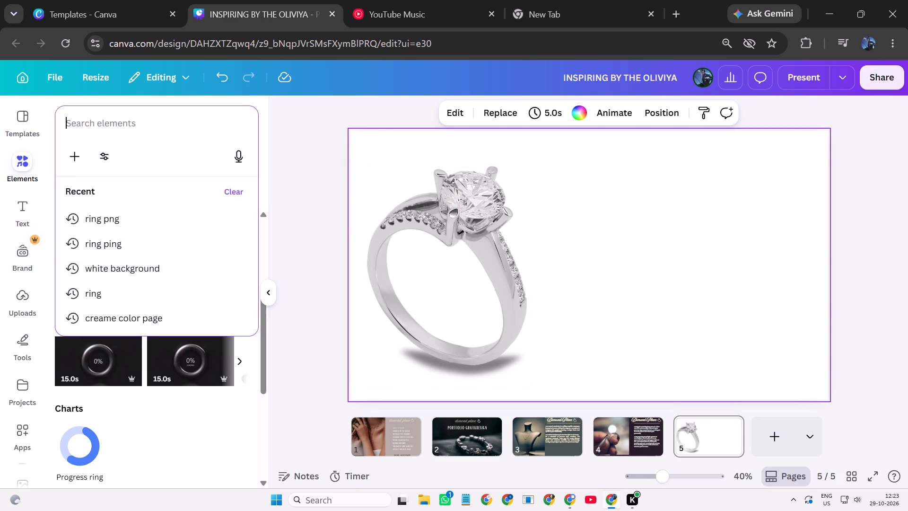
type("BLACK")
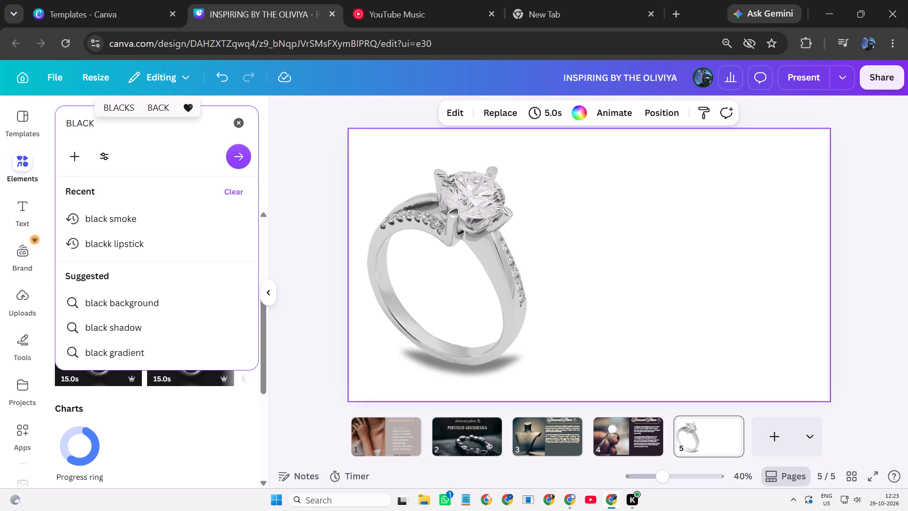
left_click(151, 299)
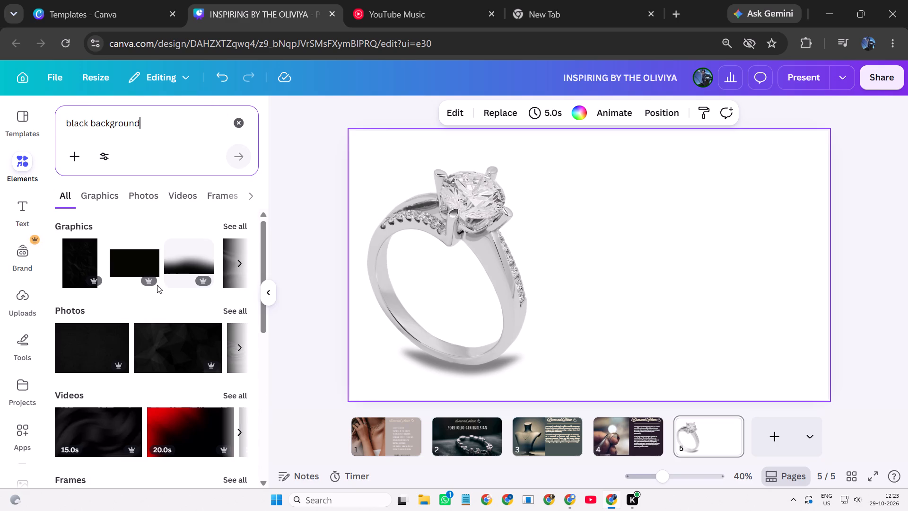
left_click_drag(140, 271, 499, 224)
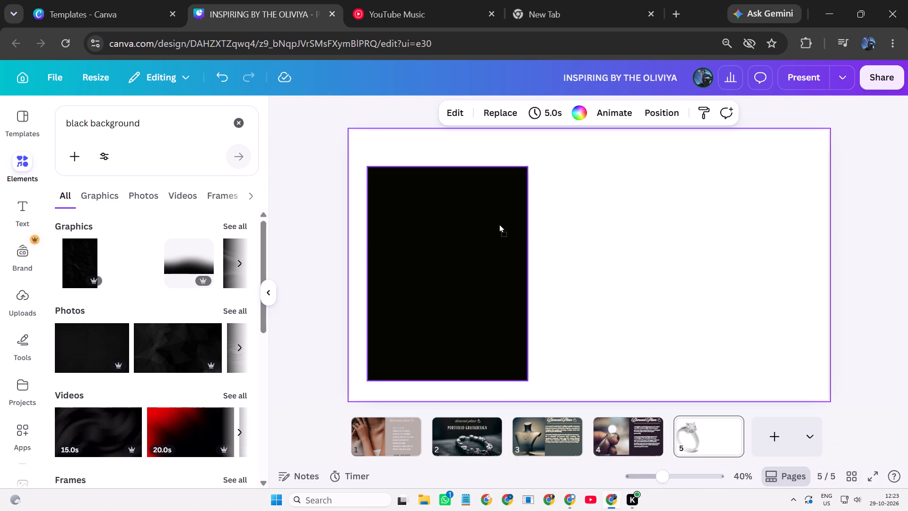
left_click_drag(499, 224, 586, 235)
Move page 5's diamond ring image slightly left and up, to the left edge of the page.
left_click_drag(490, 247, 468, 241)
Stretch page 5's black rectangle graphic leftward and upward to cover the whole page.
left_click(569, 292)
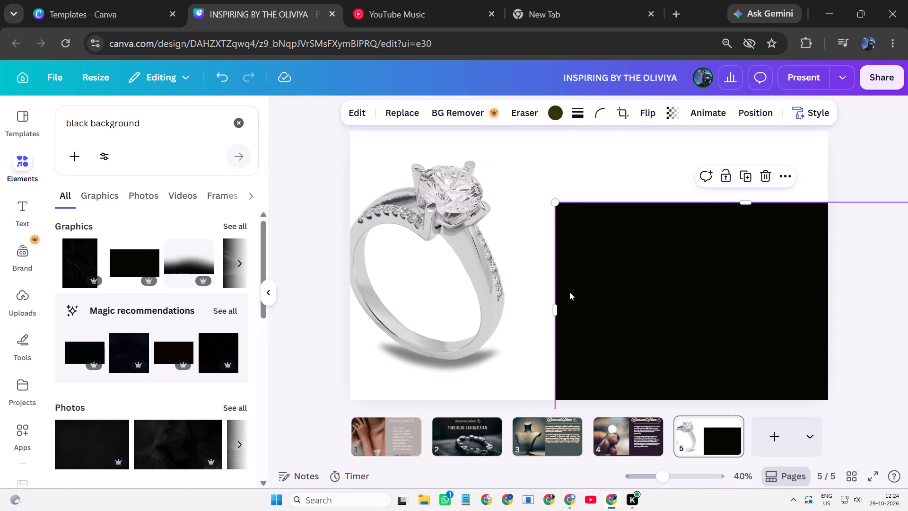
left_click_drag(557, 311, 354, 283)
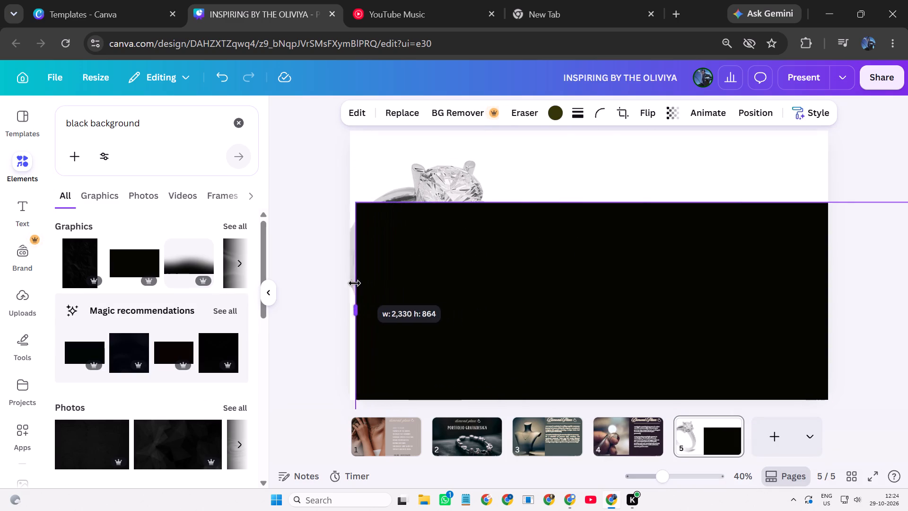
left_click_drag(354, 283, 343, 282)
left_click_drag(633, 201, 629, 135)
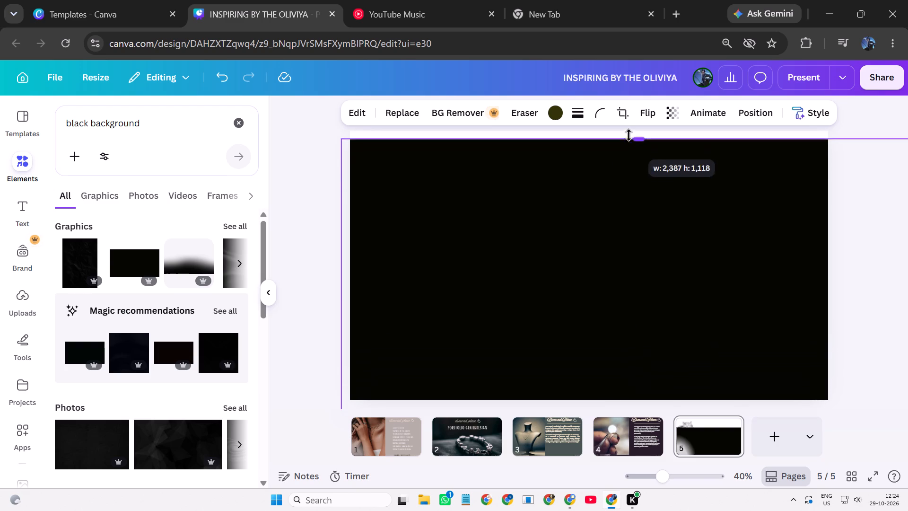
left_click_drag(629, 135, 630, 124)
Crop page 5's black rectangle graphic from its upper-left corner down to a smaller block covering the page's lower-right area.
left_click(461, 206)
left_click(461, 206)
left_click(626, 169)
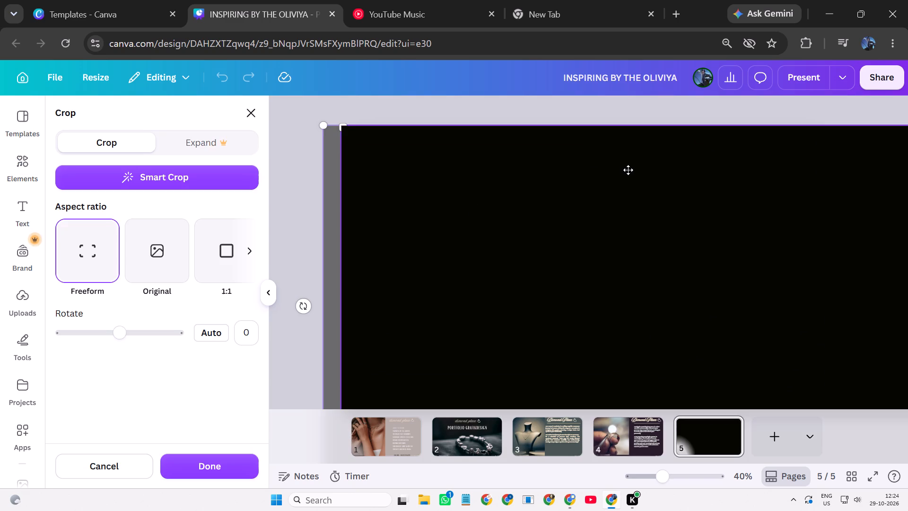
left_click_drag(613, 243, 758, 243)
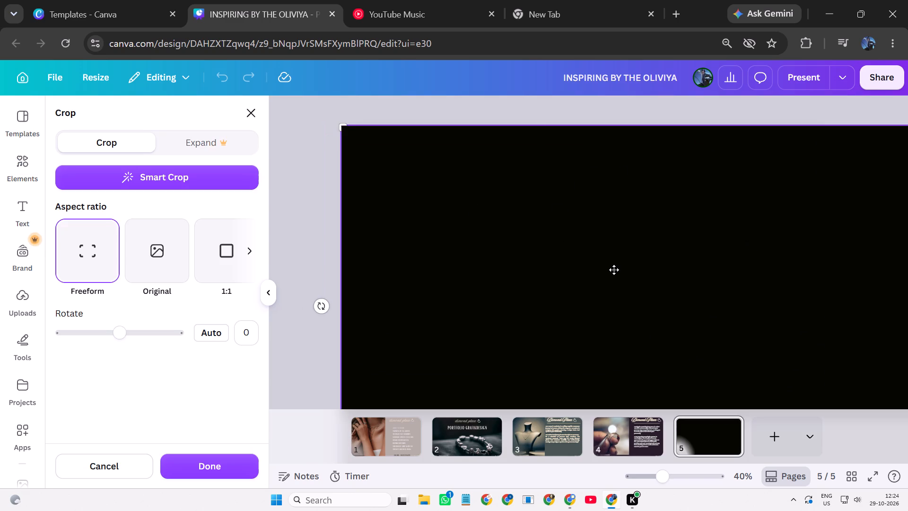
left_click(593, 288)
left_click_drag(621, 287, 735, 390)
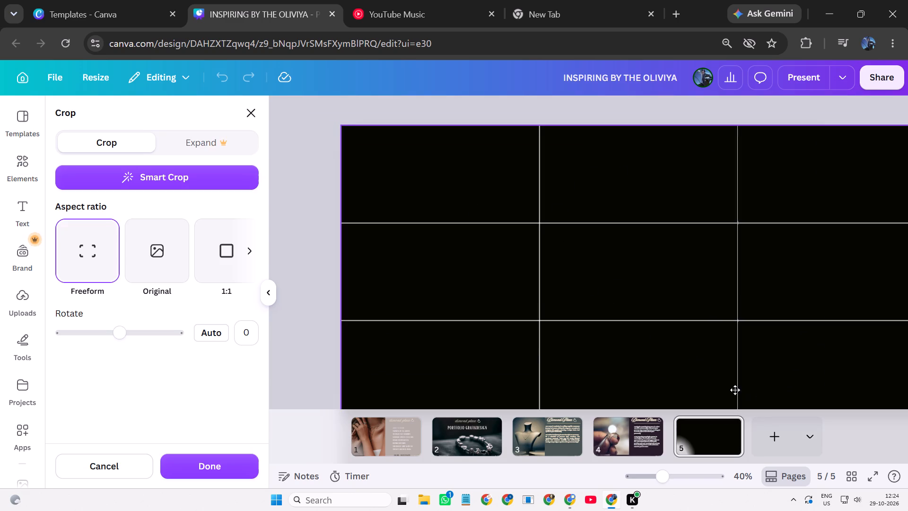
left_click_drag(735, 390, 826, 313)
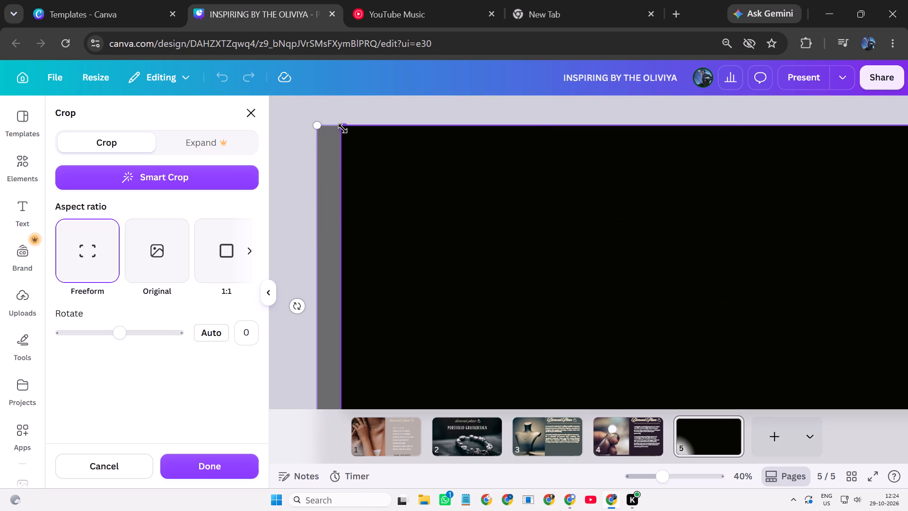
left_click_drag(342, 128, 679, 321)
left_click(511, 278)
left_click(510, 277)
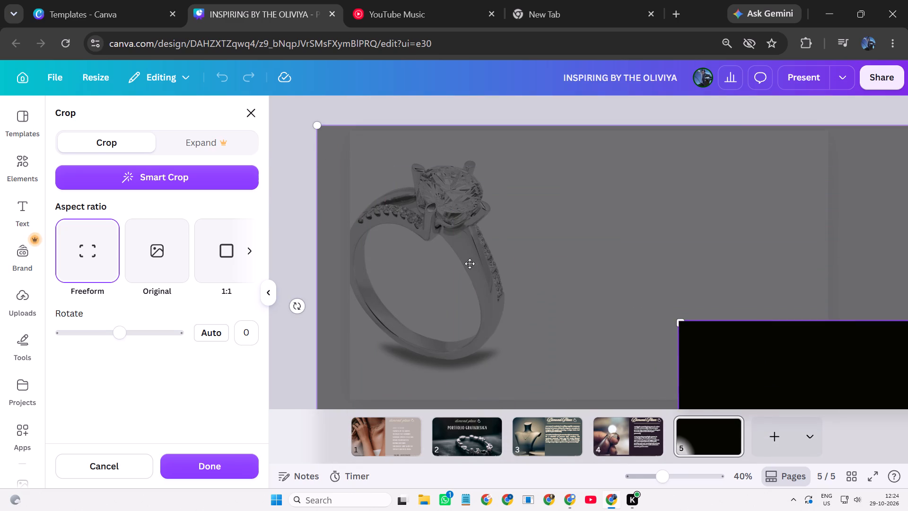
left_click(442, 252)
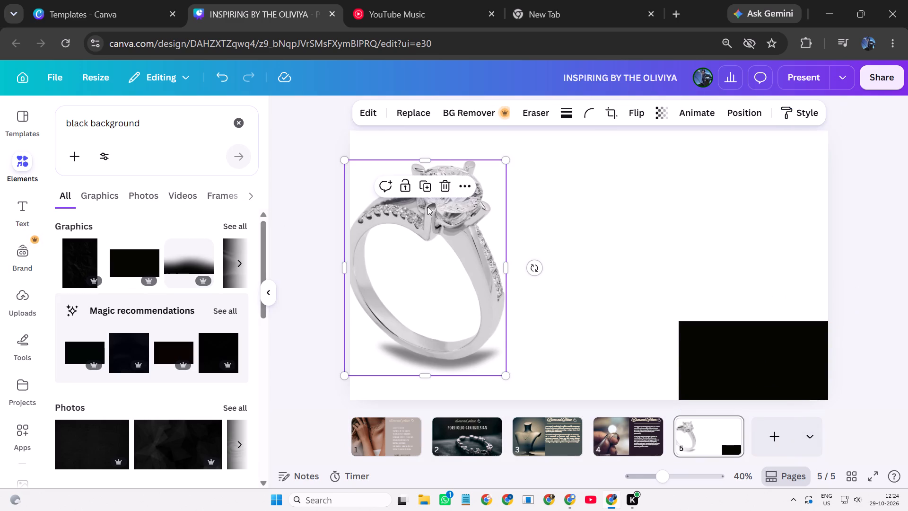
Move the diamond ring aside to page 5's lower-left corner, and scale the black graphic from the page's upper-left corner past its full width.
left_click_drag(456, 233, 327, 329)
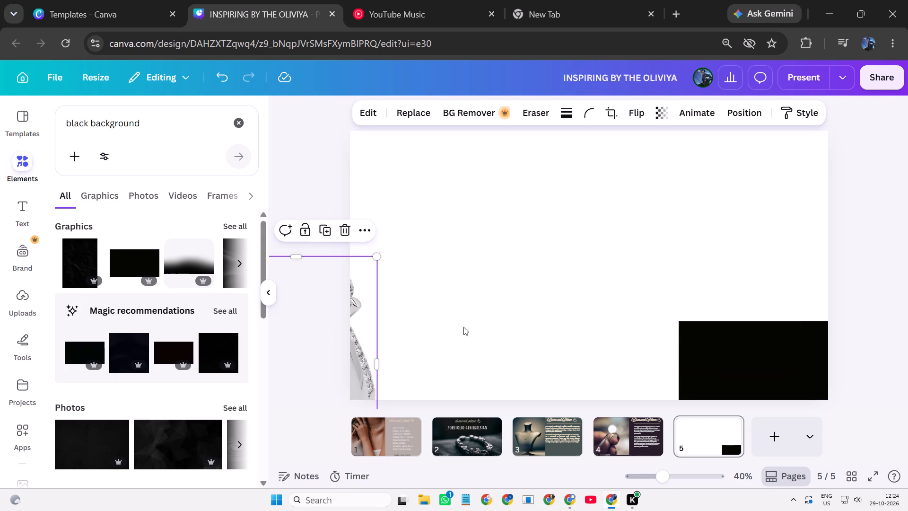
left_click_drag(766, 361, 442, 172)
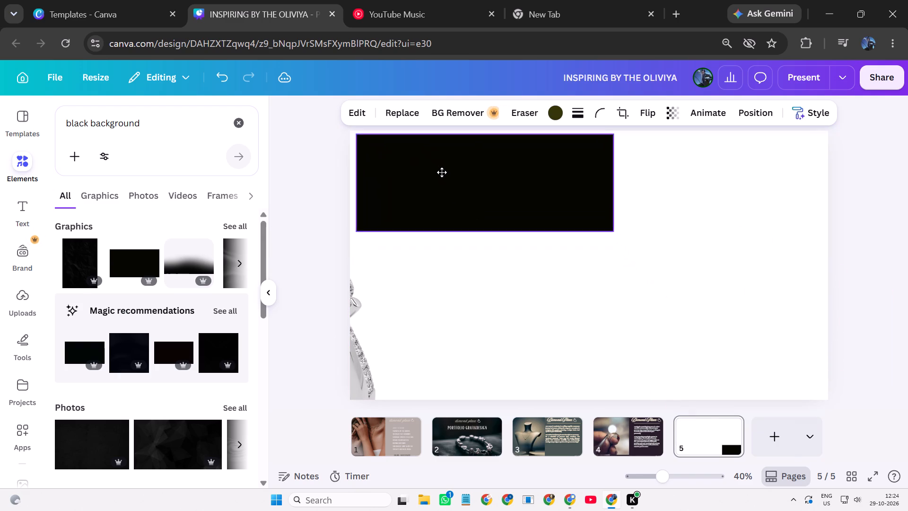
left_click_drag(442, 172, 439, 173)
left_click_drag(607, 229, 636, 248)
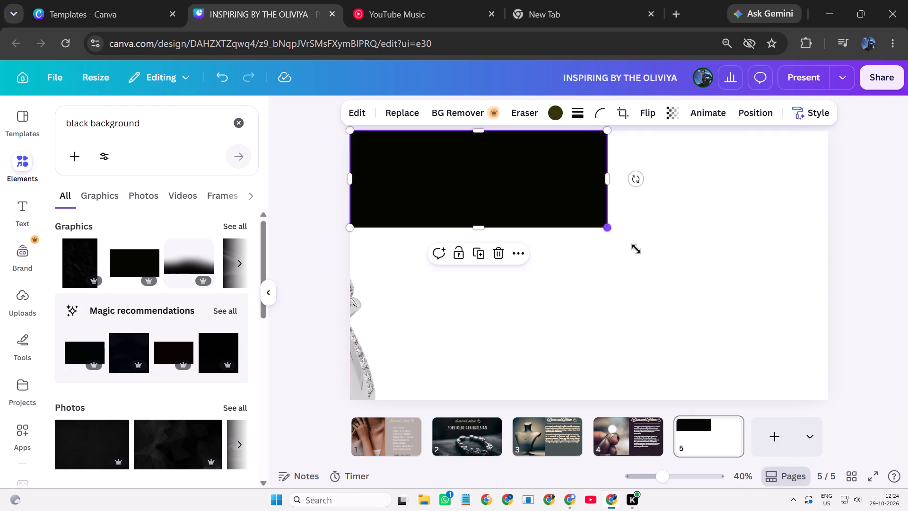
left_click_drag(636, 248, 826, 399)
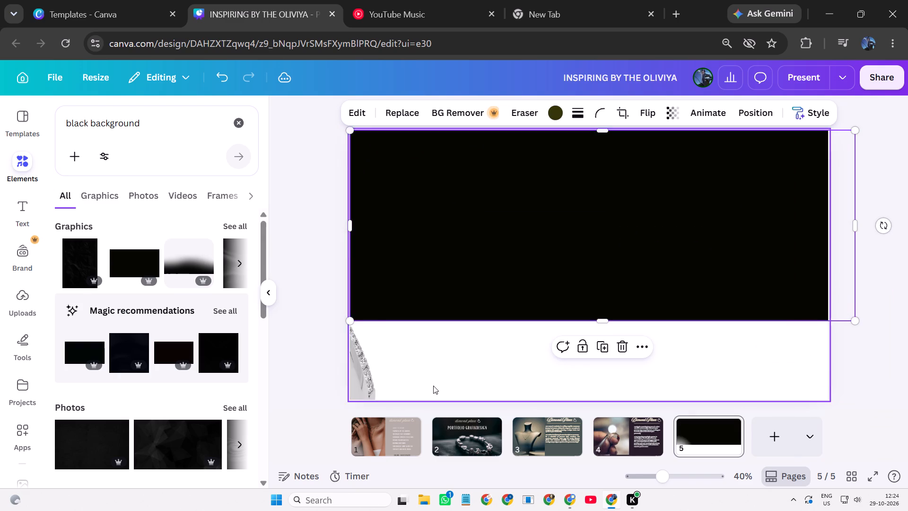
Move the diamond ring image back up along page 5's left edge and bring it forward, in front of the black graphic.
left_click(369, 369)
left_click_drag(369, 369, 469, 284)
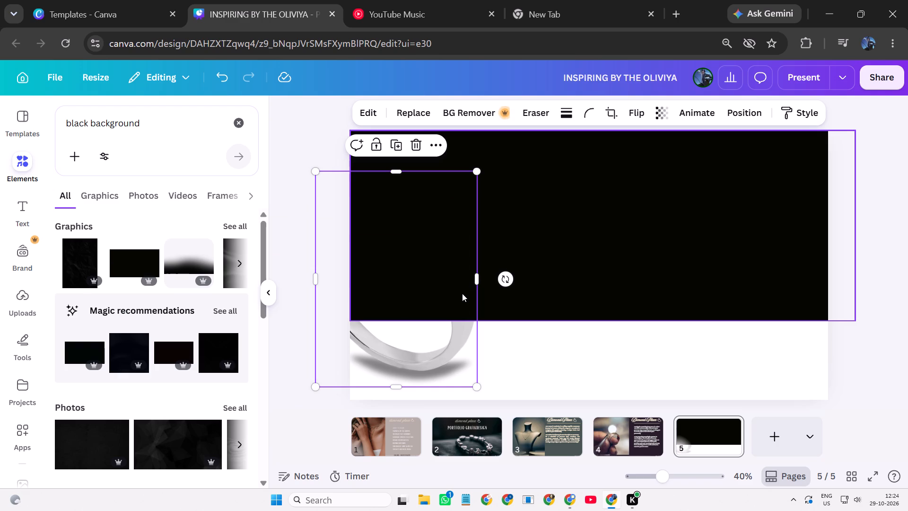
right_click(462, 293)
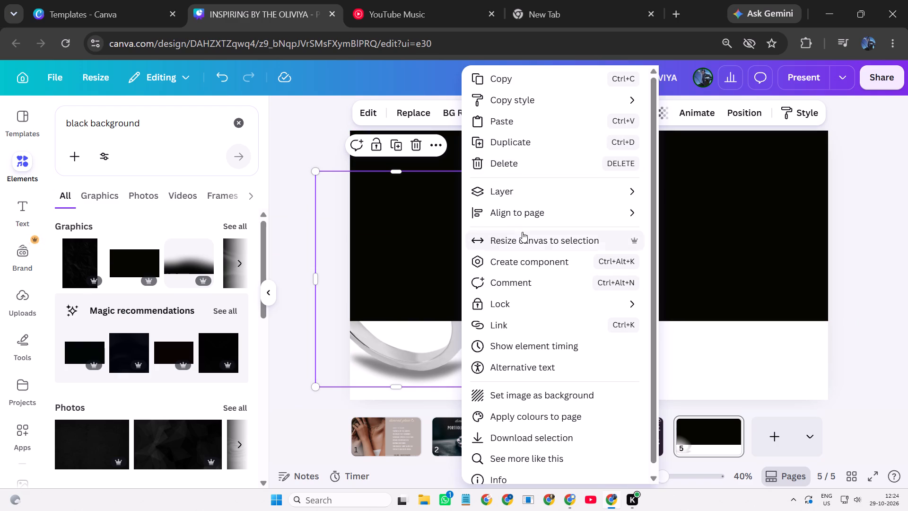
left_click(523, 192)
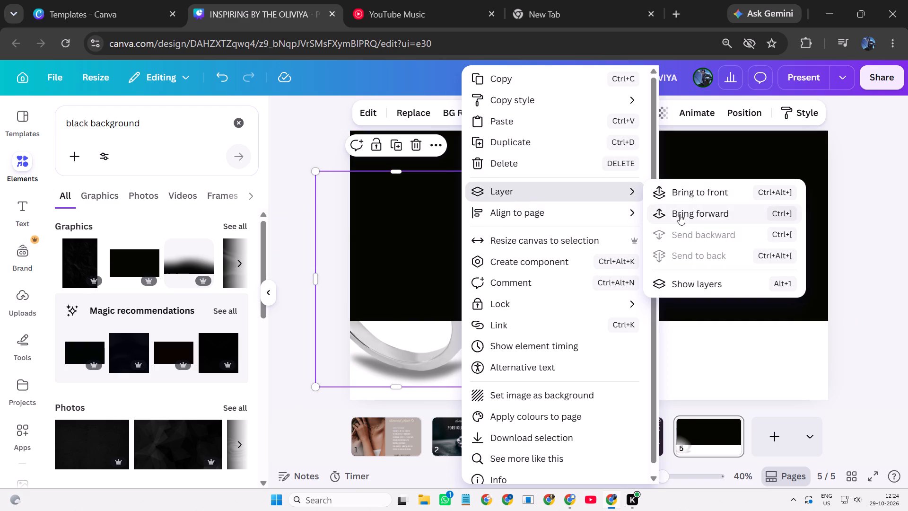
left_click(680, 214)
left_click(779, 168)
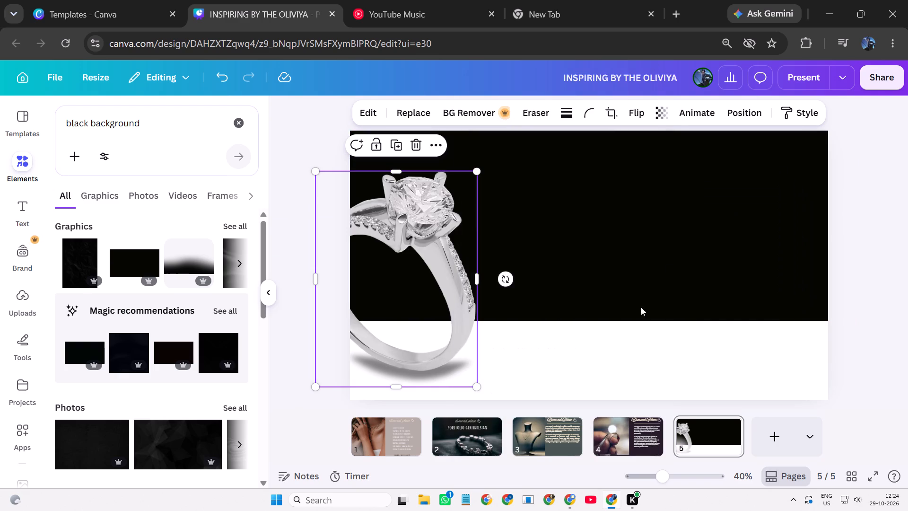
Stretch the black graphic down to page 5's bottom edge and trim its right side to the page's right edge.
left_click(615, 295)
left_click_drag(606, 322, 611, 396)
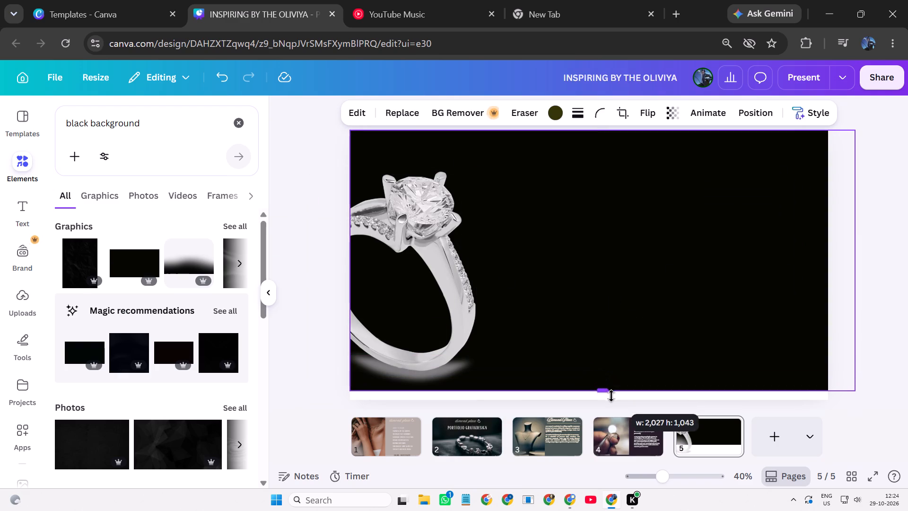
left_click_drag(611, 396, 611, 403)
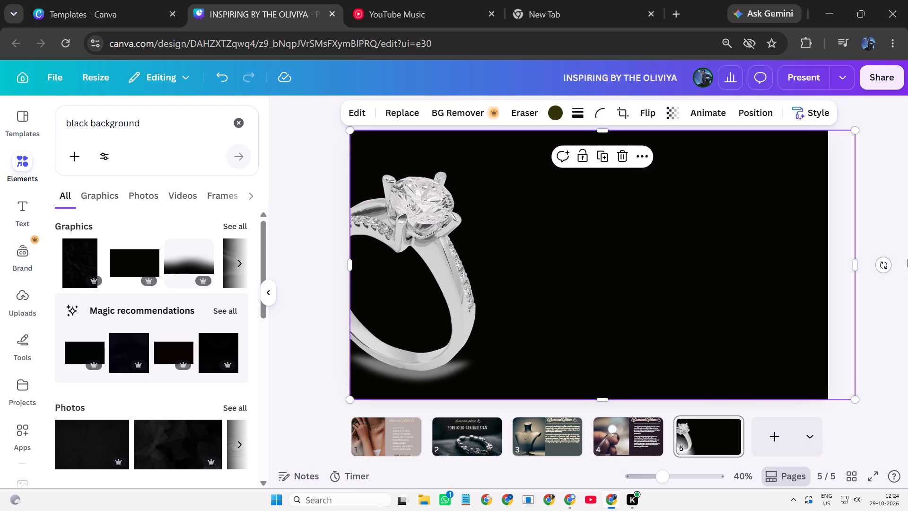
left_click_drag(854, 262, 829, 266)
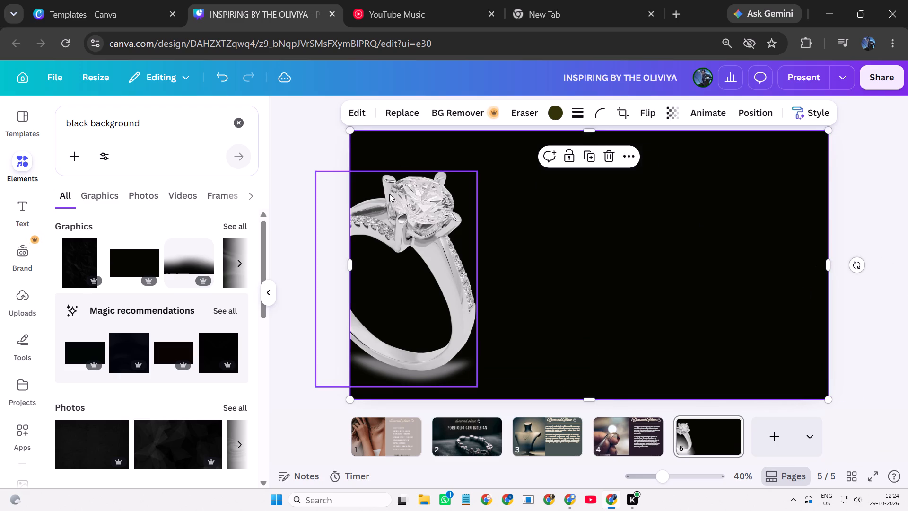
Move the diamond ring image right and slightly up so the whole ring sits within the left half of page 5.
left_click(411, 220)
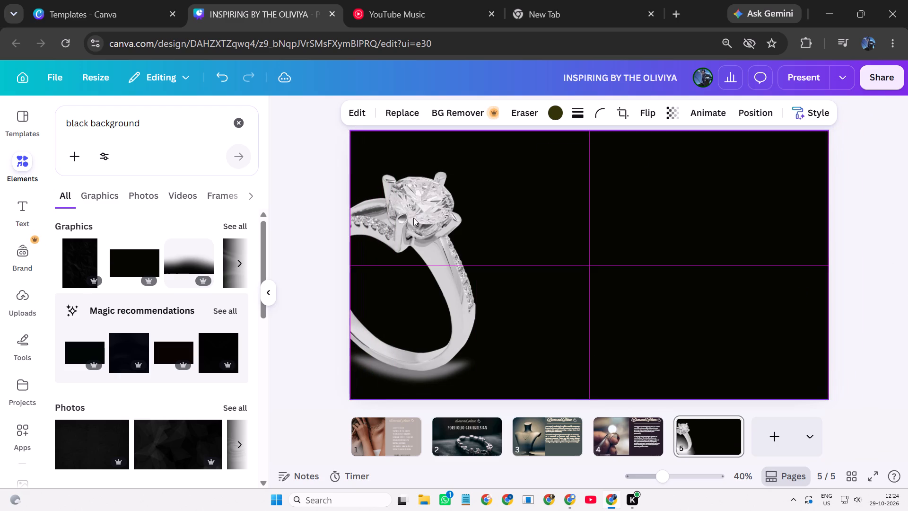
left_click(426, 248)
left_click(426, 248)
left_click_drag(426, 248, 464, 248)
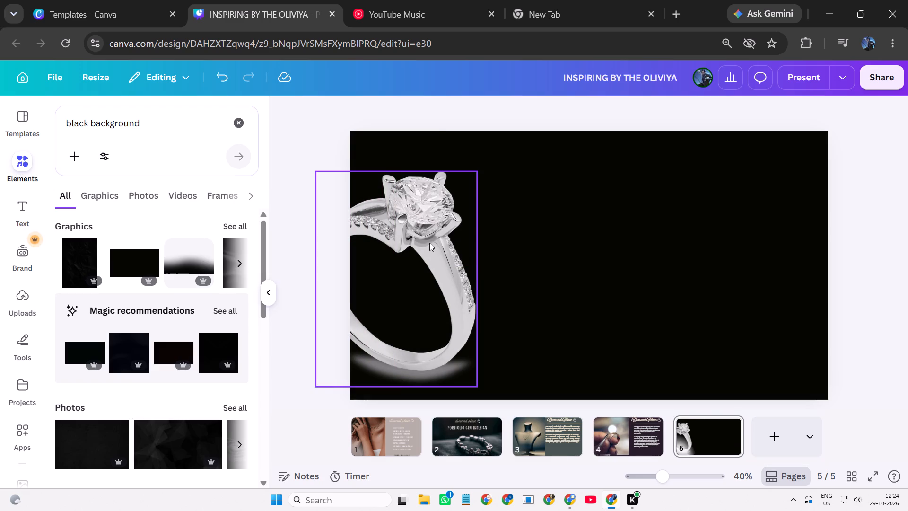
left_click(429, 243)
left_click_drag(429, 243, 479, 223)
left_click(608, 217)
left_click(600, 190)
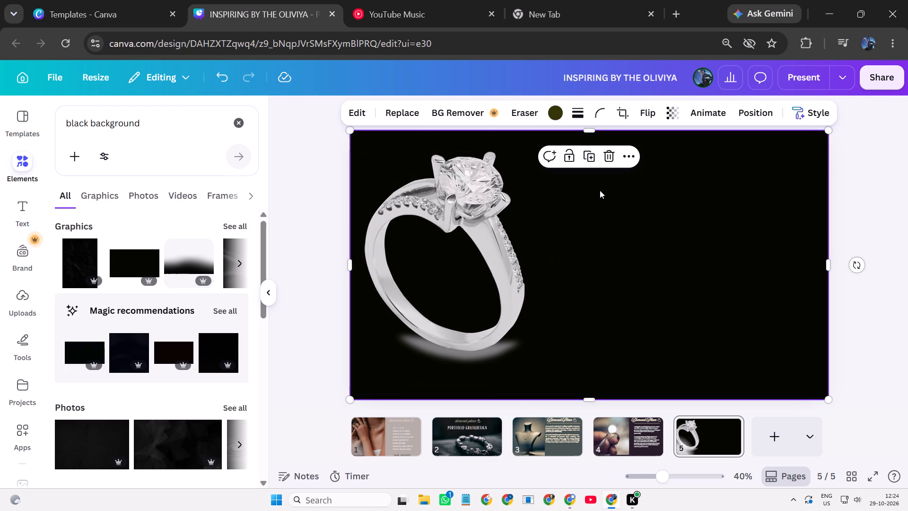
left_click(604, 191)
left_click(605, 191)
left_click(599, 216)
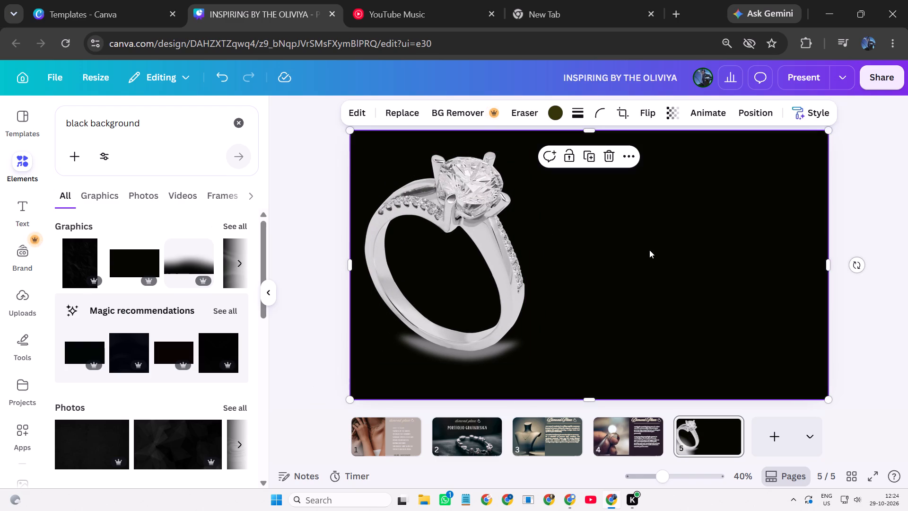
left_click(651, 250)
Add a text box in the Malibu Ring font to page 5, enlarge it to size 27 and widen it beside the ring.
left_click(35, 211)
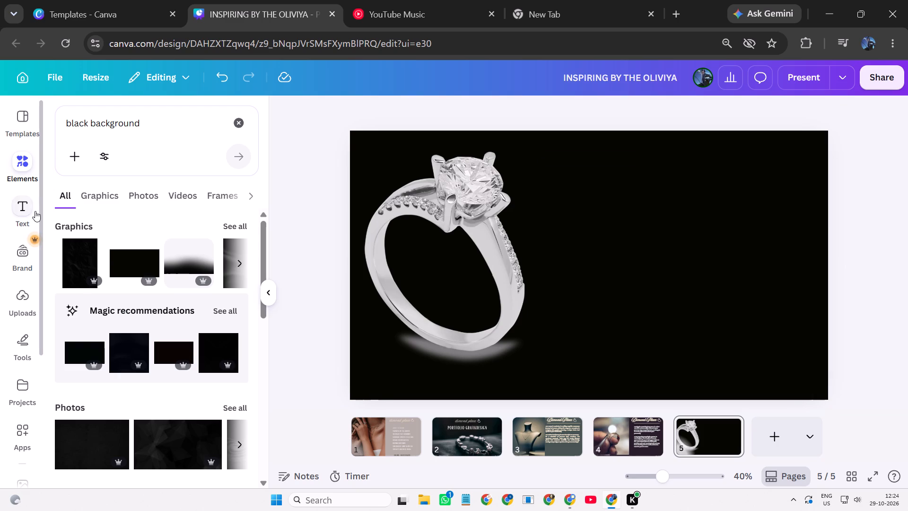
left_click(134, 167)
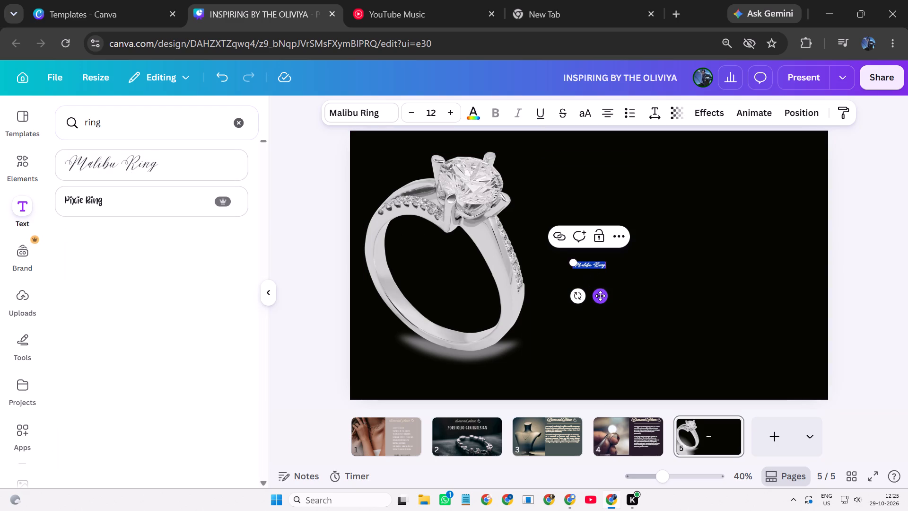
left_click_drag(576, 262, 549, 200)
left_click_drag(547, 196, 535, 172)
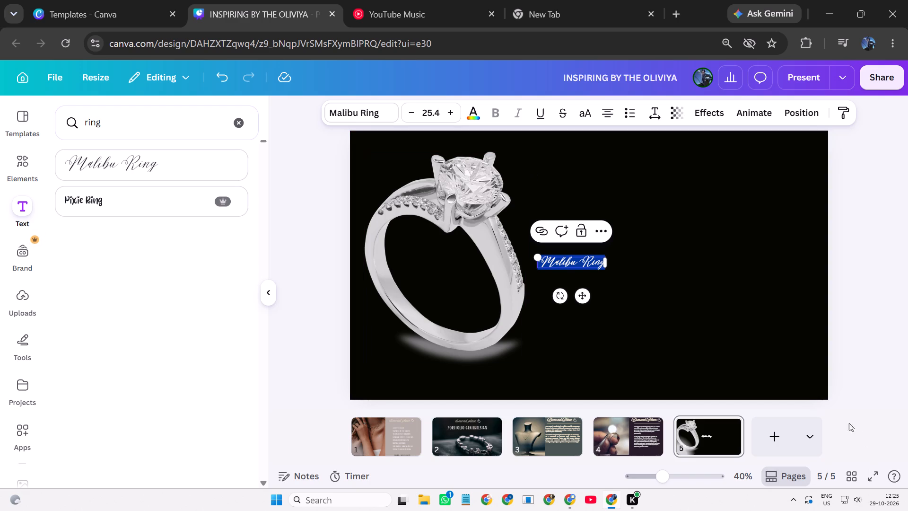
left_click_drag(606, 264, 606, 264)
left_click_drag(606, 264, 728, 272)
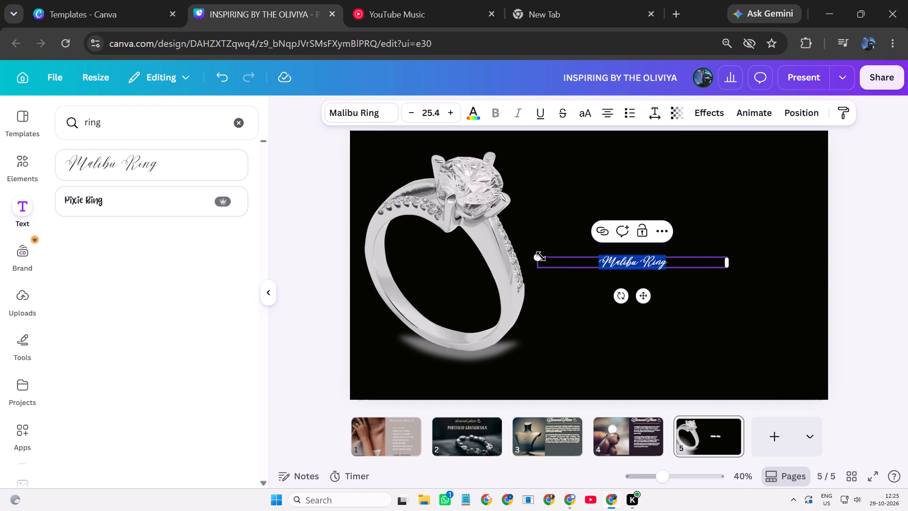
left_click_drag(540, 256, 526, 220)
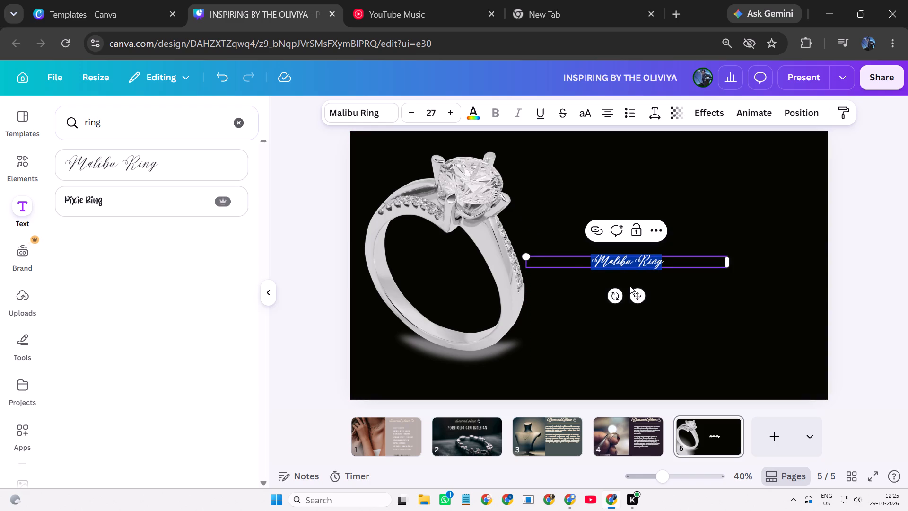
Clear the "Malibu Ring" placeholder wording from page 5's new text box.
left_click(648, 263)
left_click(667, 258)
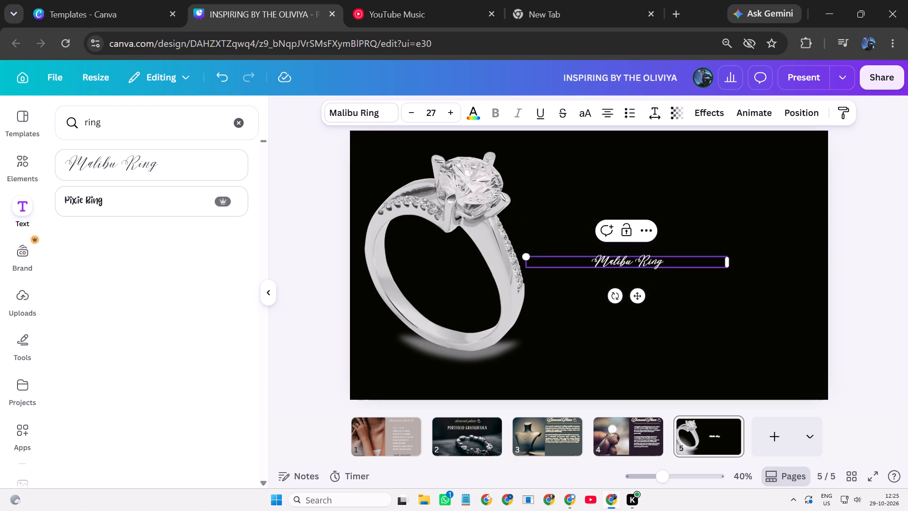
key("BackSpace")
key("BackSpace")
key("BackSpace")
key("BackSpace")
key("BackSpace")
key("BackSpace")
key("BackSpace")
key("BackSpace")
key("BackSpace")
key("BackSpace")
key("BackSpace")
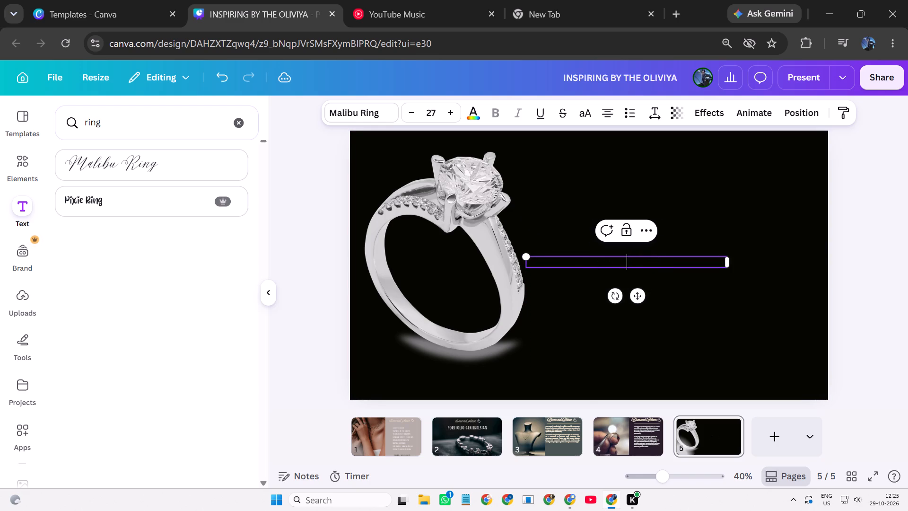
key("BackSpace")
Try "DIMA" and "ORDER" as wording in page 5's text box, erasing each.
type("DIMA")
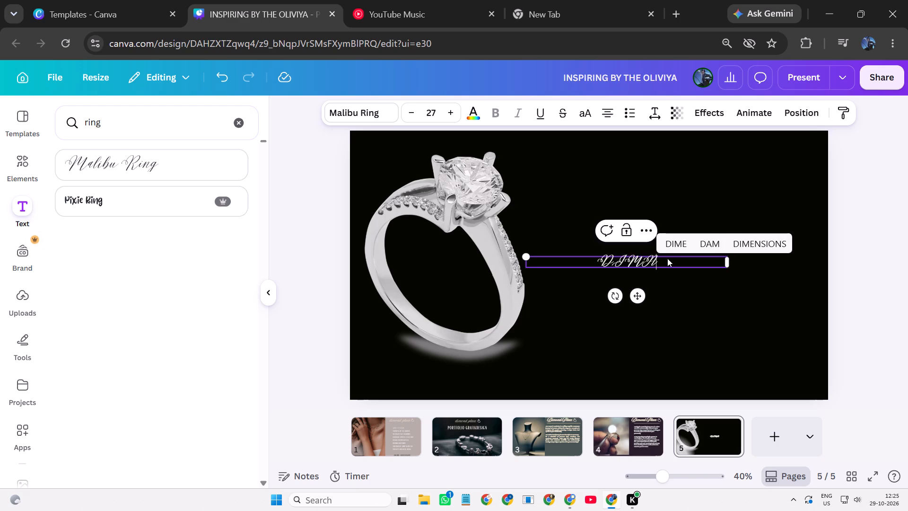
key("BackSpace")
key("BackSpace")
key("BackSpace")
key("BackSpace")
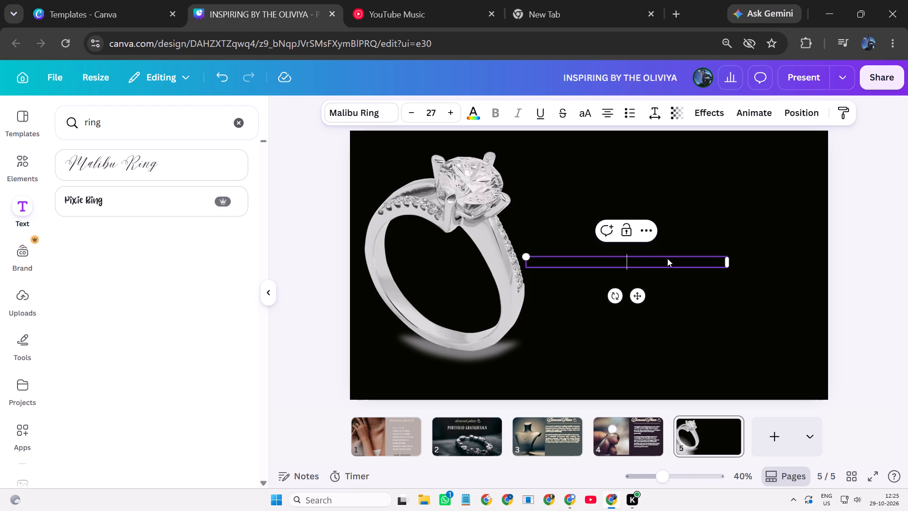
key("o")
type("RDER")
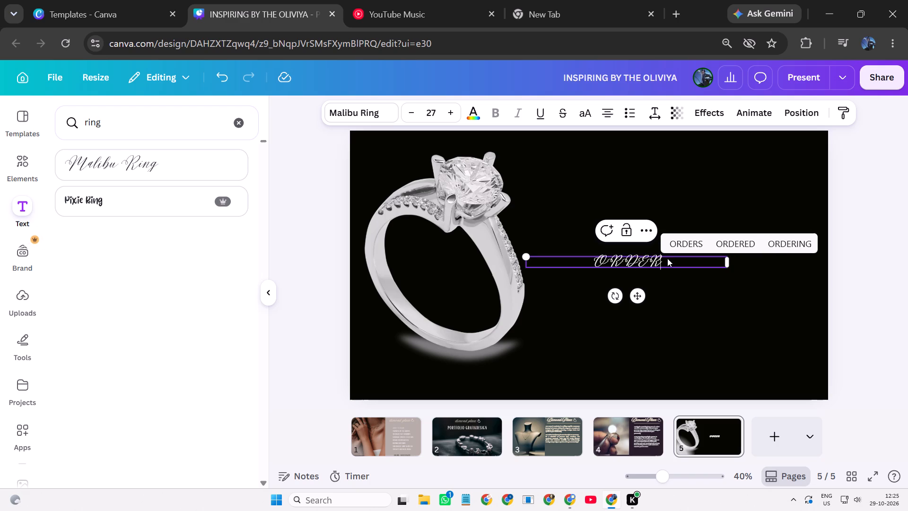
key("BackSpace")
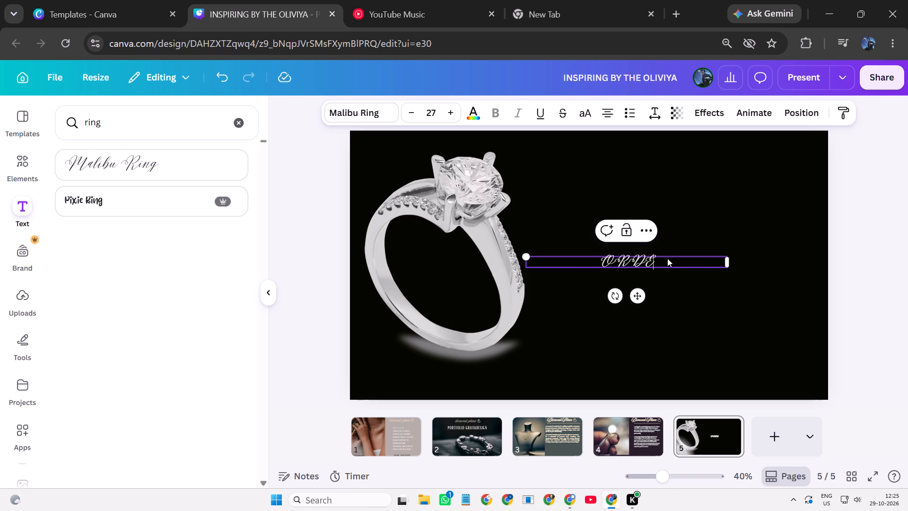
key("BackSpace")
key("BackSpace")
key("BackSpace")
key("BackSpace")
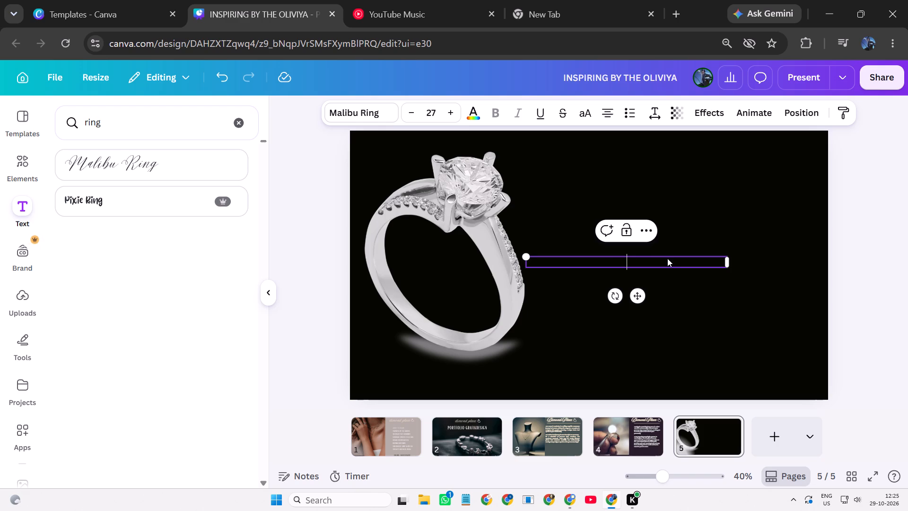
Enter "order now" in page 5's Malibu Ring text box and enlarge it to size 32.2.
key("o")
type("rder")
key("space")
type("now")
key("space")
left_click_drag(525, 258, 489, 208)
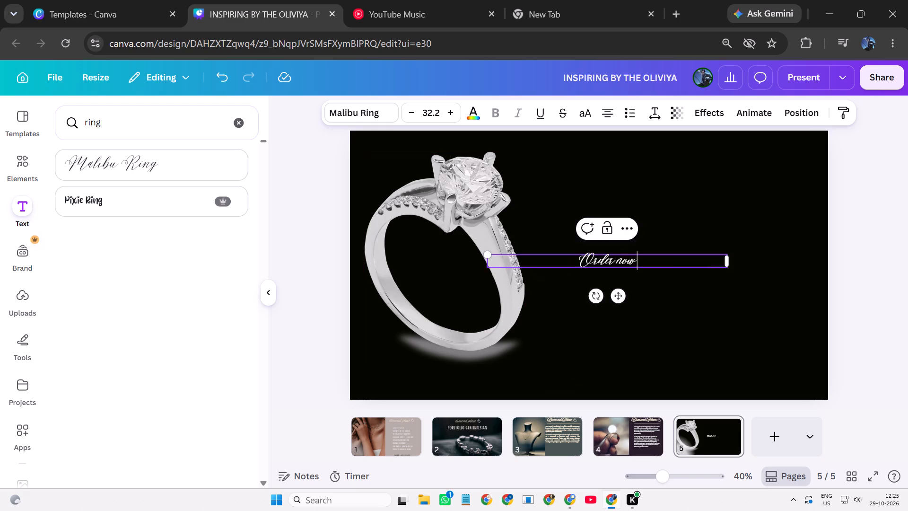
Delete the Malibu Ring "order now" text box from page 5.
left_click(623, 223)
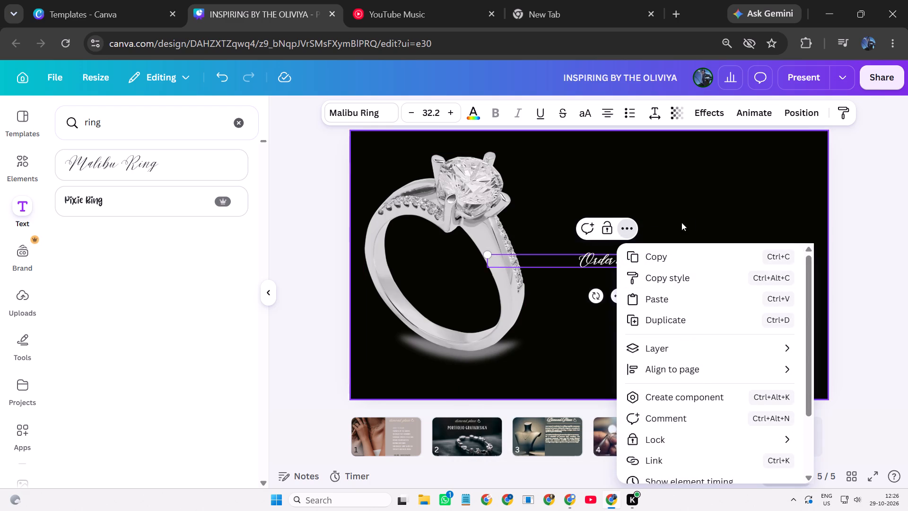
scroll(712, 431, "down", 2)
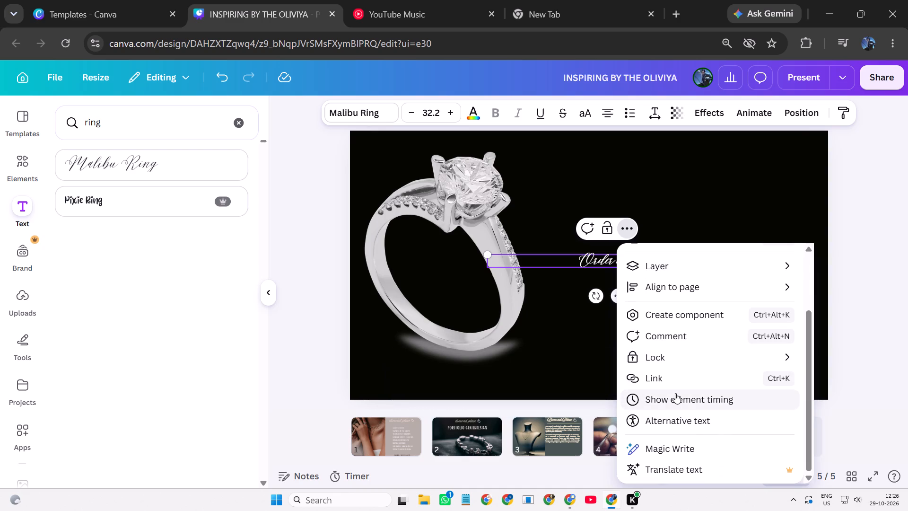
scroll(675, 393, "down", 1)
scroll(688, 389, "up", 2)
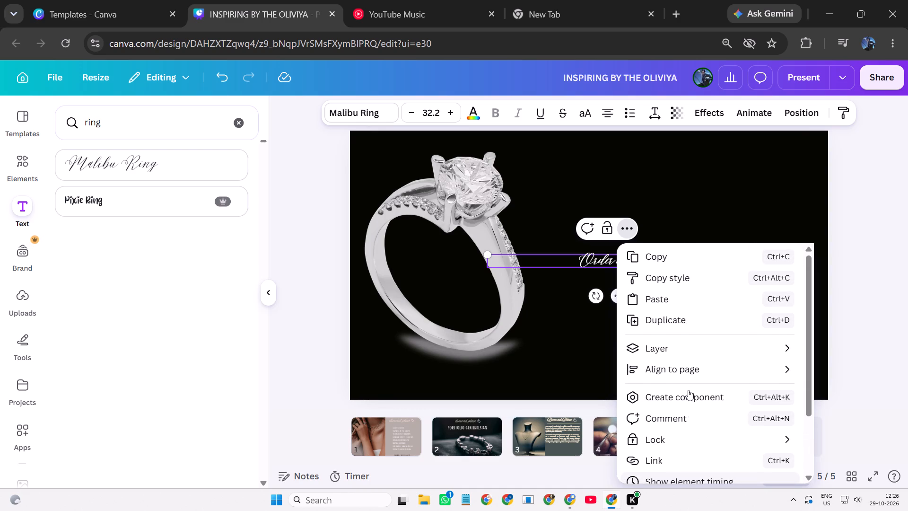
left_click(707, 216)
left_click(614, 258)
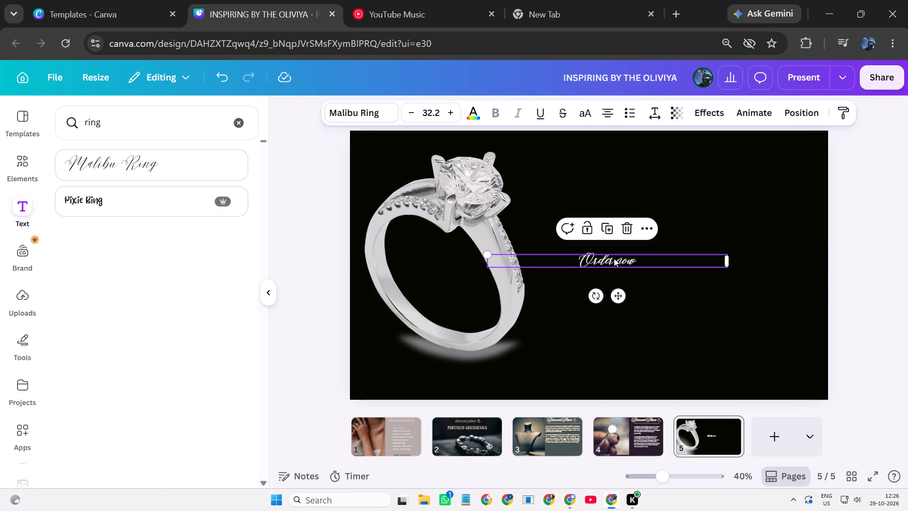
left_click(625, 235)
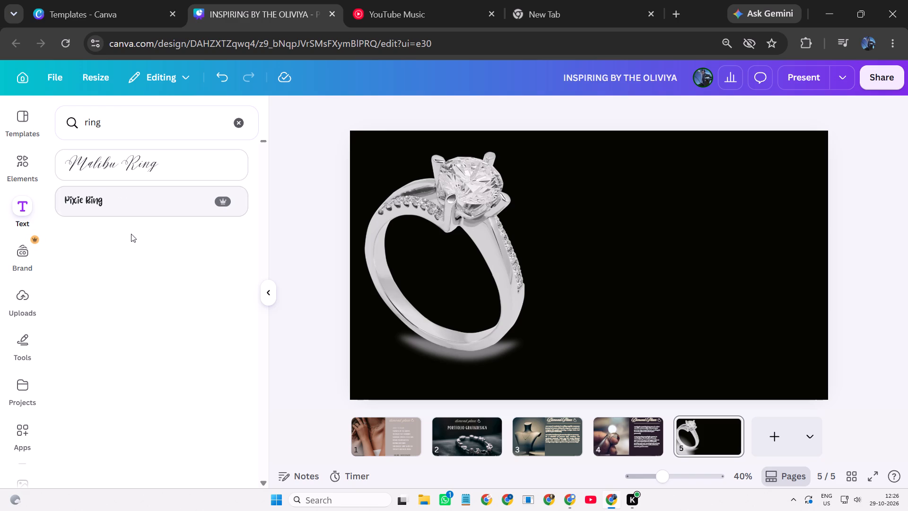
Add a text box in the Pixie Ring font to page 5, widen it beside the ring and enlarge it to size 65.4.
left_click(121, 115)
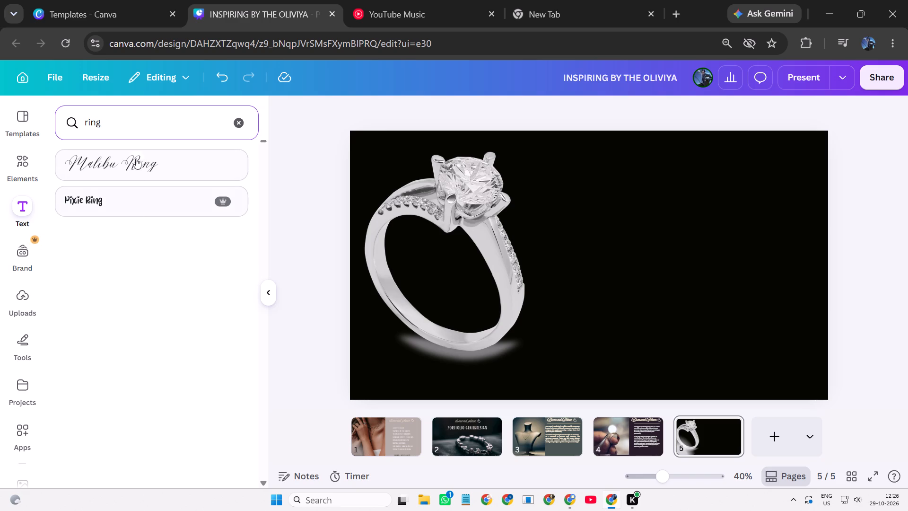
left_click(24, 208)
scroll(184, 248, "up", 4)
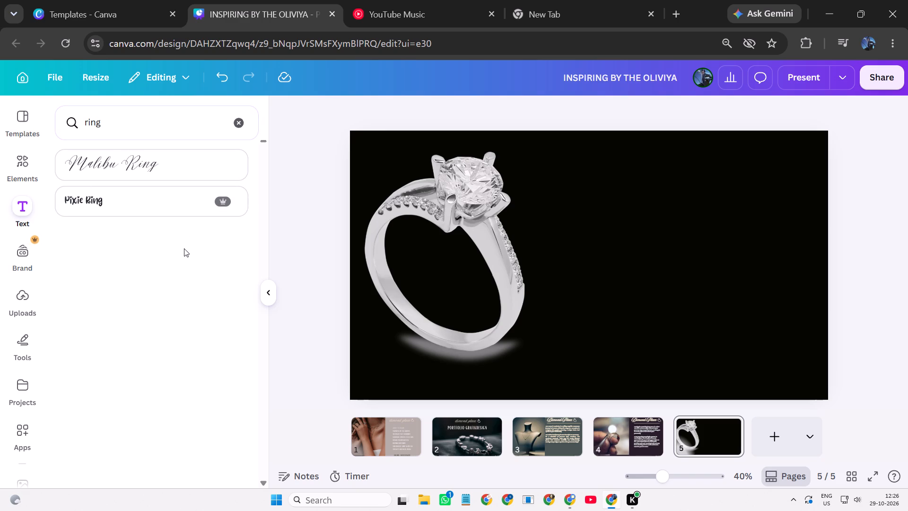
left_click_drag(154, 198, 620, 179)
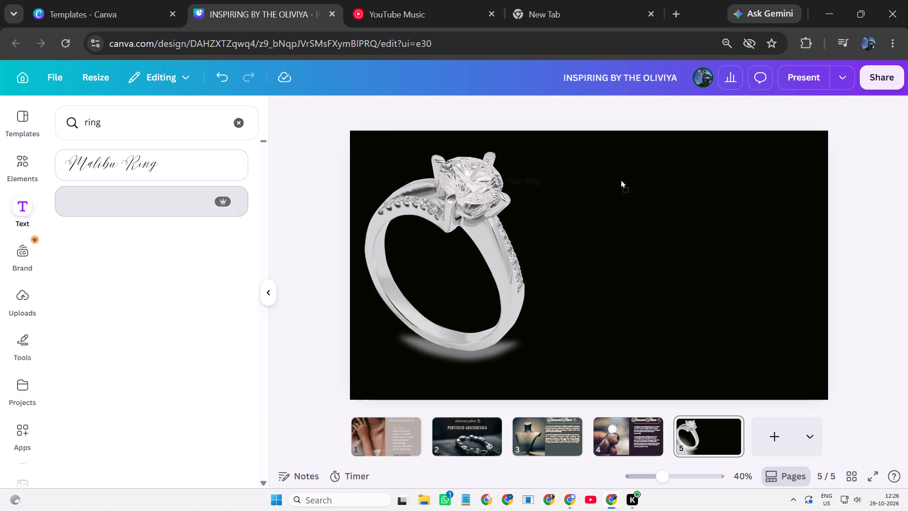
left_click_drag(620, 179, 710, 192)
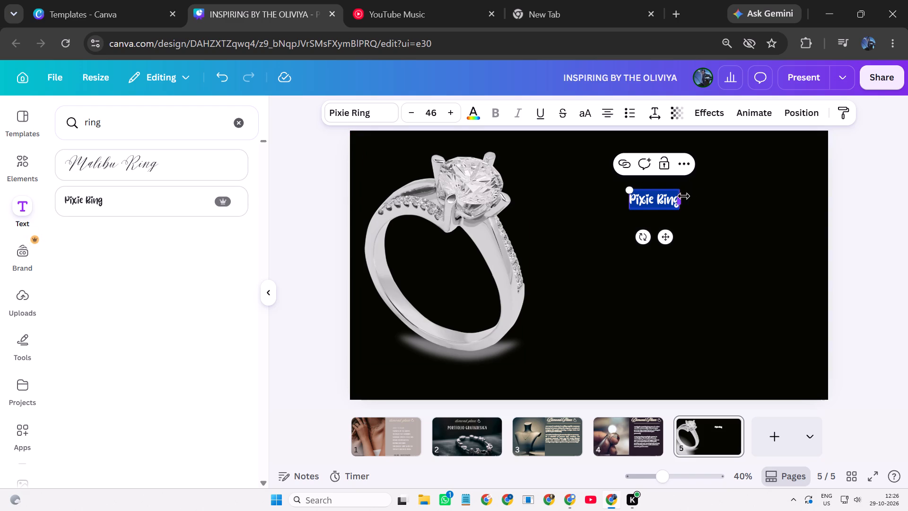
left_click_drag(679, 200, 854, 220)
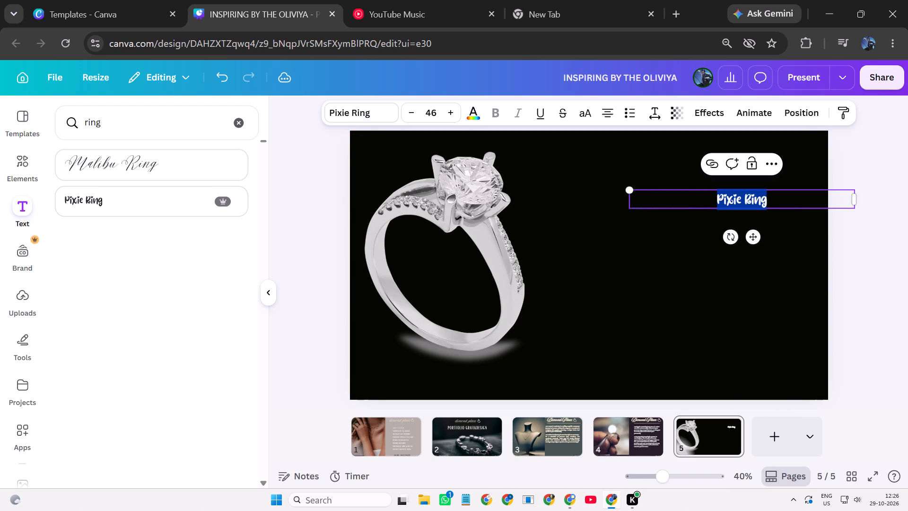
left_click_drag(632, 191, 540, 147)
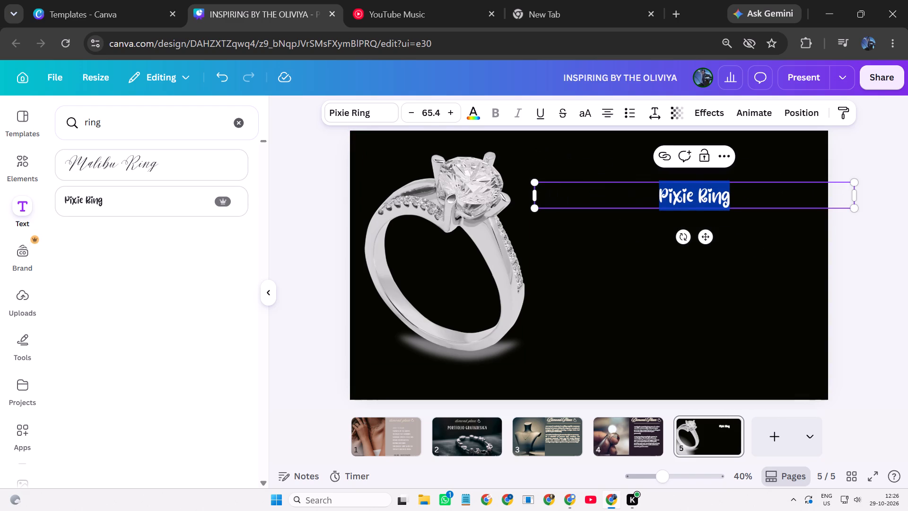
Replace the "Pixie Ring" placeholder wording on page 5 with "order now".
left_click(753, 201)
key("BackSpace")
key("BackSpace")
key("BackSpace")
key("BackSpace")
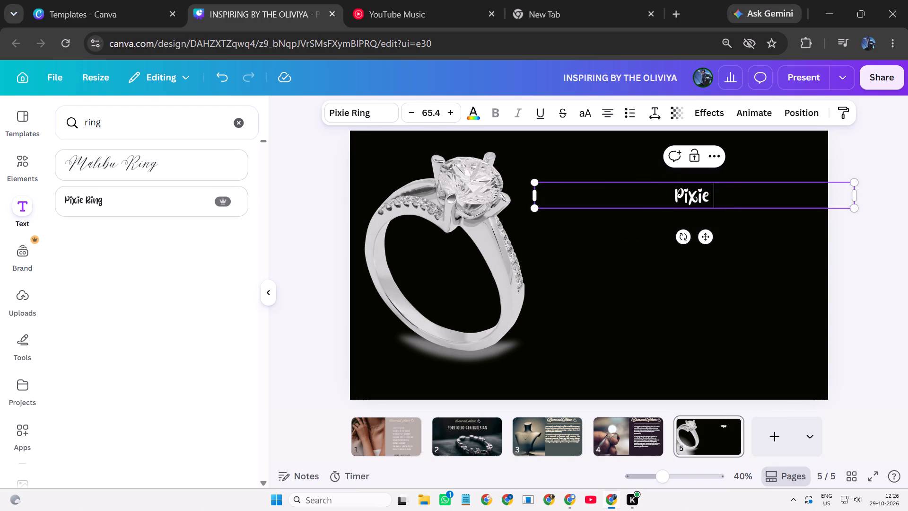
key("BackSpace")
key("BackSpace")
key("BackSpace")
key("BackSpace")
key("BackSpace")
key("BackSpace")
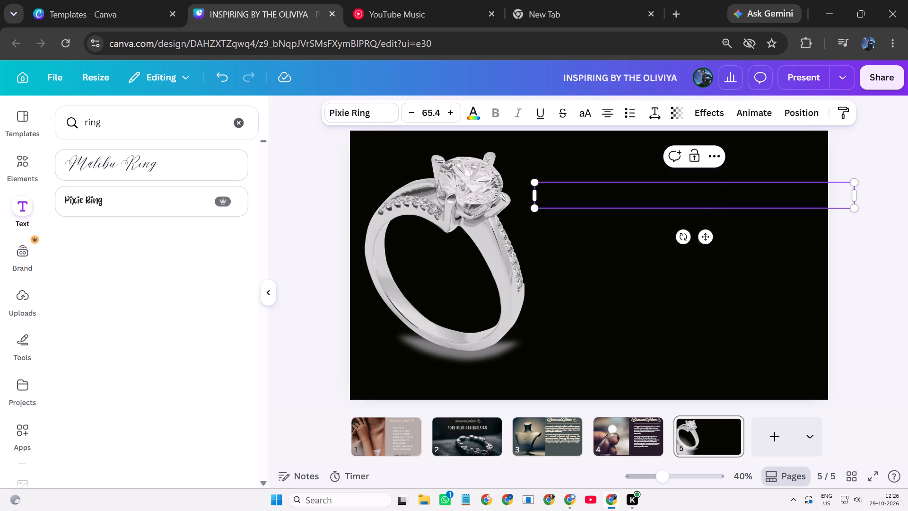
type("order")
key("space")
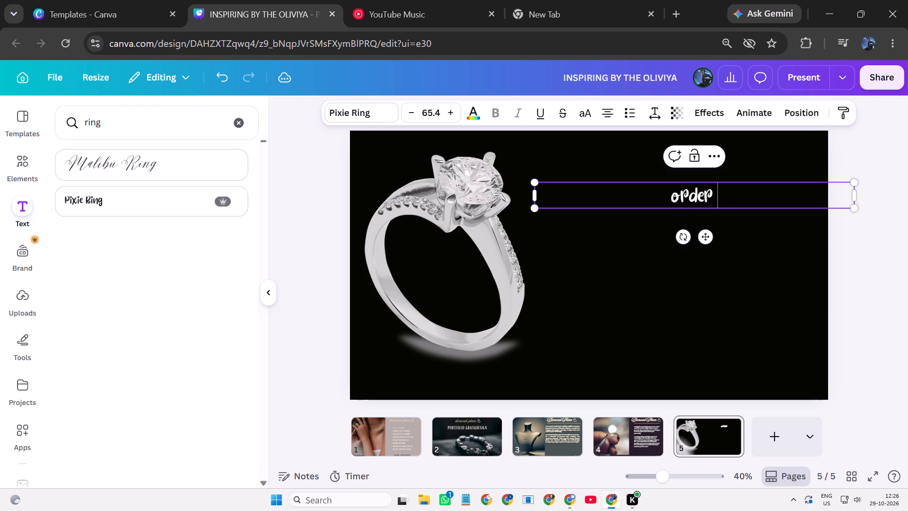
type("now")
key("space")
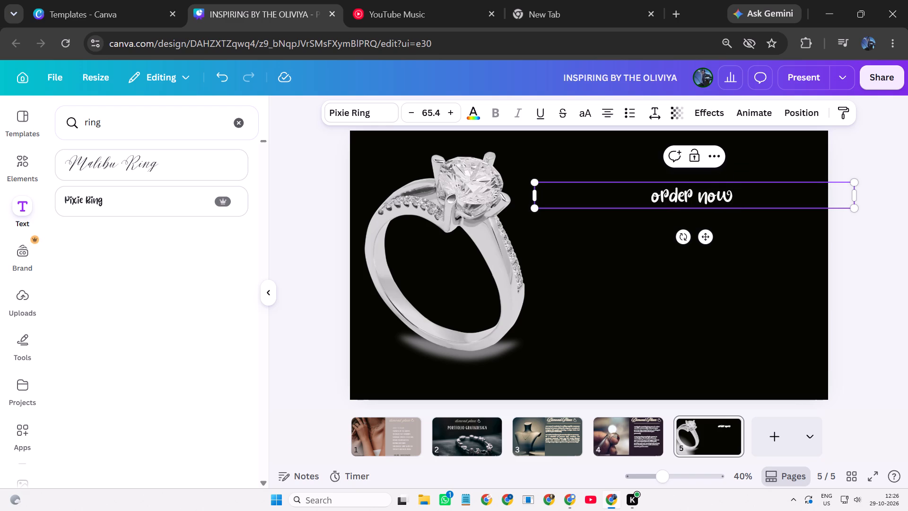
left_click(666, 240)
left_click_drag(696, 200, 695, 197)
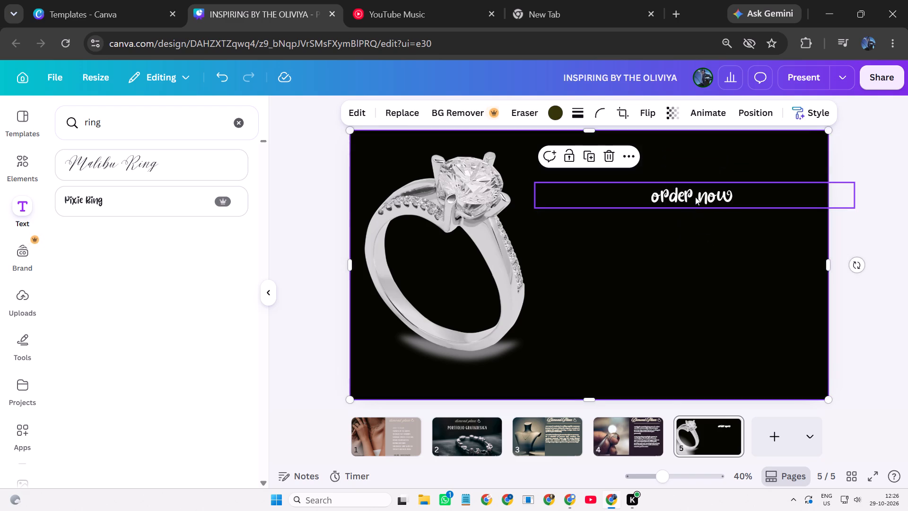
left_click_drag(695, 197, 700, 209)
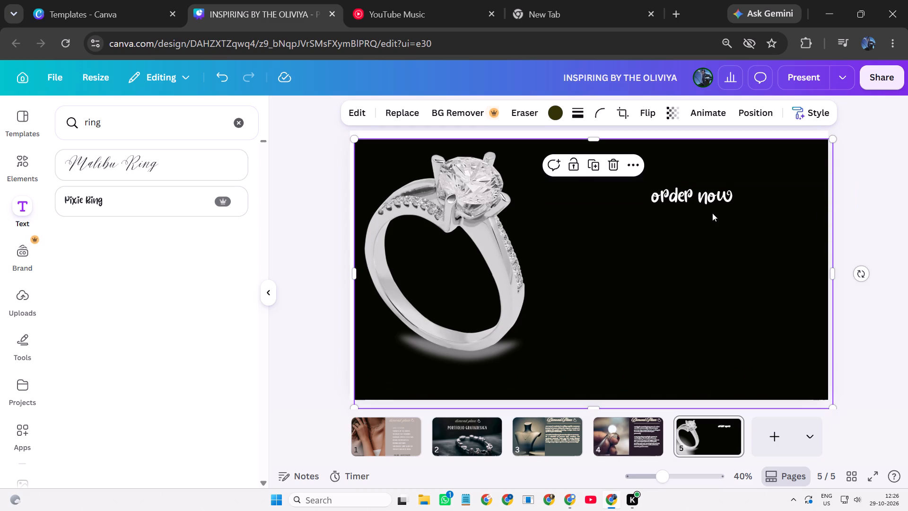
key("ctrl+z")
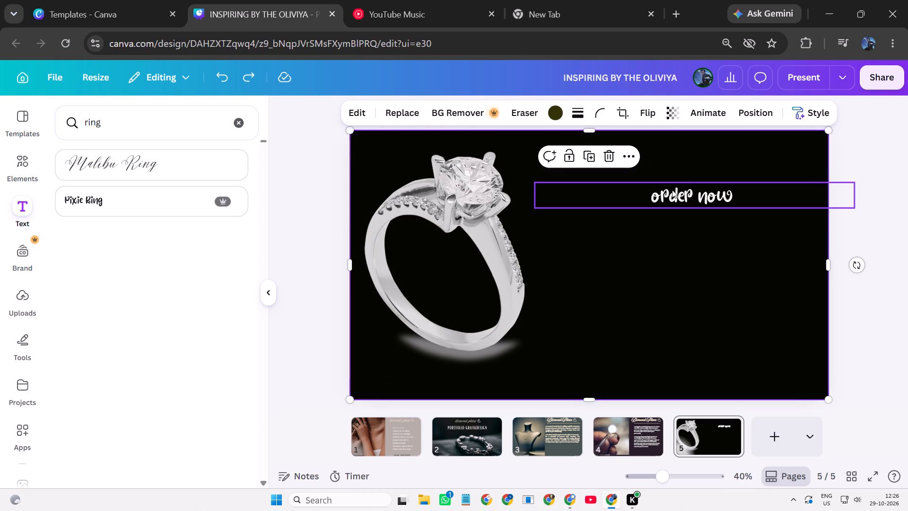
Move the "order now" text up and slightly left, near page 5's top edge beside the ring's diamond.
left_click(672, 190)
left_click_drag(676, 197, 658, 157)
left_click_drag(658, 157, 650, 157)
Lock the black background image on page 5 and test selecting it and the "order now" text.
left_click(670, 313)
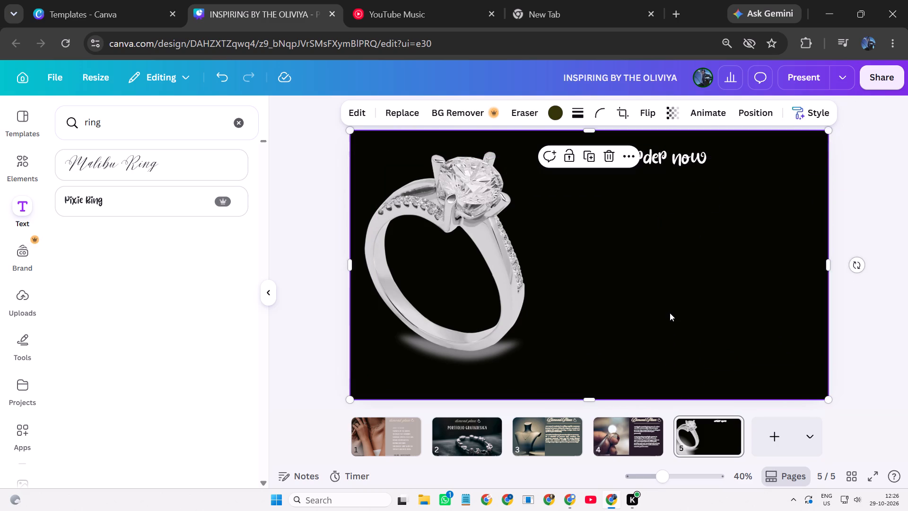
right_click(669, 314)
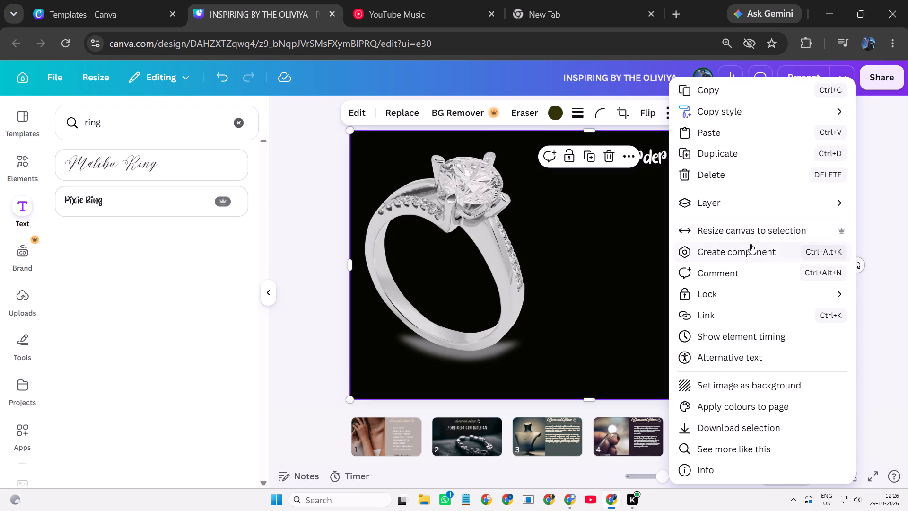
left_click(753, 292)
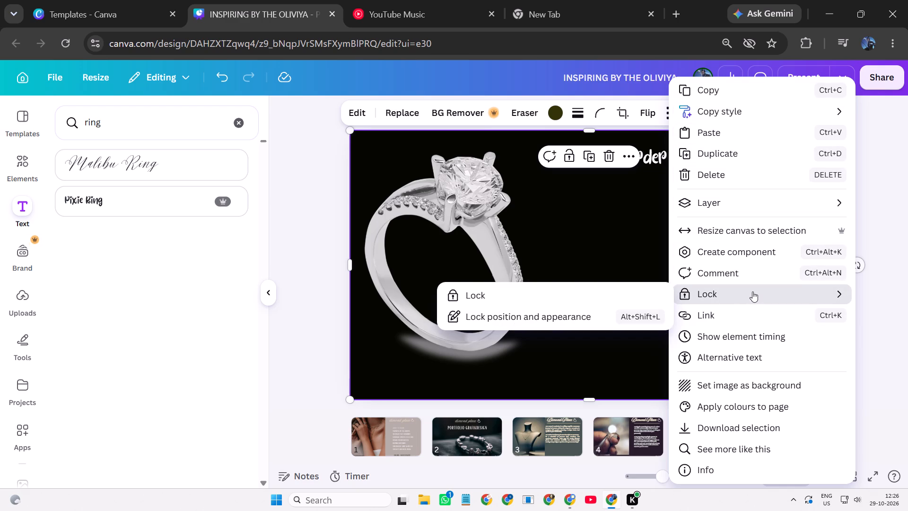
left_click(555, 292)
left_click(650, 268)
left_click(652, 147)
left_click(653, 151)
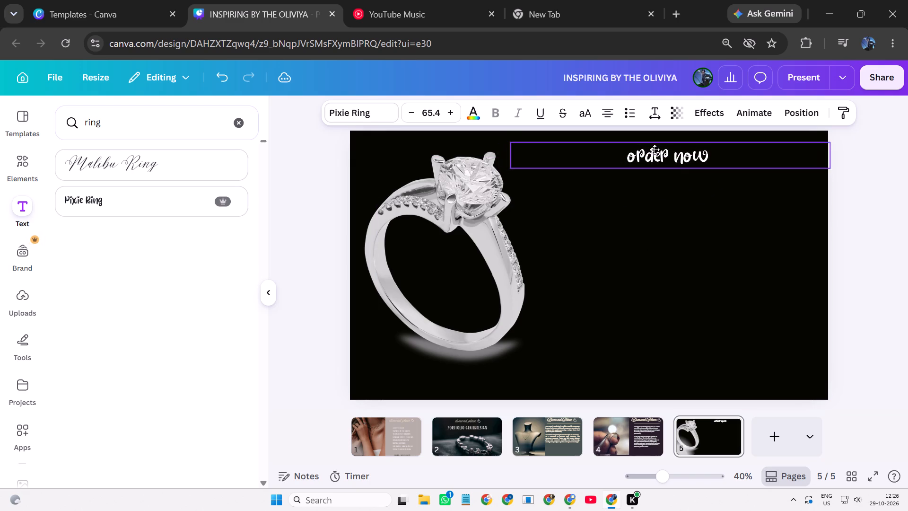
left_click(646, 266)
left_click(618, 221)
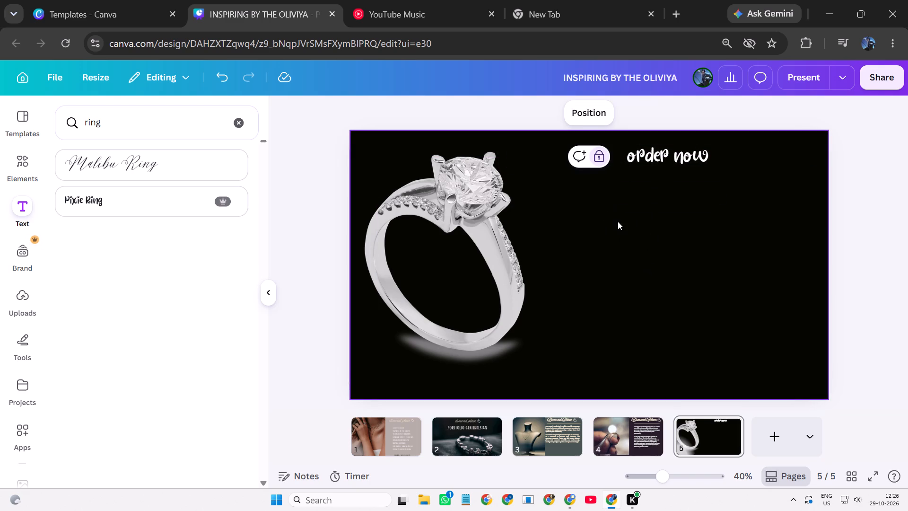
left_click(638, 184)
Clear the font search and add a default subheading to page 5's lower area, beside the ring's band.
left_click(12, 204)
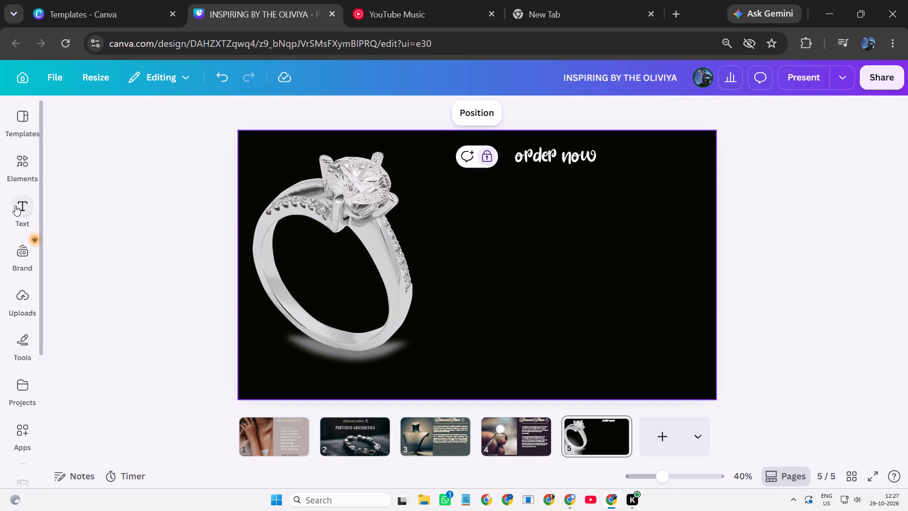
left_click(24, 204)
left_click(24, 204)
left_click(24, 204)
left_click(239, 123)
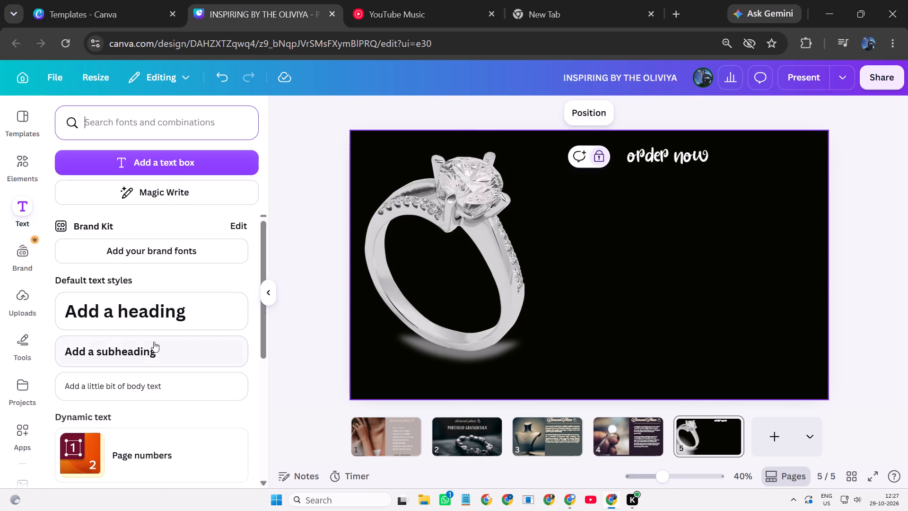
left_click_drag(154, 343, 612, 294)
left_click_drag(611, 282, 640, 244)
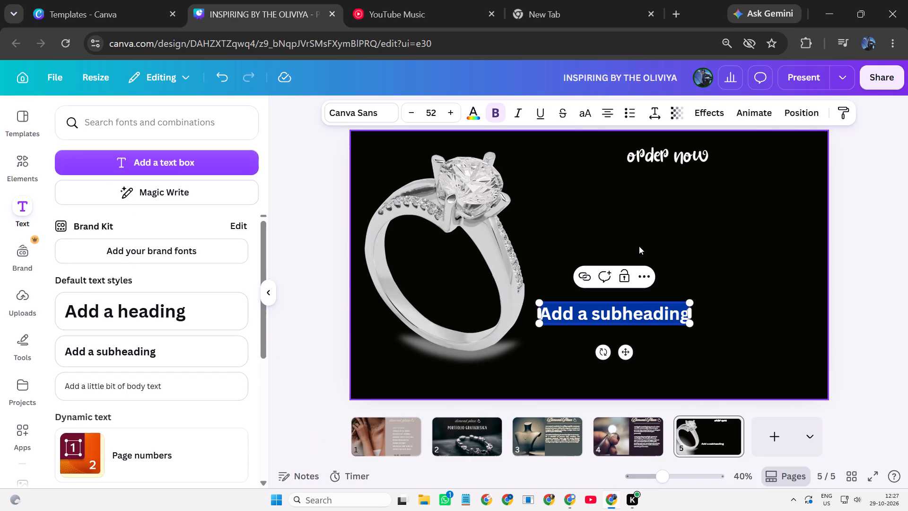
Clear the "Add a subheading" placeholder wording from page 5's new text box.
left_click(614, 310)
left_click(664, 313)
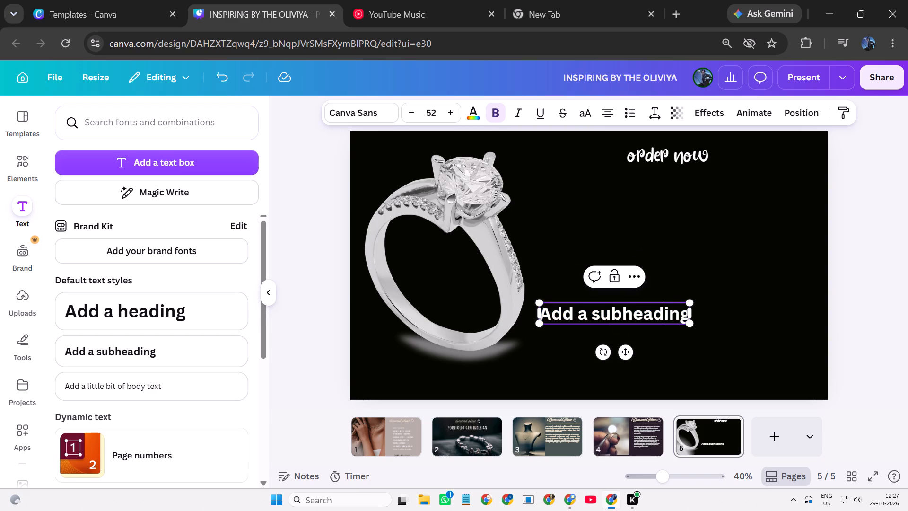
key("BackSpace")
key("BackSpace")
key("BackSpace")
key("BackSpace")
key("BackSpace")
key("BackSpace")
key("BackSpace")
key("BackSpace")
key("BackSpace")
key("BackSpace")
key("BackSpace")
key("BackSpace")
key("BackSpace")
key("BackSpace")
key("BackSpace")
key("BackSpace")
key("BackSpace")
key("BackSpace")
key("BackSpace")
key("BackSpace")
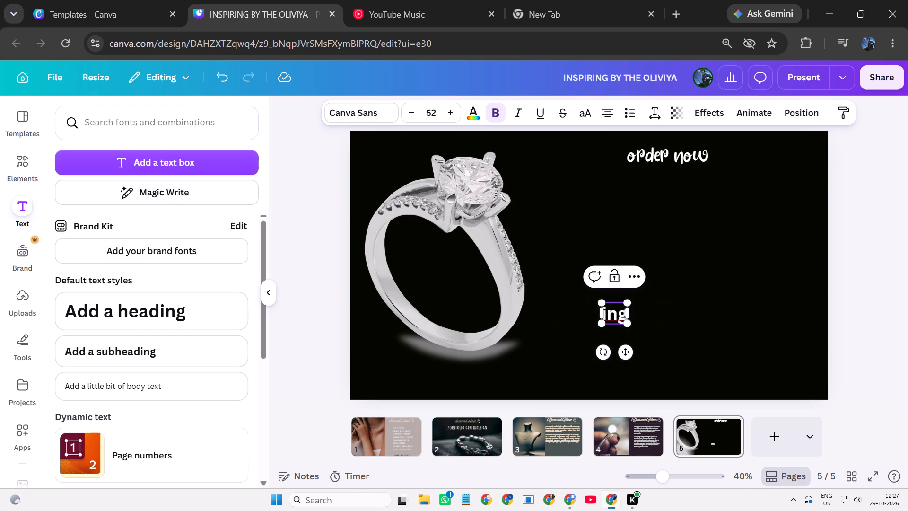
key("Right")
key("Right")
key("Right")
key("BackSpace")
key("BackSpace")
key("BackSpace")
Enter "Buy one get one free" in page 5's empty subheading text box.
type("buy")
key("space")
key("BackSpace")
key("BackSpace")
key("BackSpace")
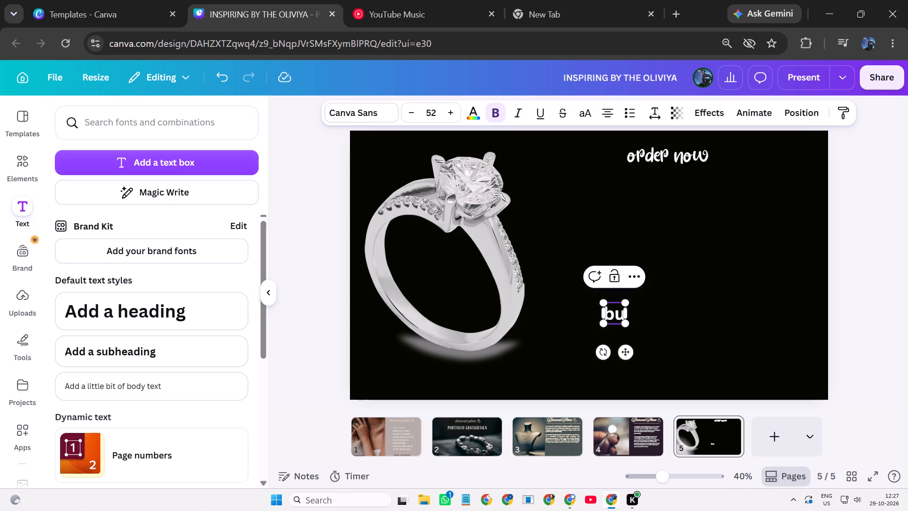
key("BackSpace")
key("shift+b")
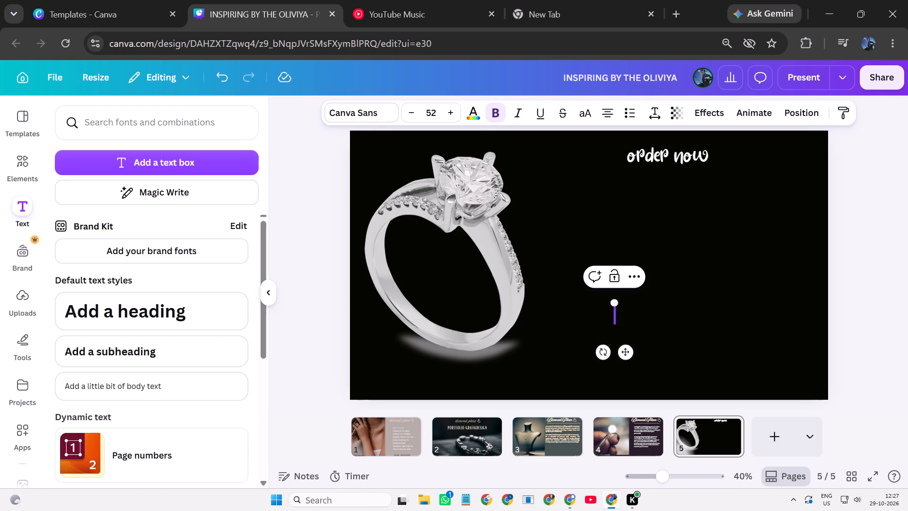
type("uy one get")
key("space")
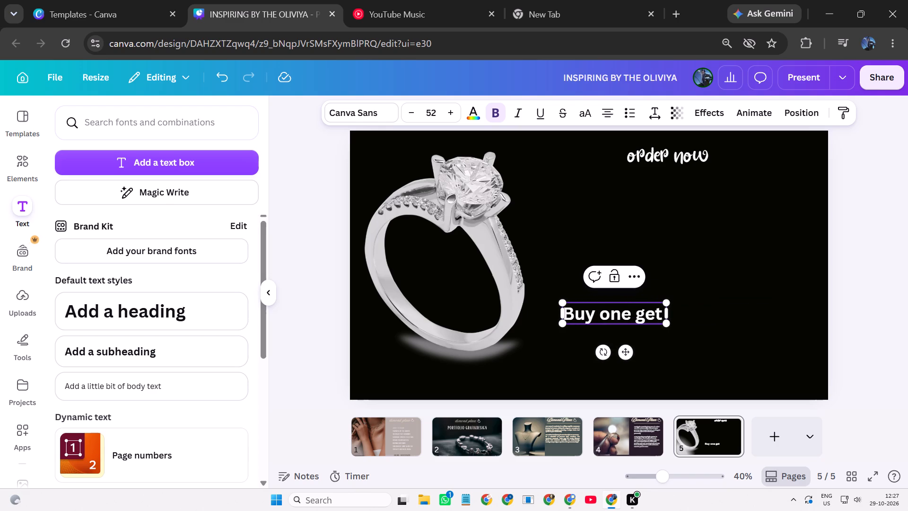
type("one free")
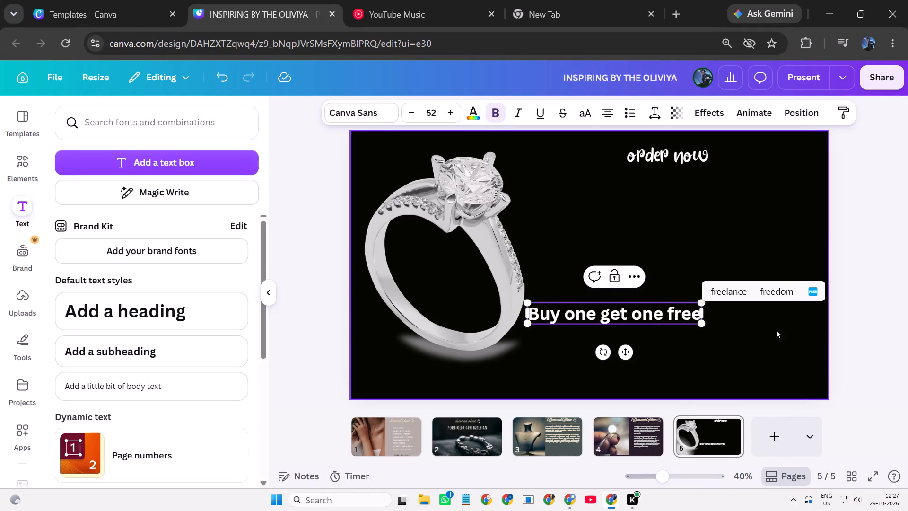
left_click(703, 350)
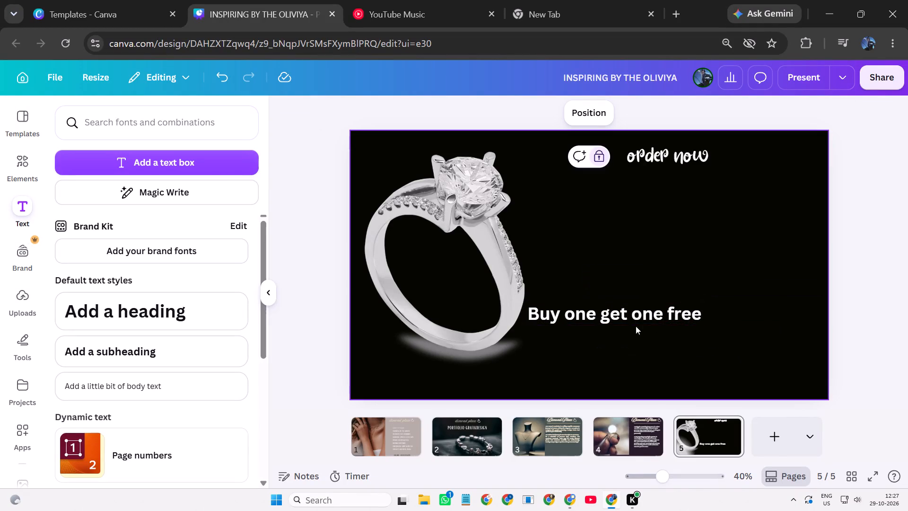
Move the "Buy one get one free" subheading up beneath the "order now" text on page 5.
left_click_drag(630, 318, 674, 198)
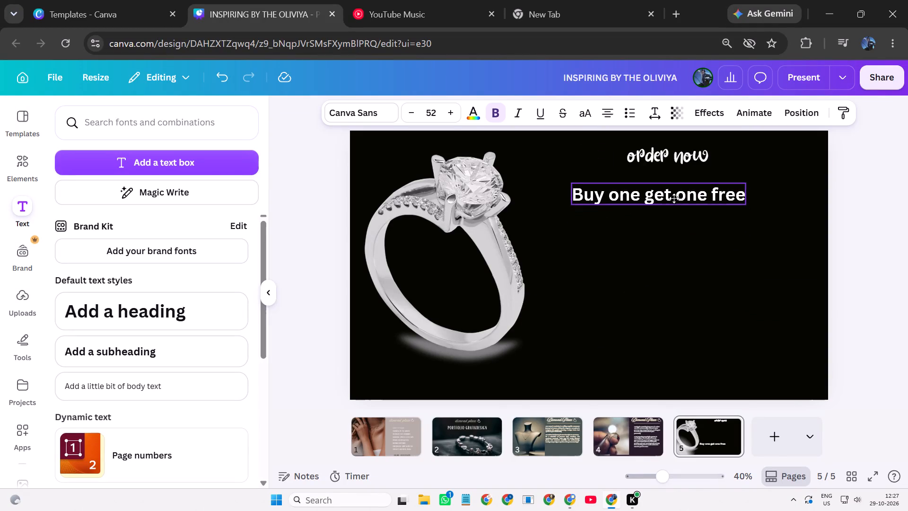
left_click_drag(674, 198, 675, 192)
left_click(675, 192)
left_click(690, 236)
left_click(634, 227)
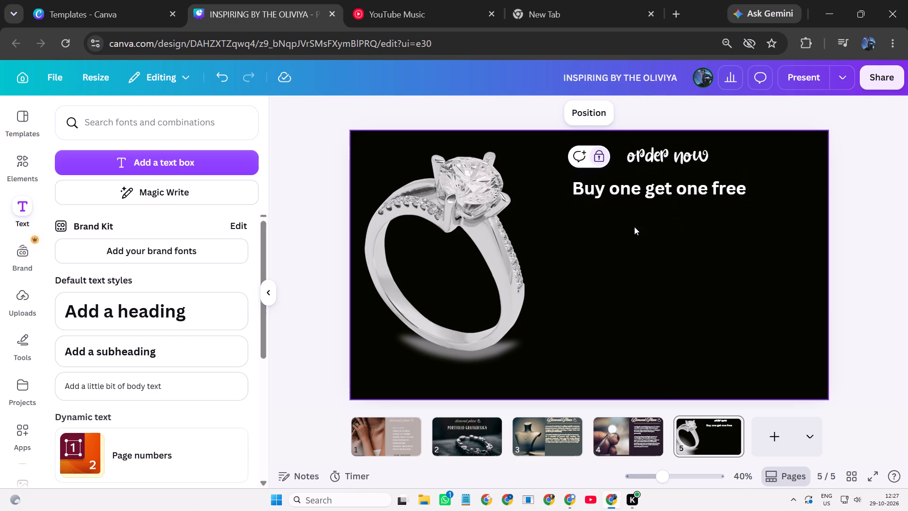
Add a default body text box to page 5 reading "the best offer ever lived".
left_click(172, 380)
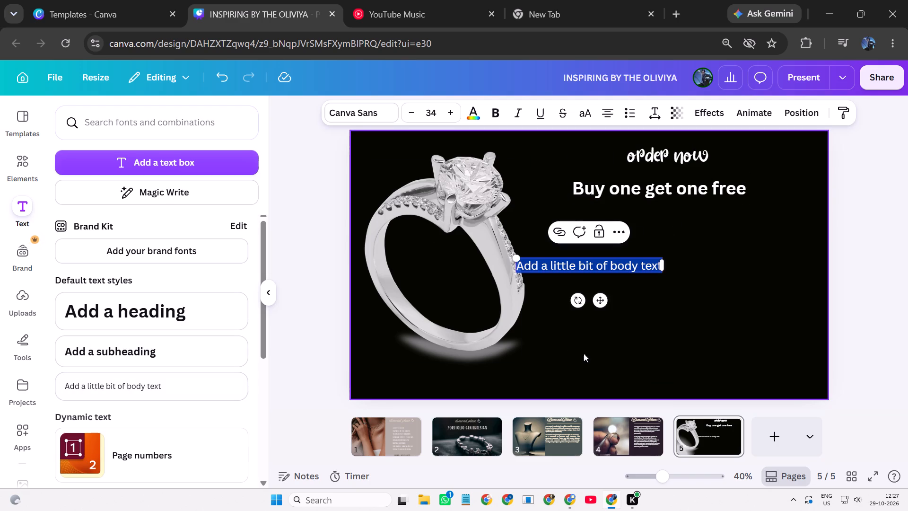
key("BackSpace")
type("the best off")
key("f")
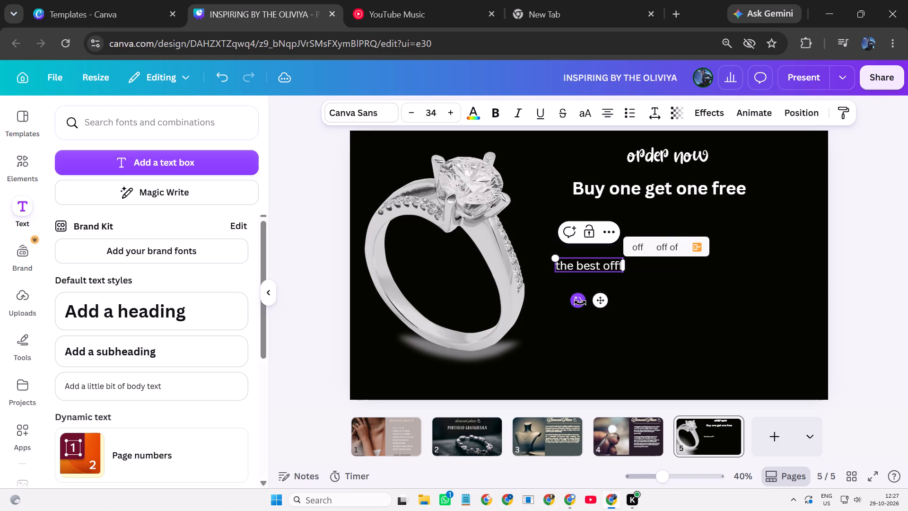
key("BackSpace")
type("er ever e")
key("BackSpace")
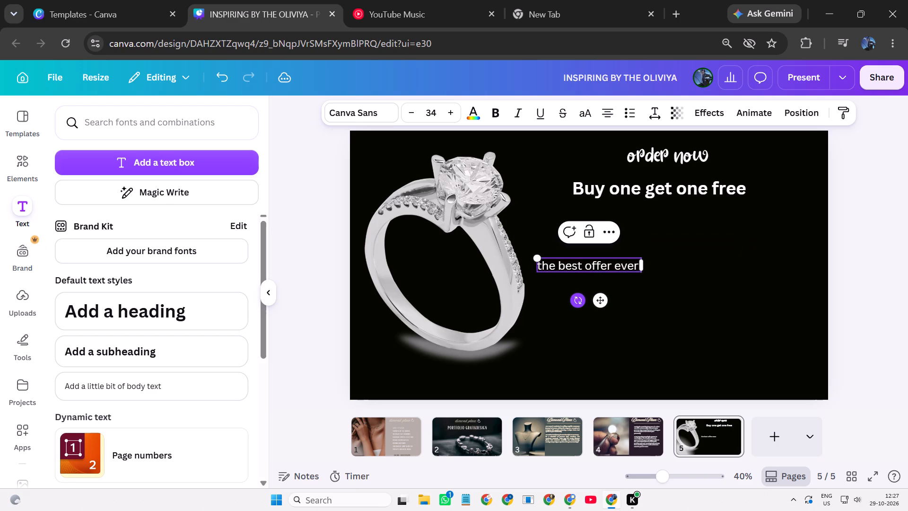
type("lo")
key("BackSpace")
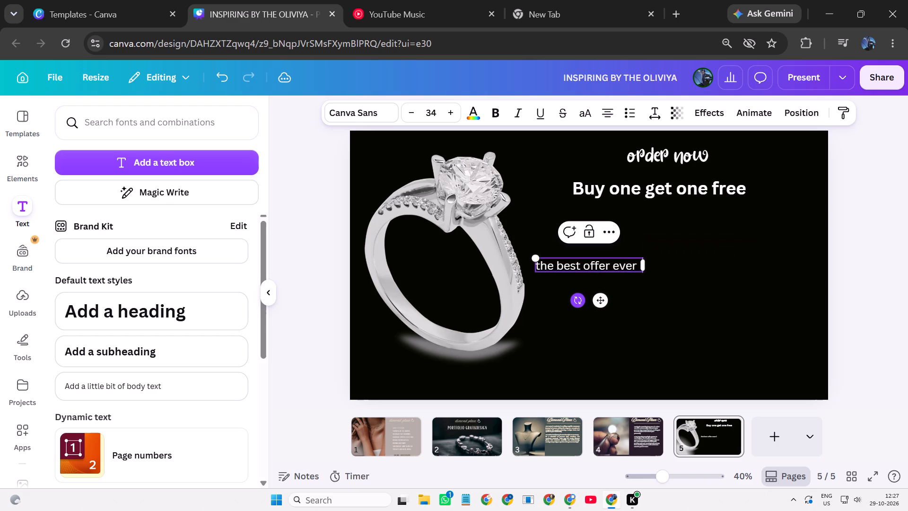
type("lived")
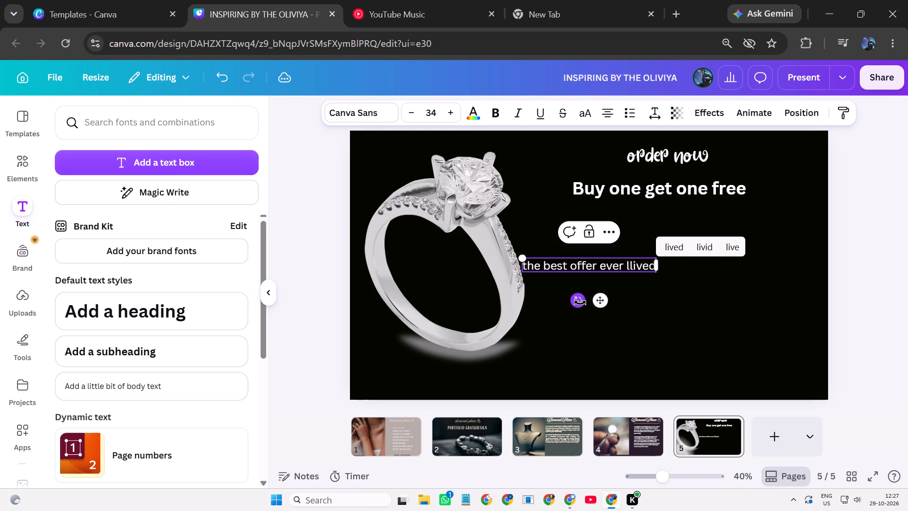
key("space")
key("BackSpace")
key("BackSpace")
key("BackSpace")
key("BackSpace")
key("BackSpace")
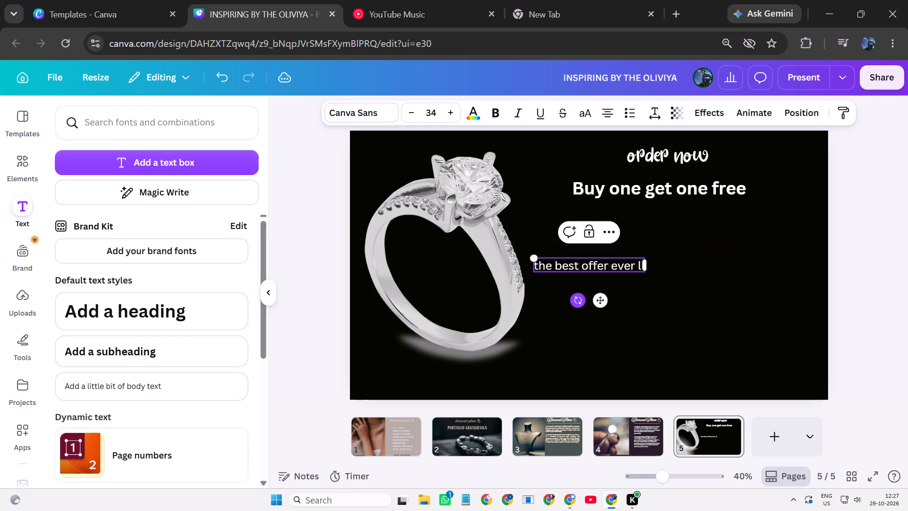
key("BackSpace")
type("li")
key("BackSpace")
key("BackSpace")
key("BackSpace")
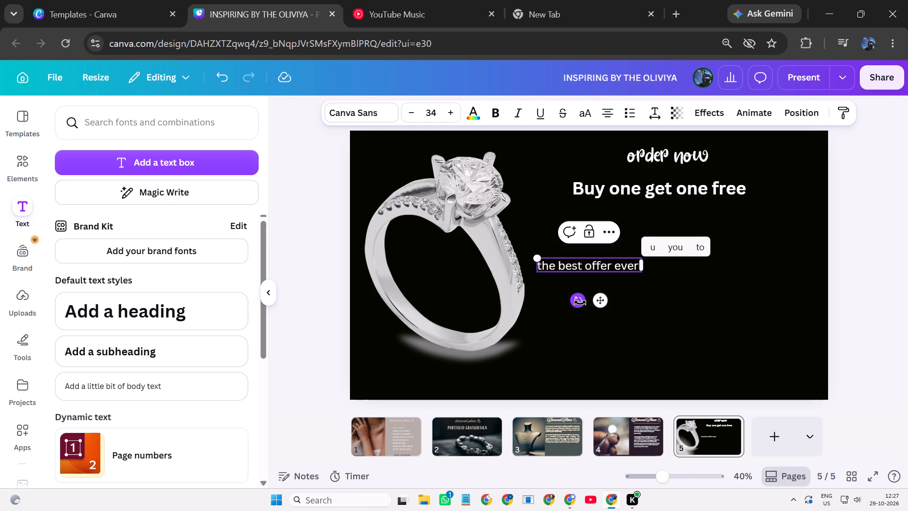
key("BackSpace")
key("space")
type("lived")
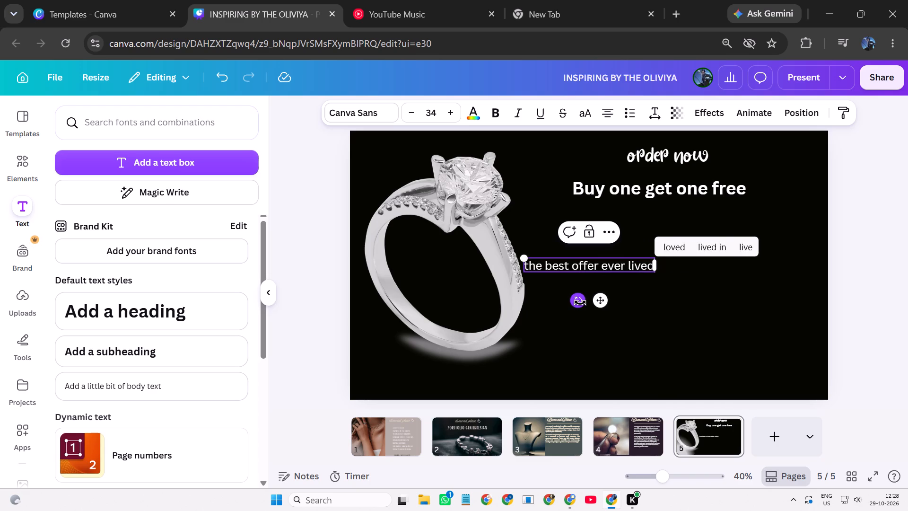
Shift the "the best offer ever lived" text away from the ring, into the space below the subheading.
left_click_drag(598, 300, 643, 272)
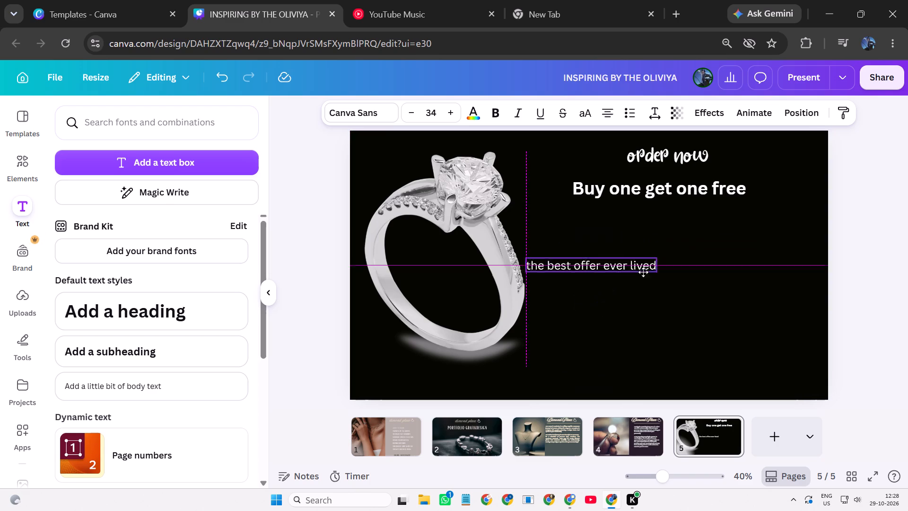
left_click_drag(643, 272, 652, 258)
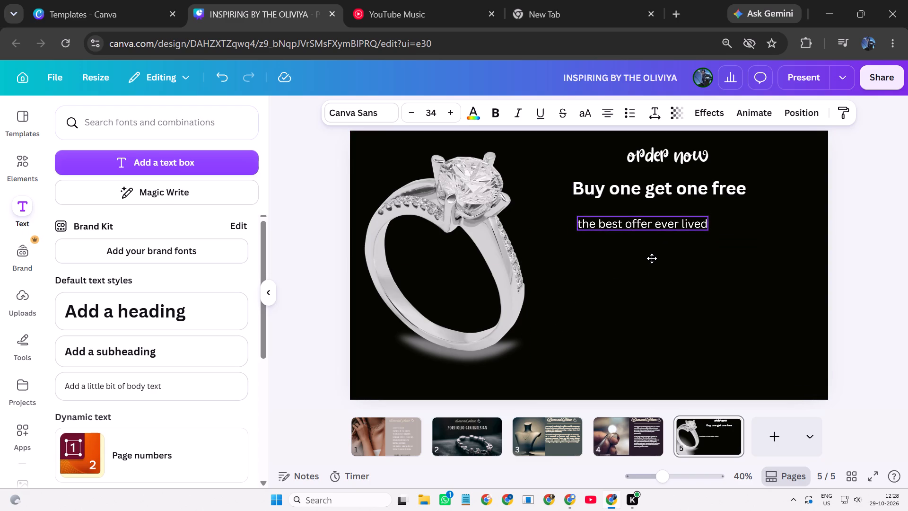
left_click_drag(652, 258, 664, 302)
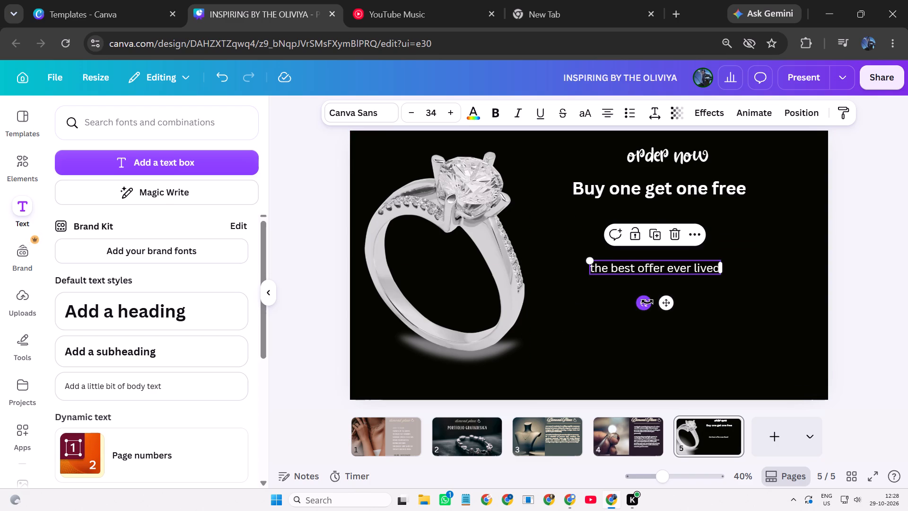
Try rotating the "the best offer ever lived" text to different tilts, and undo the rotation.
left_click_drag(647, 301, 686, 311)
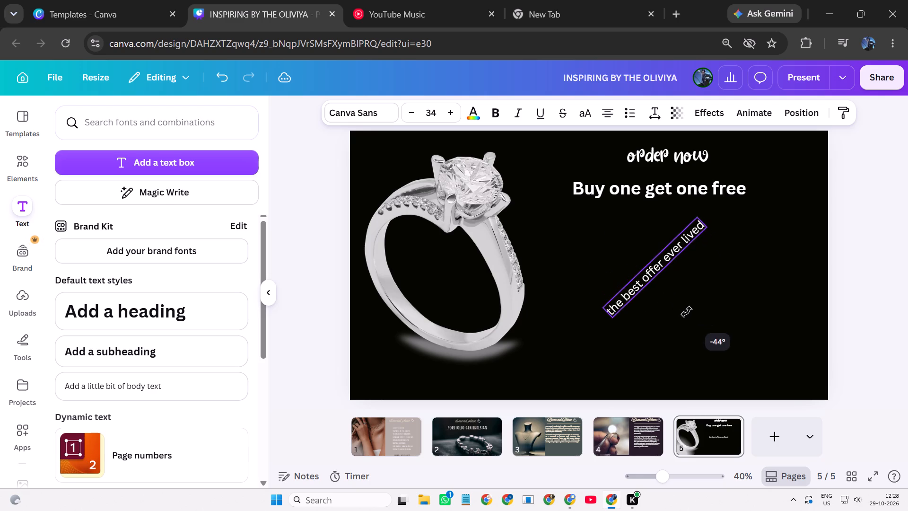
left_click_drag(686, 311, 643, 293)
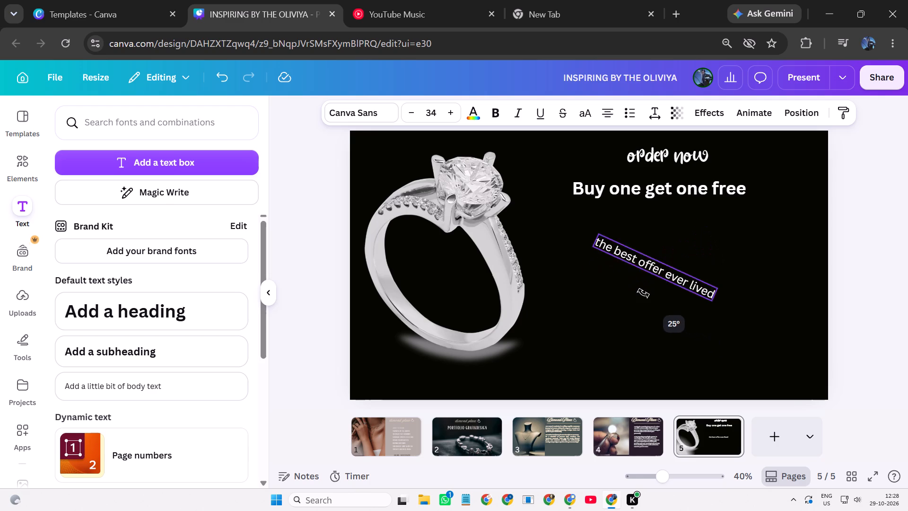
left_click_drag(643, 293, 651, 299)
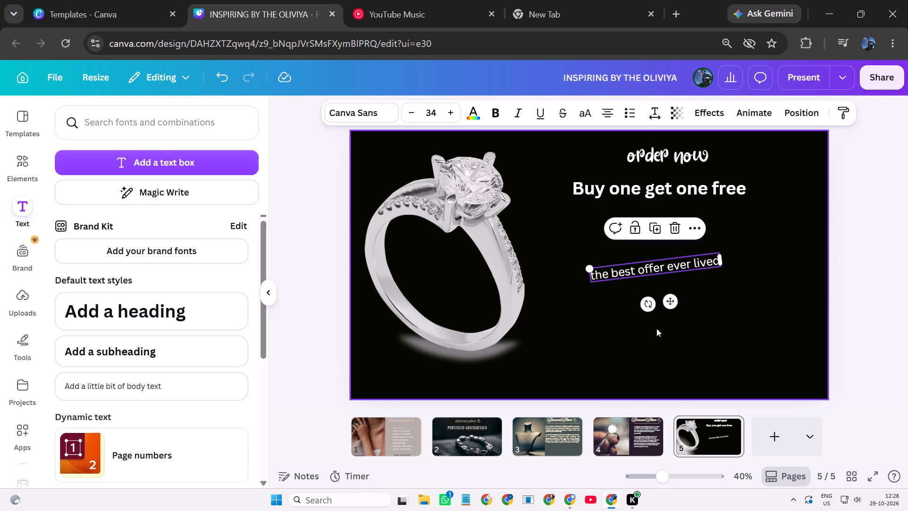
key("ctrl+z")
Move "the best offer ever lived" up directly beneath the "Buy one get one free" subheading.
left_click_drag(663, 264, 663, 245)
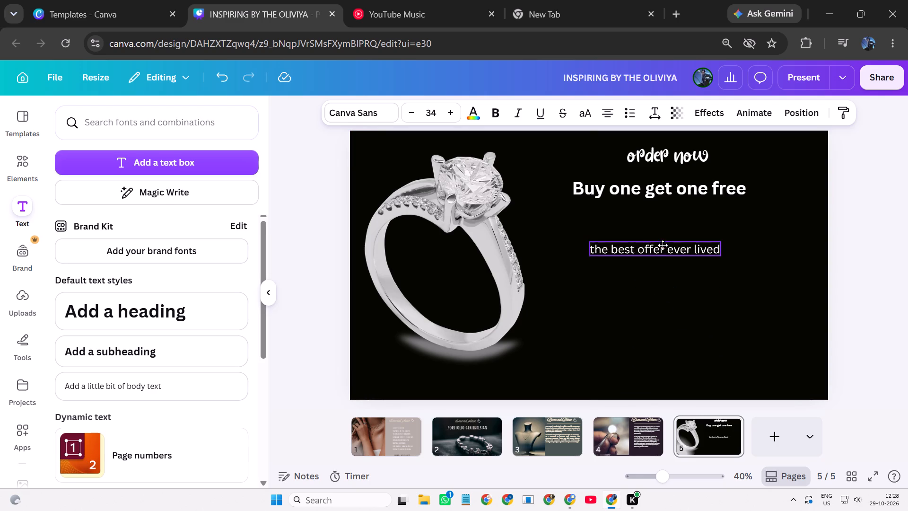
left_click_drag(663, 245, 653, 209)
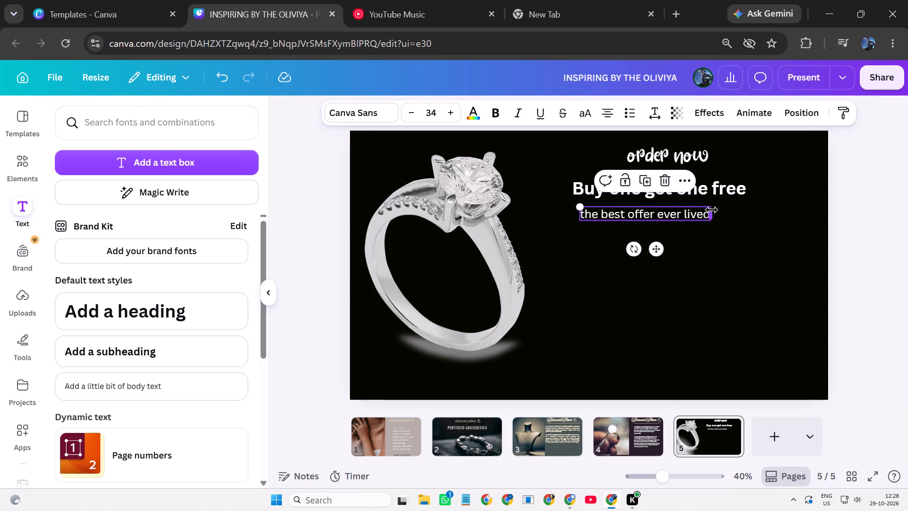
Widen the "the best offer ever lived" text box away from the ring and nudge it slightly left under the subheading.
left_click_drag(710, 211, 764, 223)
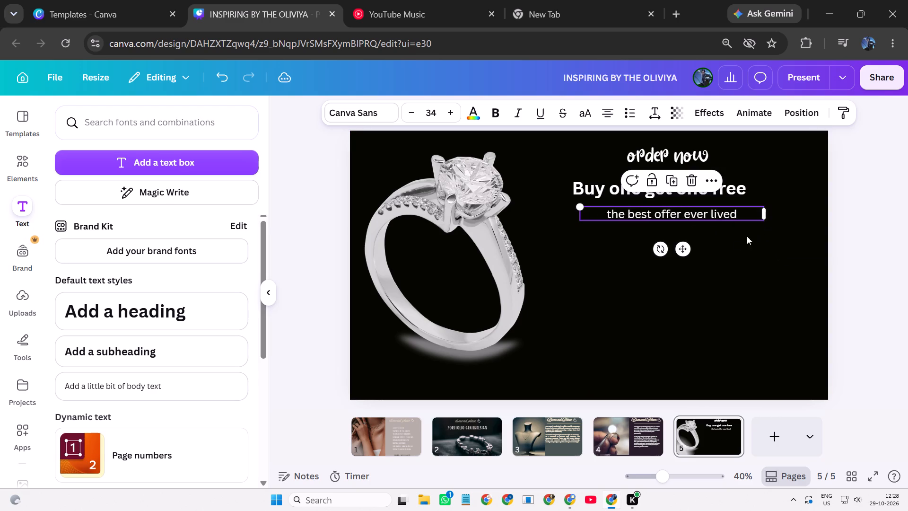
key("Left")
key("Left")
key("Left")
key("Left")
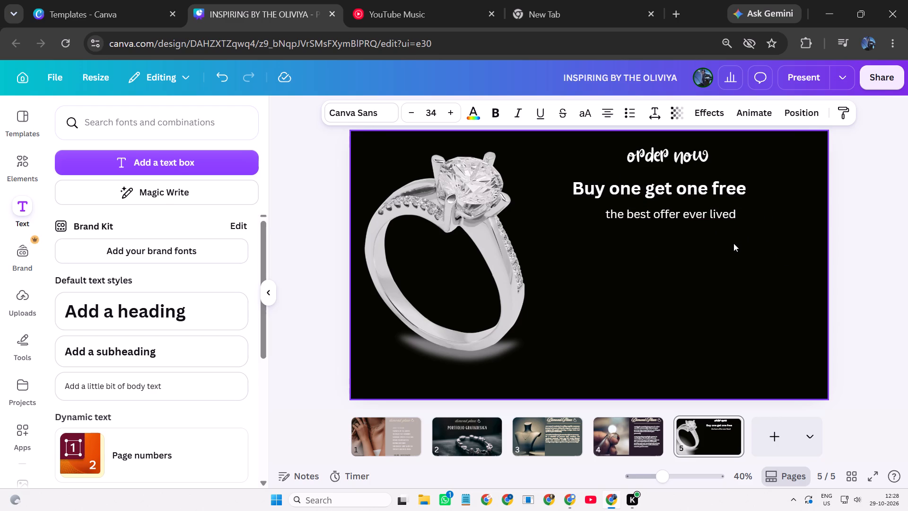
key("Left")
left_click(731, 290)
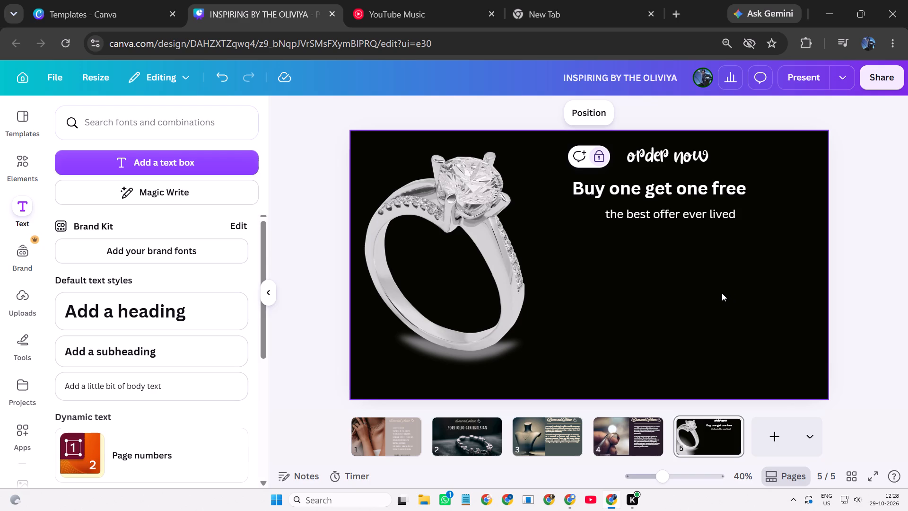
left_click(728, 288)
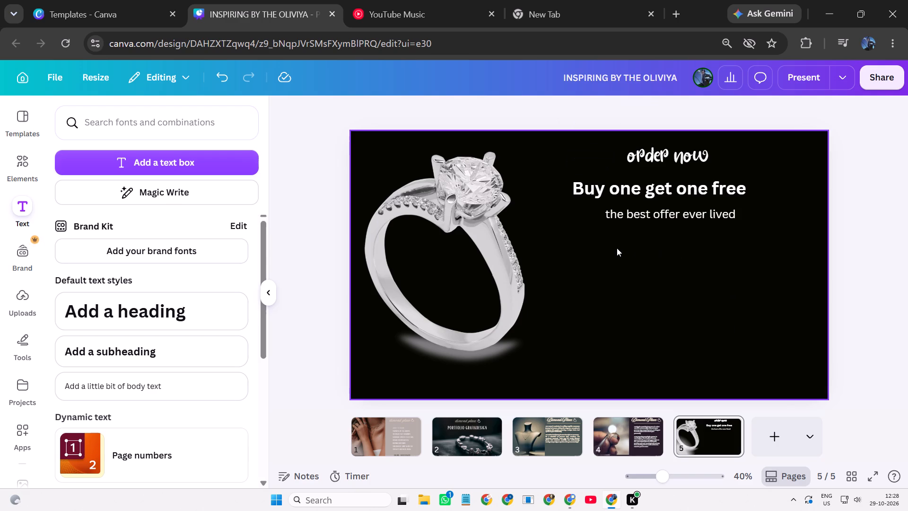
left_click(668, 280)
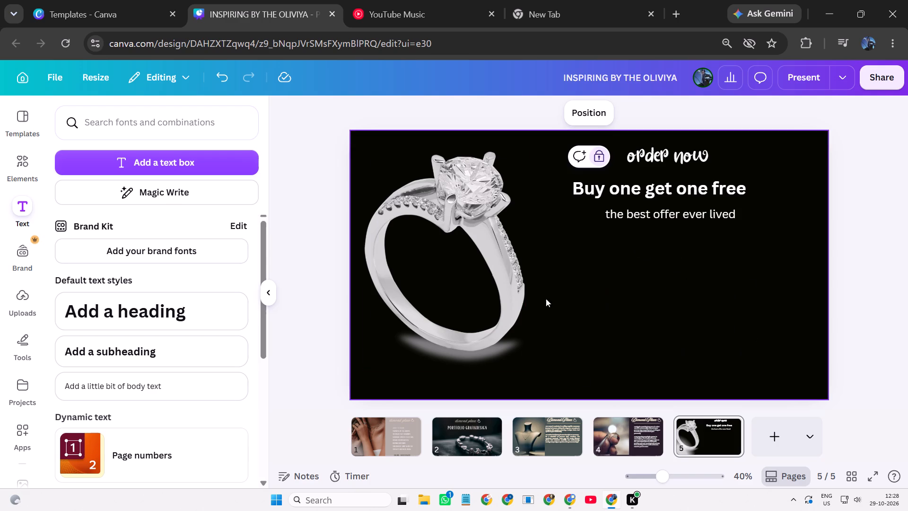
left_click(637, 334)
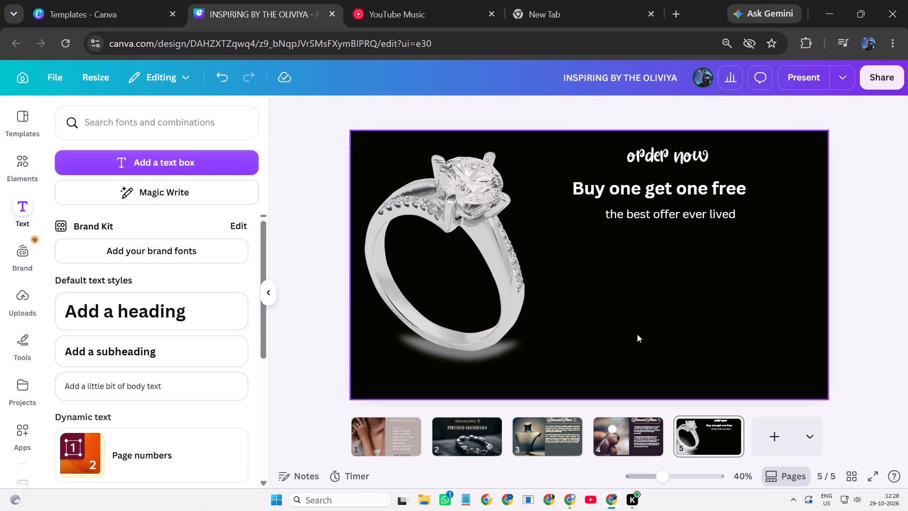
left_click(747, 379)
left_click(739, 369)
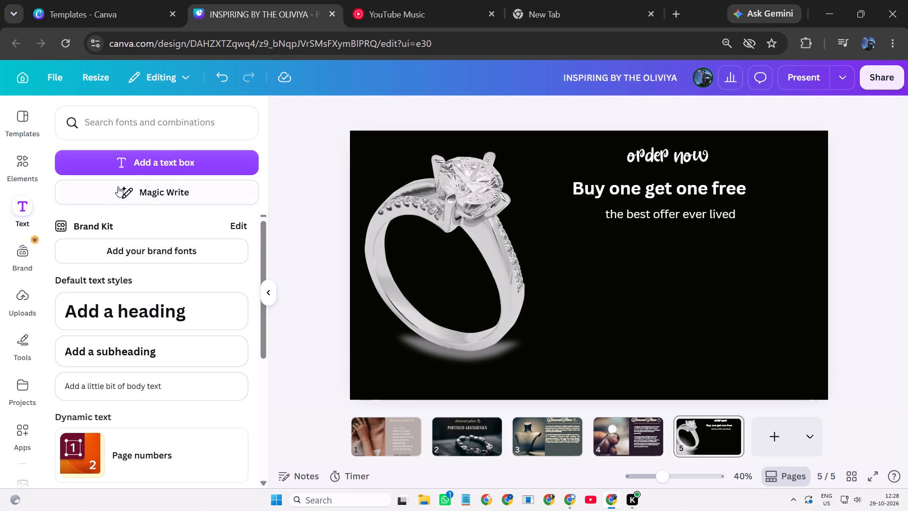
Search the elements library for "buy one get one" in place of "black background".
left_click(166, 135)
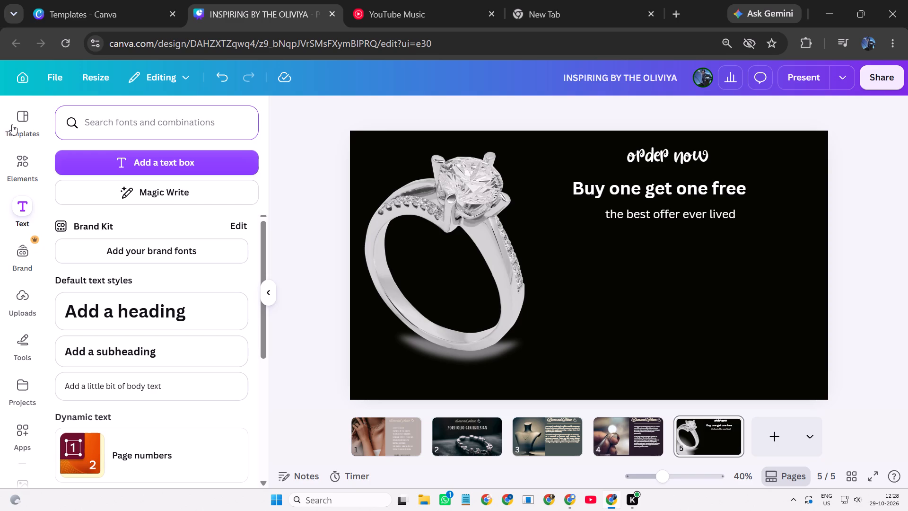
left_click(28, 150)
left_click(155, 105)
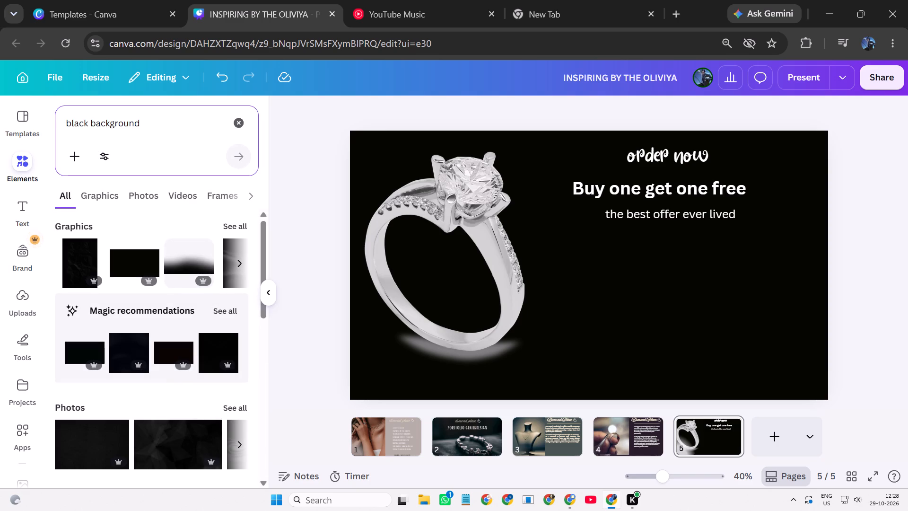
left_click(166, 117)
key("BackSpace")
key("BackSpace")
key("BackSpace")
key("BackSpace")
key("BackSpace")
key("BackSpace")
key("BackSpace")
key("BackSpace")
key("BackSpace")
key("BackSpace")
key("BackSpace")
key("BackSpace")
key("BackSpace")
key("BackSpace")
key("BackSpace")
key("BackSpace")
key("BackSpace")
key("BackSpace")
key("BackSpace")
key("BackSpace")
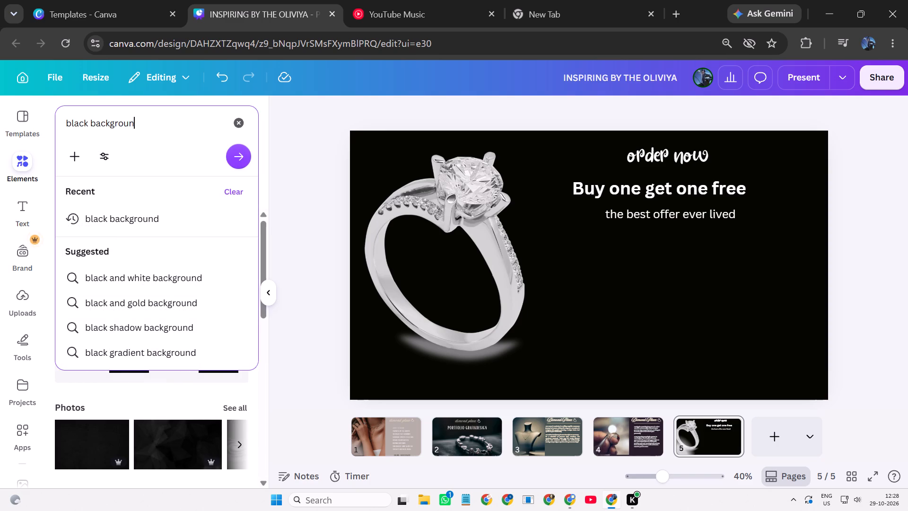
type("by")
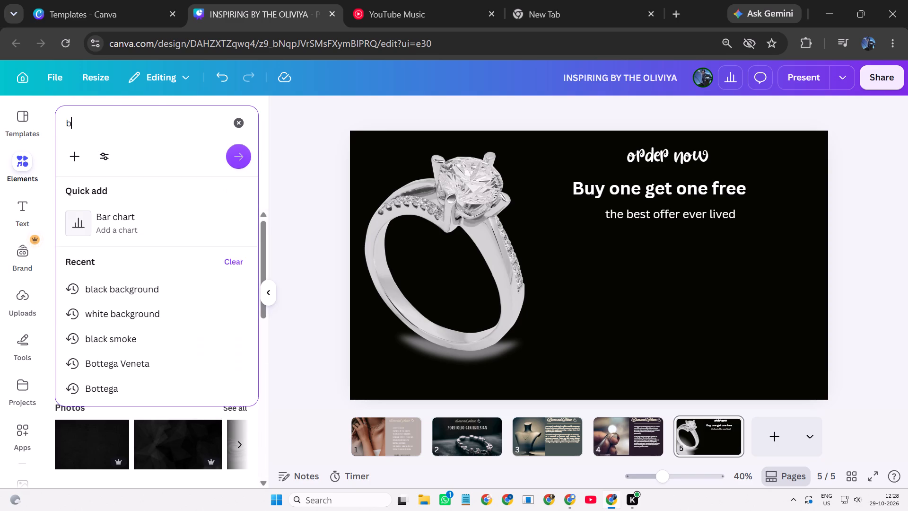
key("BackSpace")
type("uy")
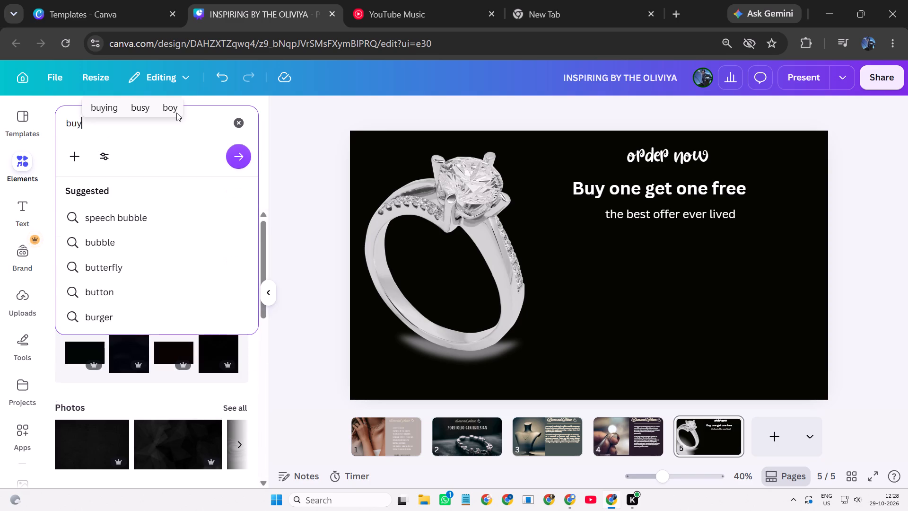
key("space")
type("one get")
key("space")
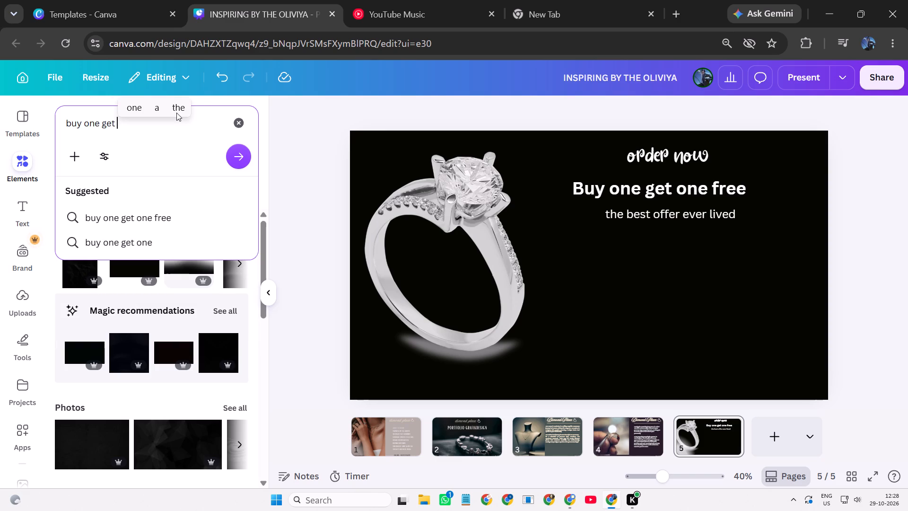
type("one")
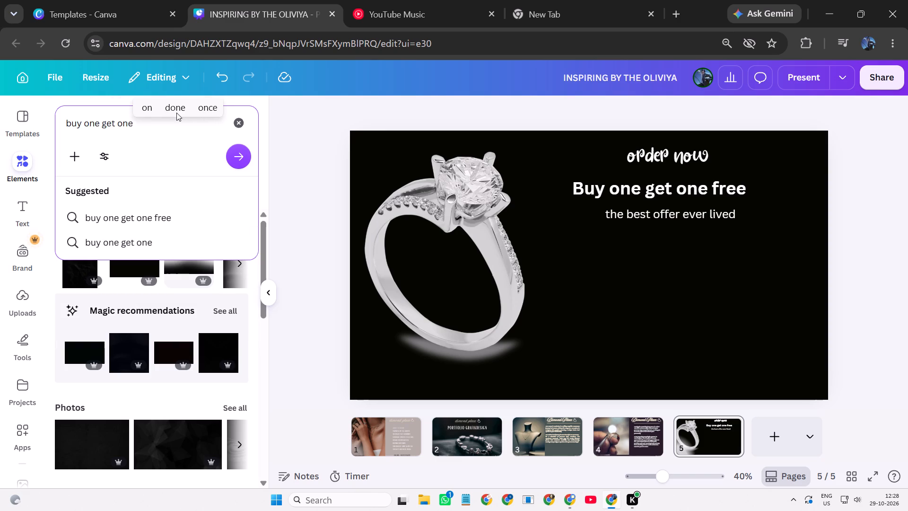
key("Return")
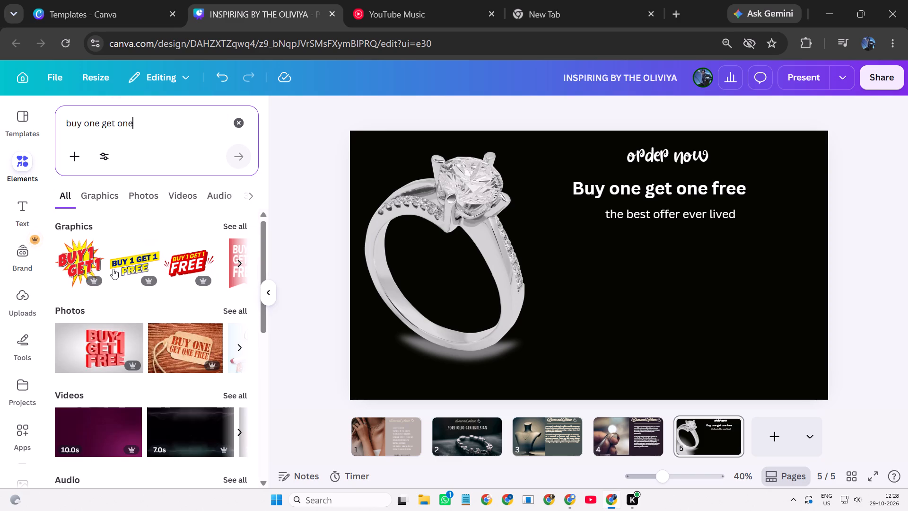
Insert the "Buy one get one free" tag photo on page 5 and shrink it to fit below the text beside the ring.
scroll(160, 388, "down", 1)
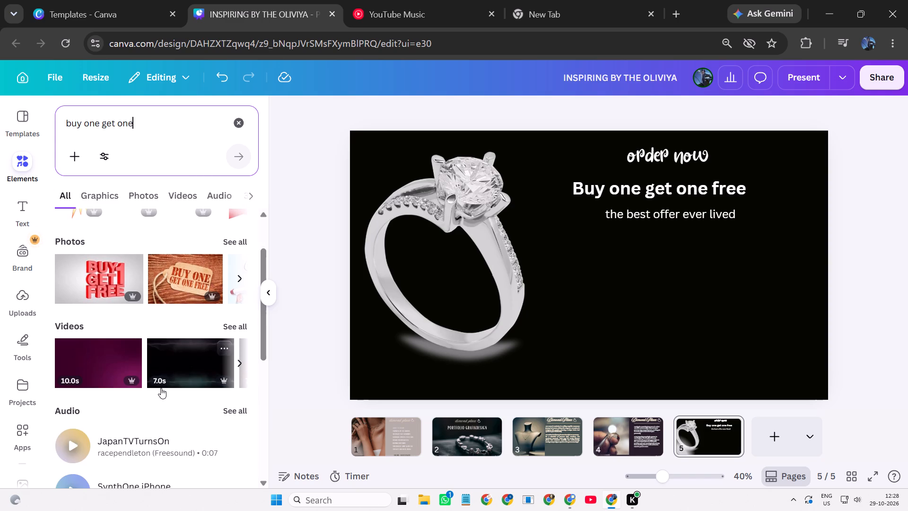
left_click(176, 286)
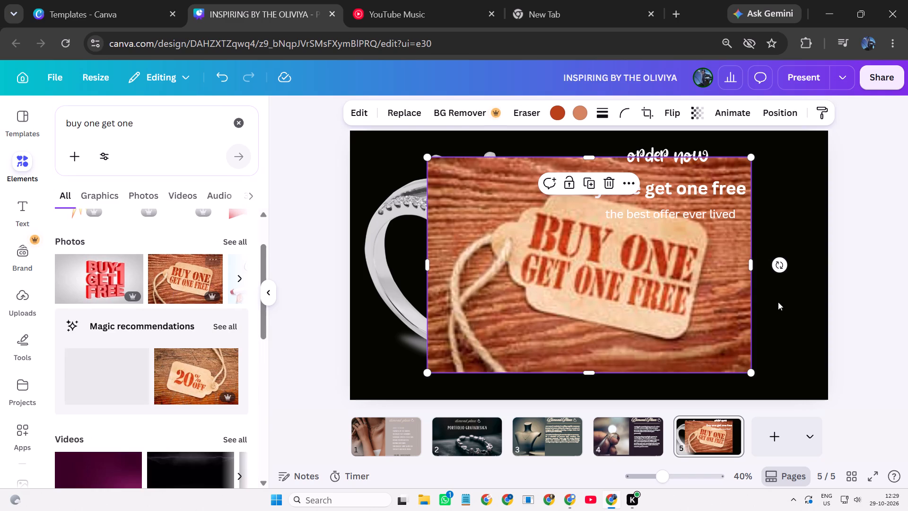
left_click_drag(750, 269, 662, 278)
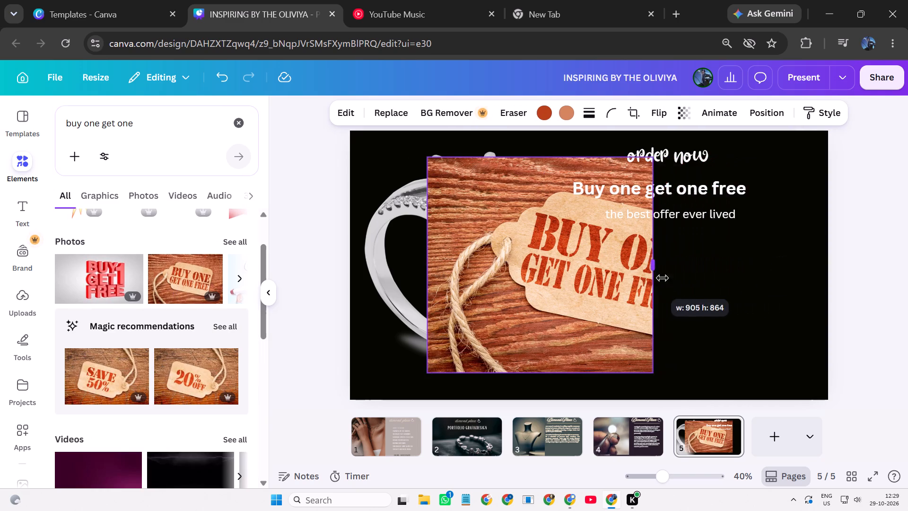
left_click_drag(662, 278, 785, 279)
left_click_drag(551, 279, 698, 323)
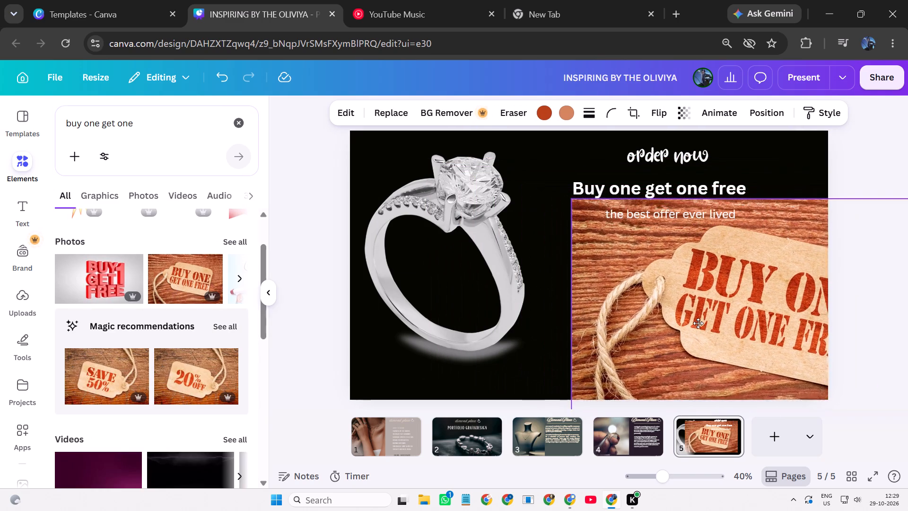
left_click_drag(698, 323, 592, 297)
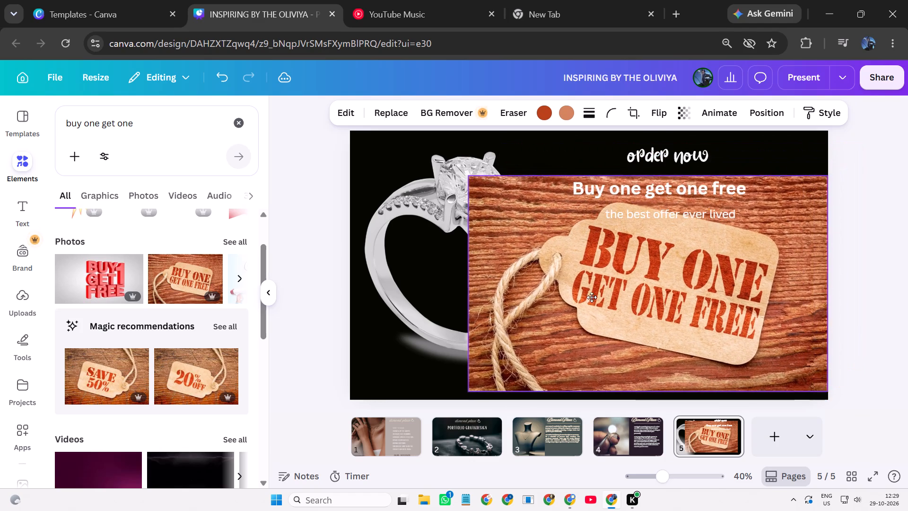
left_click_drag(592, 297, 527, 298)
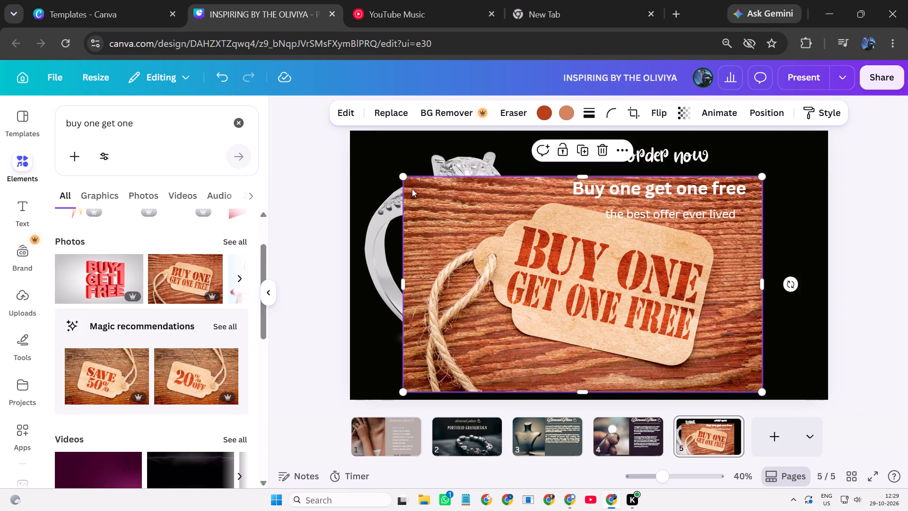
left_click_drag(400, 175, 682, 289)
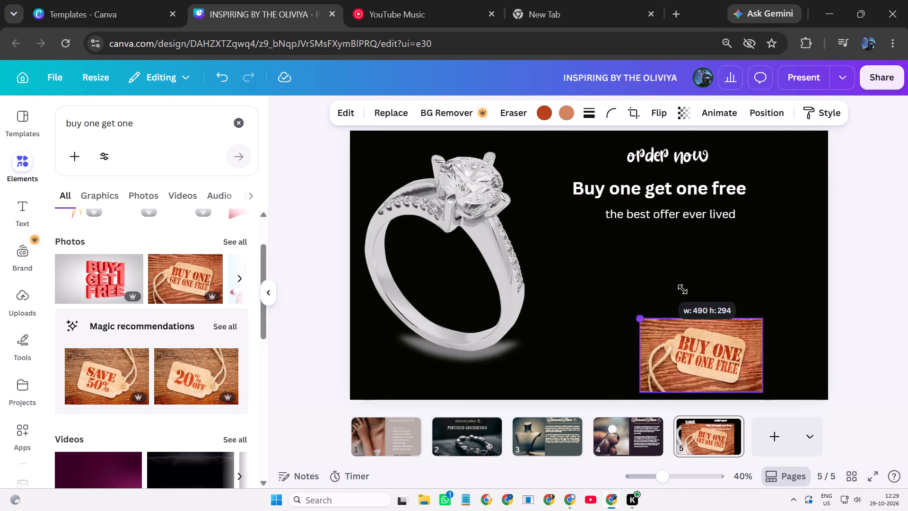
left_click_drag(682, 289, 660, 312)
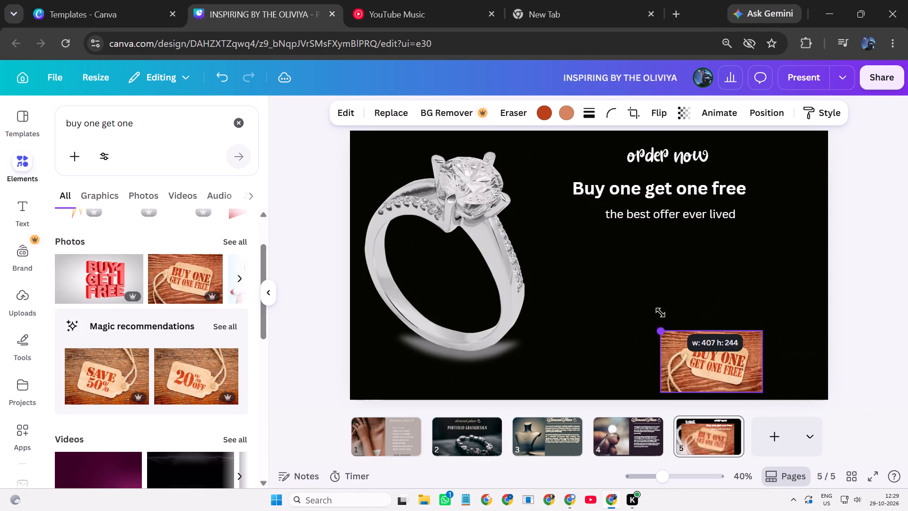
left_click_drag(660, 312, 533, 309)
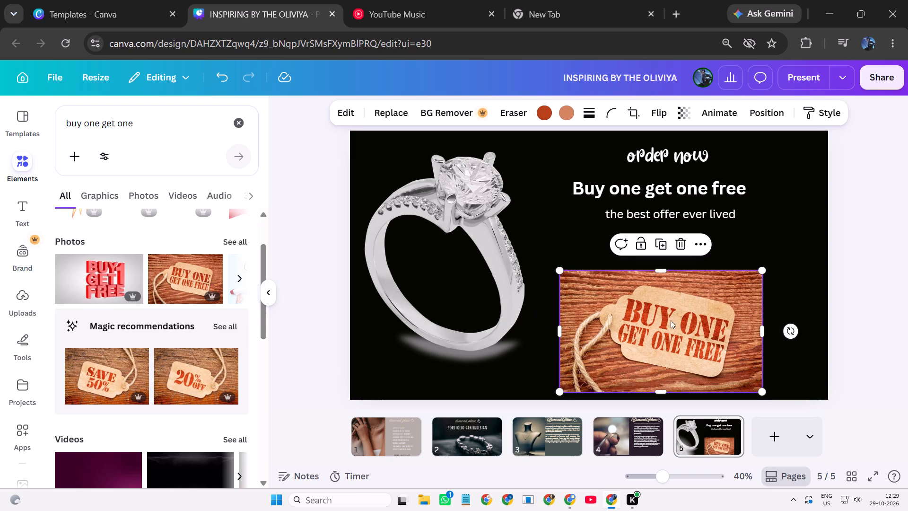
Remove the wooden background from the "Buy one get one free" tag photo.
left_click(669, 322)
left_click(602, 307)
left_click(477, 110)
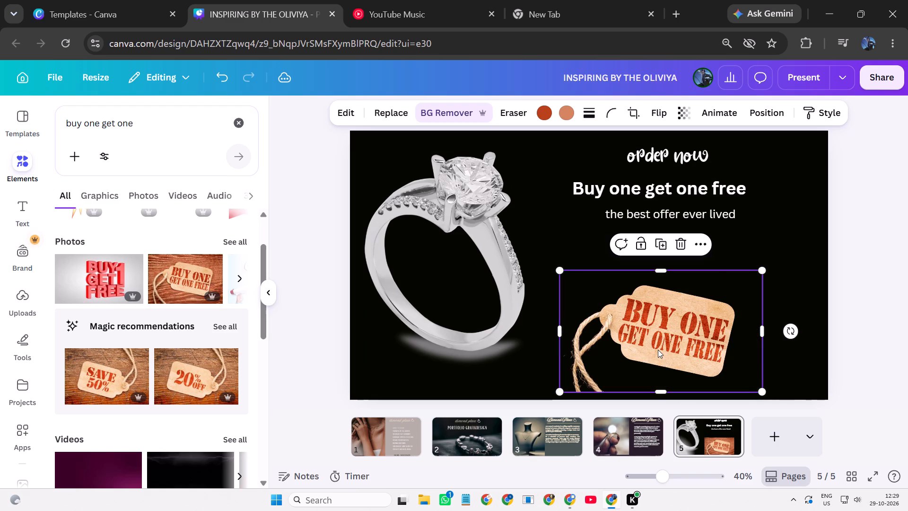
Shrink the tag to a small sticker and place it just after the "Buy one get one free" subheading.
left_click_drag(681, 322, 729, 291)
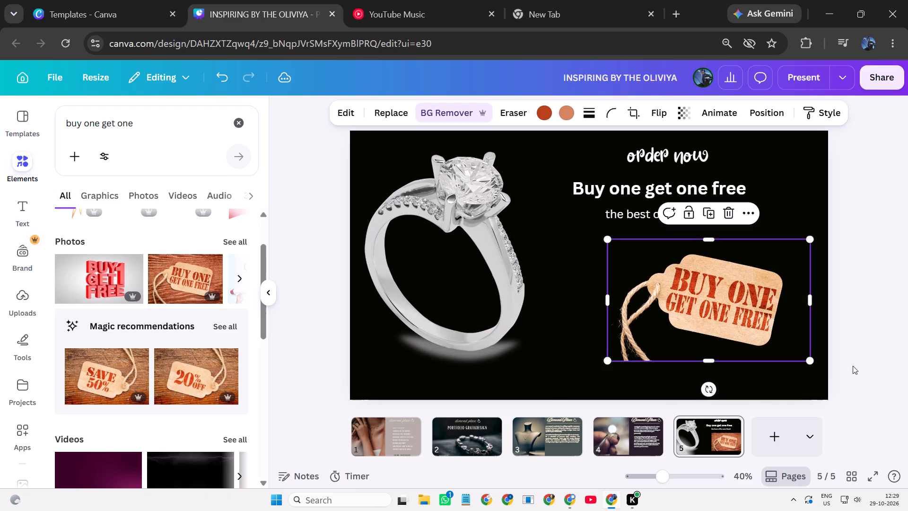
left_click_drag(808, 357, 703, 290)
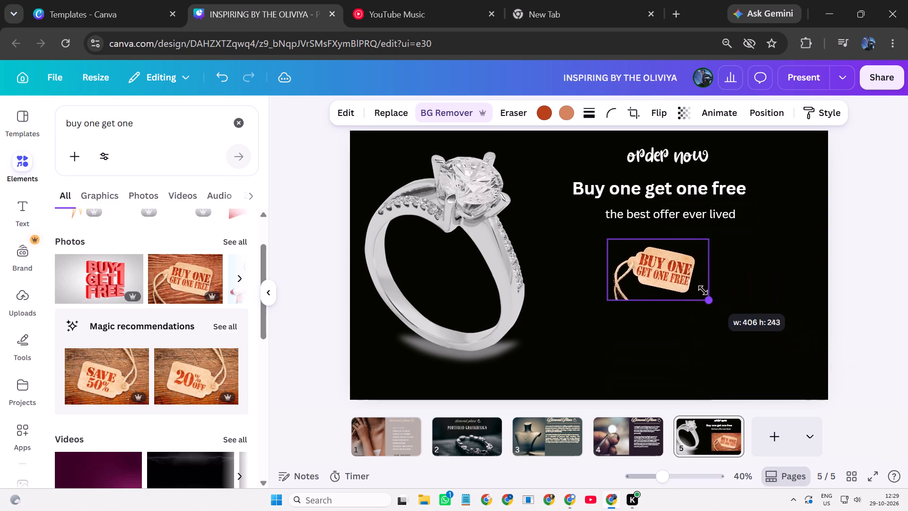
left_click_drag(703, 290, 661, 270)
left_click_drag(646, 256, 726, 238)
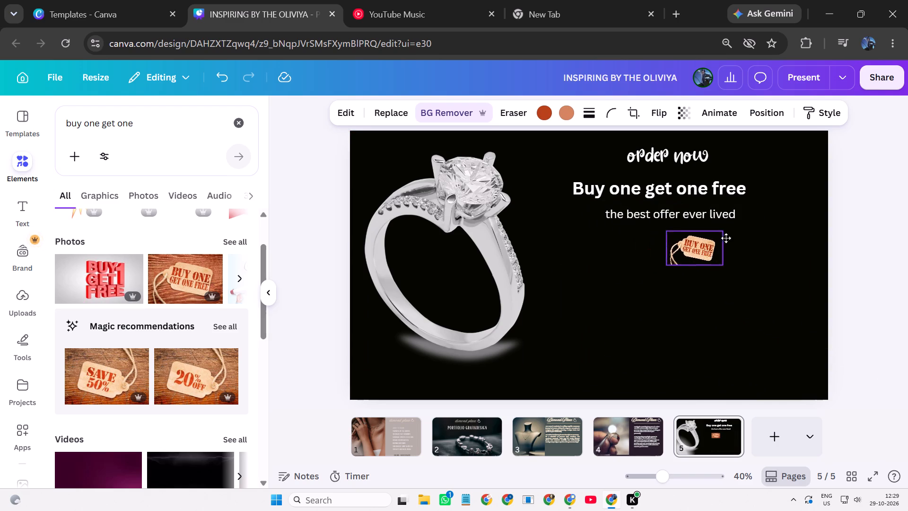
left_click_drag(726, 238, 764, 191)
left_click_drag(764, 191, 789, 186)
left_click_drag(803, 204, 795, 191)
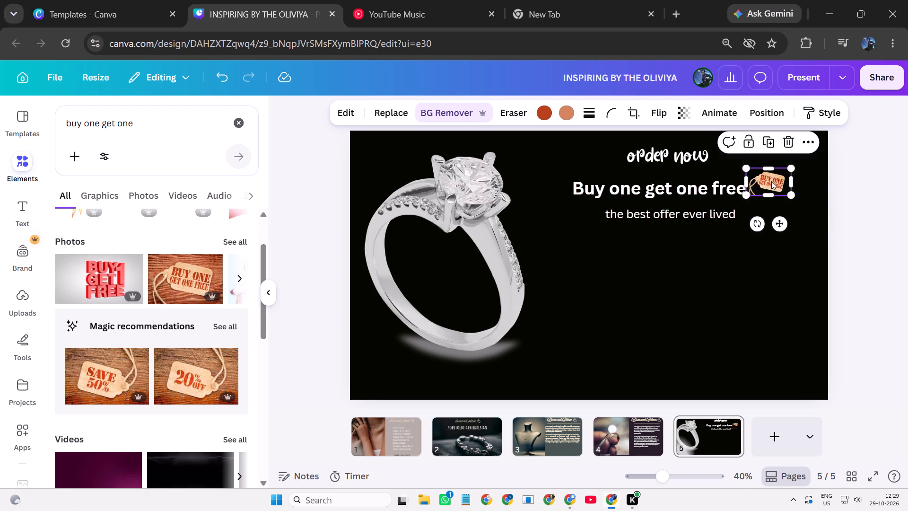
left_click_drag(771, 181, 775, 188)
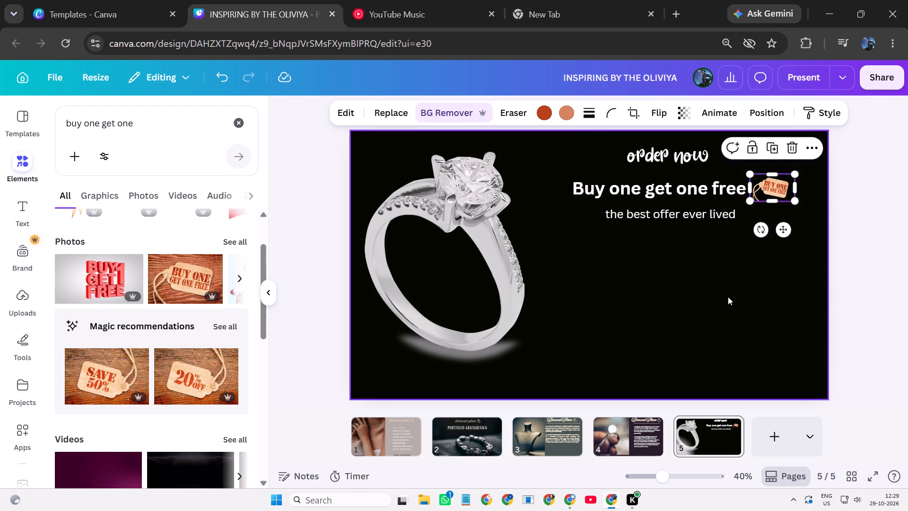
left_click(728, 297)
Move the small tag slightly below the subheading's line and tilt it clockwise to about 49°.
left_click_drag(767, 183, 767, 184)
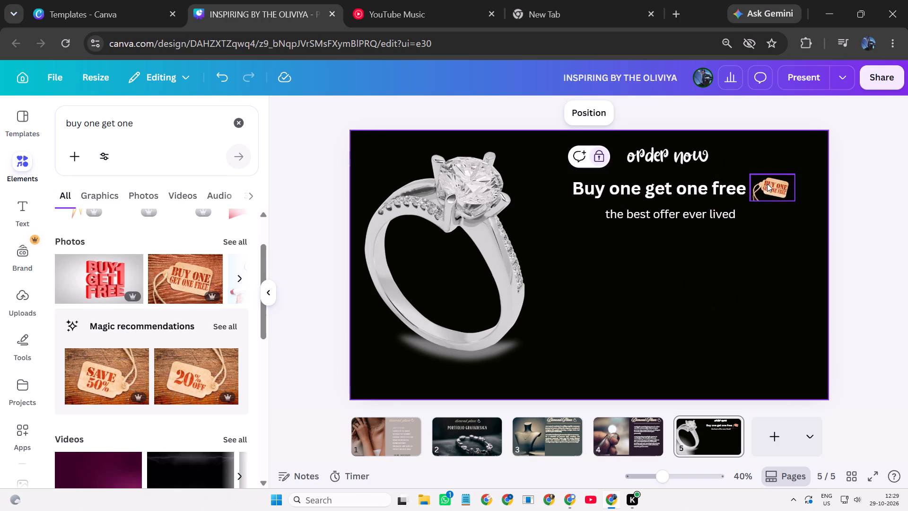
left_click_drag(767, 184, 778, 211)
left_click_drag(776, 256, 739, 252)
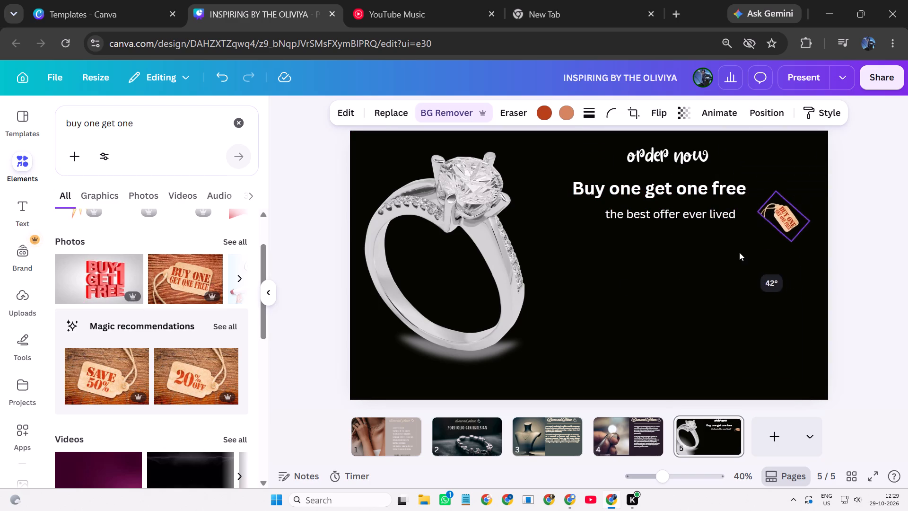
left_click_drag(739, 252, 746, 246)
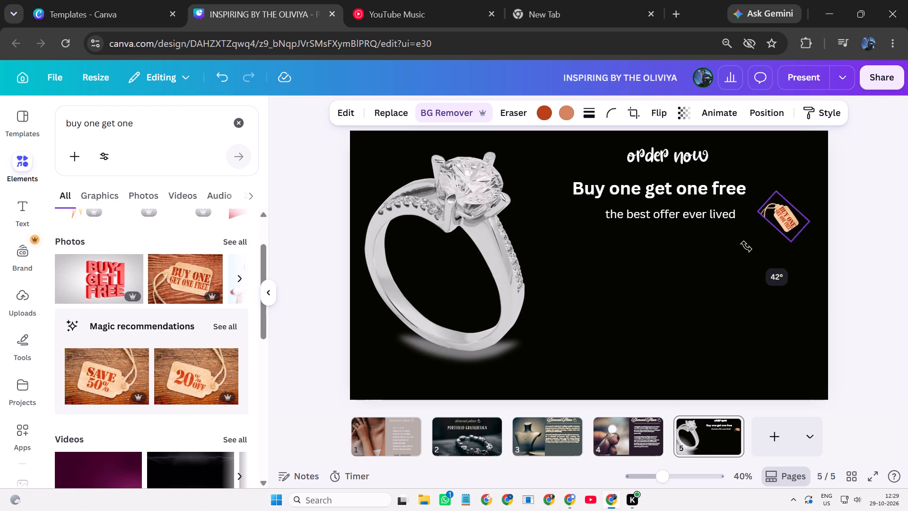
left_click_drag(746, 246, 737, 246)
Try the tilted tag in other spots, enlarge it, and place it at the page's right edge below the offer text.
left_click_drag(786, 219, 808, 375)
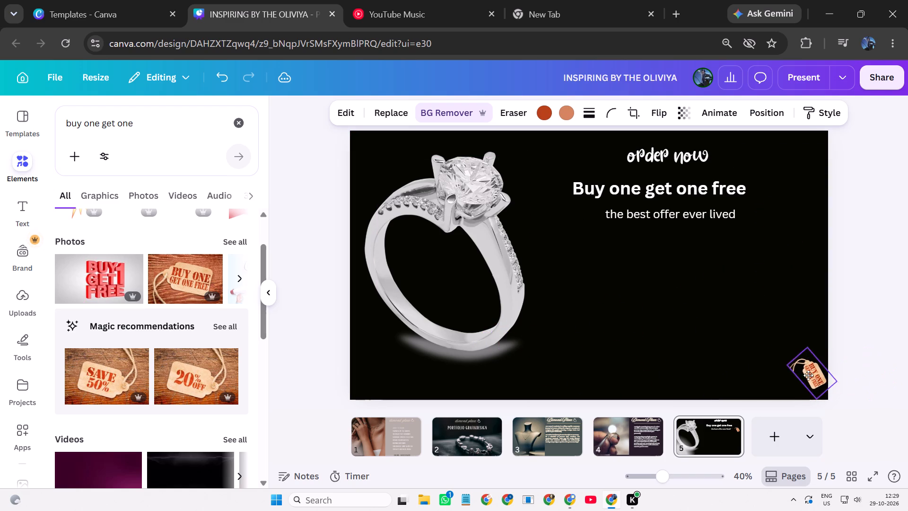
left_click_drag(808, 375, 758, 163)
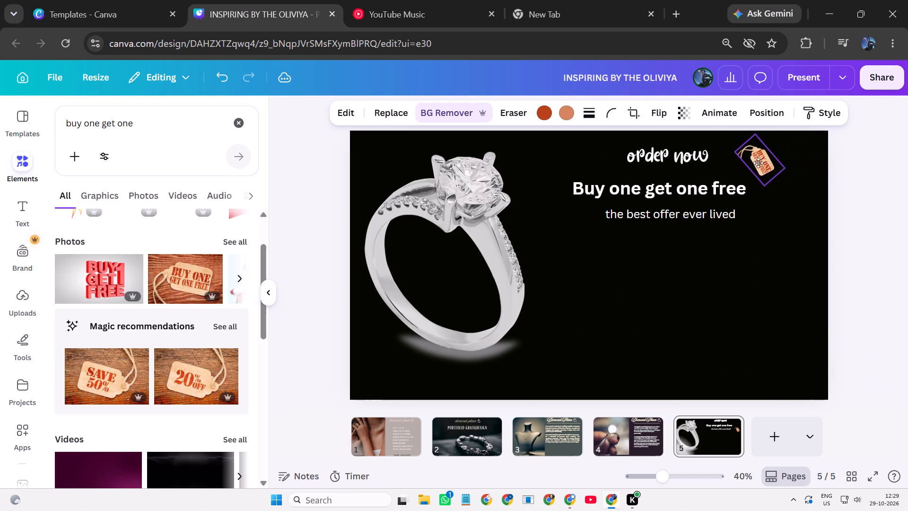
left_click_drag(758, 163, 756, 164)
left_click_drag(758, 191, 778, 299)
left_click_drag(764, 233, 778, 200)
left_click_drag(784, 185, 788, 284)
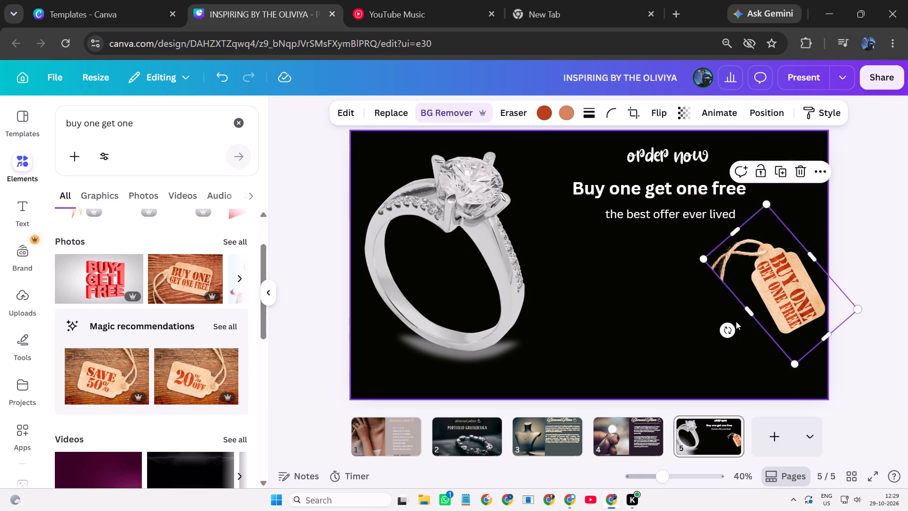
Rotate the enlarged tag to a steeper clockwise tilt and move it up beside the end of the "Buy one get one free" subheading.
left_click_drag(731, 324, 790, 291)
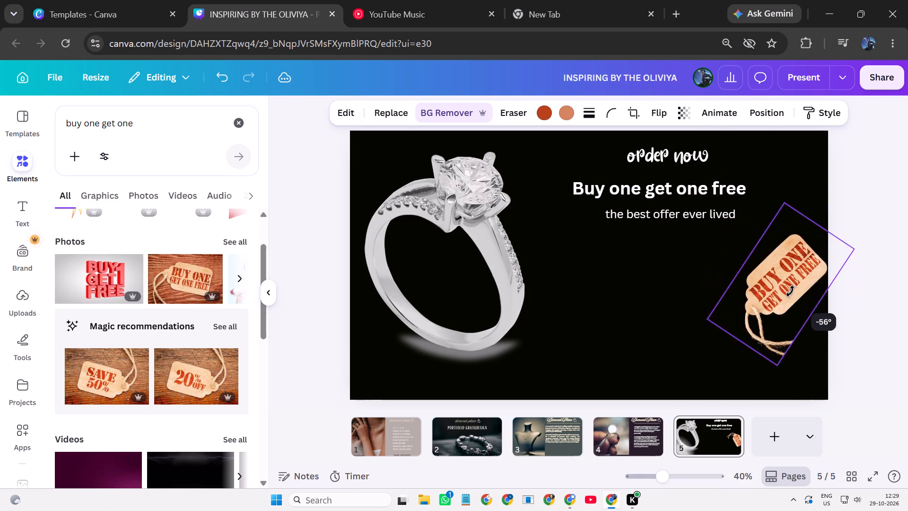
left_click_drag(790, 291, 783, 297)
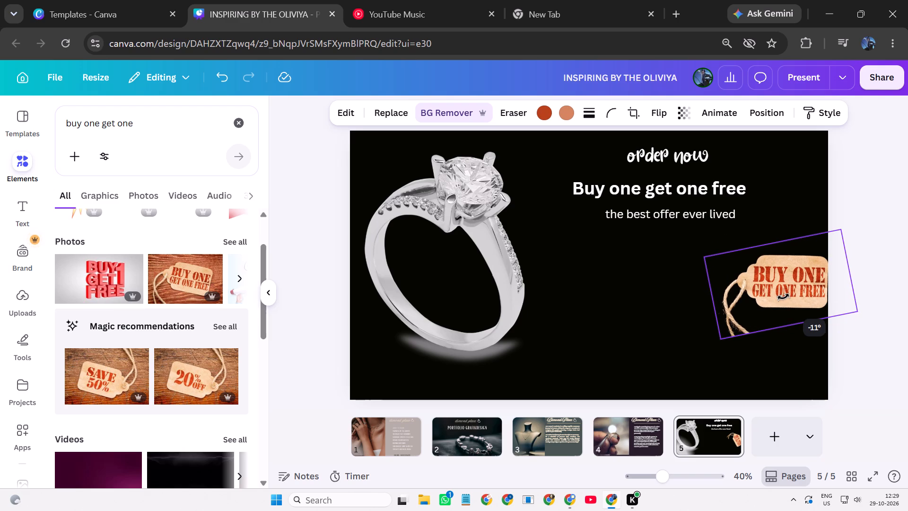
left_click_drag(783, 297, 738, 316)
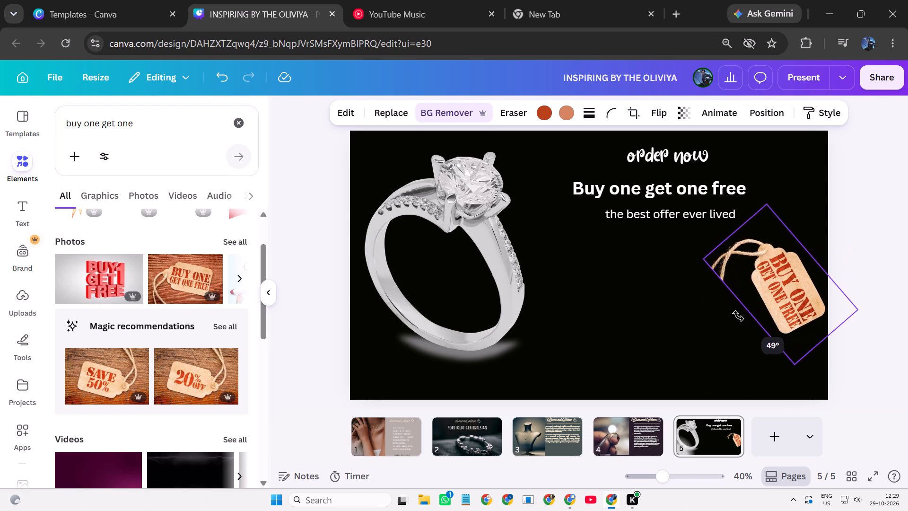
left_click_drag(738, 316, 736, 303)
left_click_drag(746, 267, 771, 230)
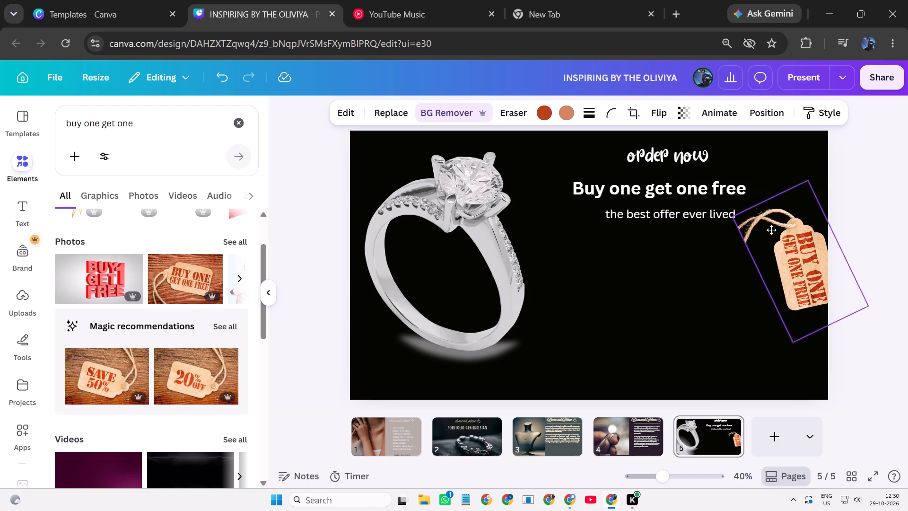
left_click_drag(771, 230, 767, 204)
left_click(767, 204)
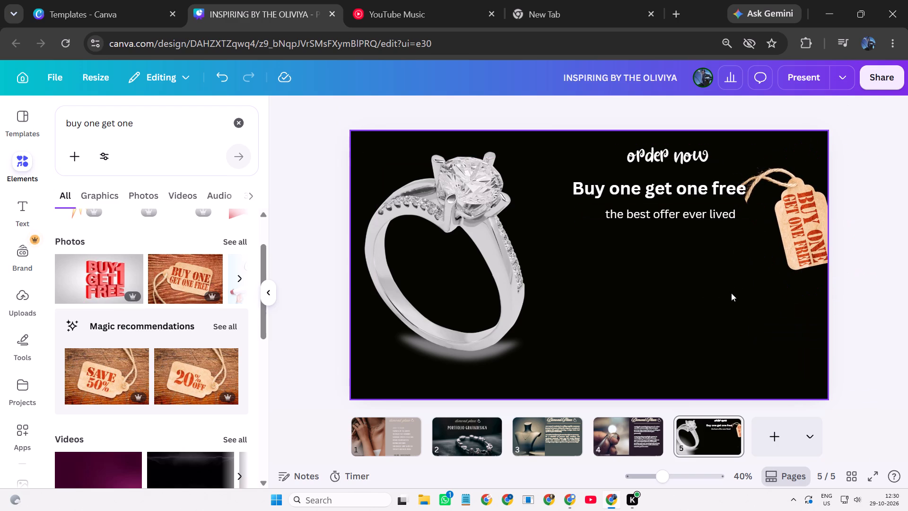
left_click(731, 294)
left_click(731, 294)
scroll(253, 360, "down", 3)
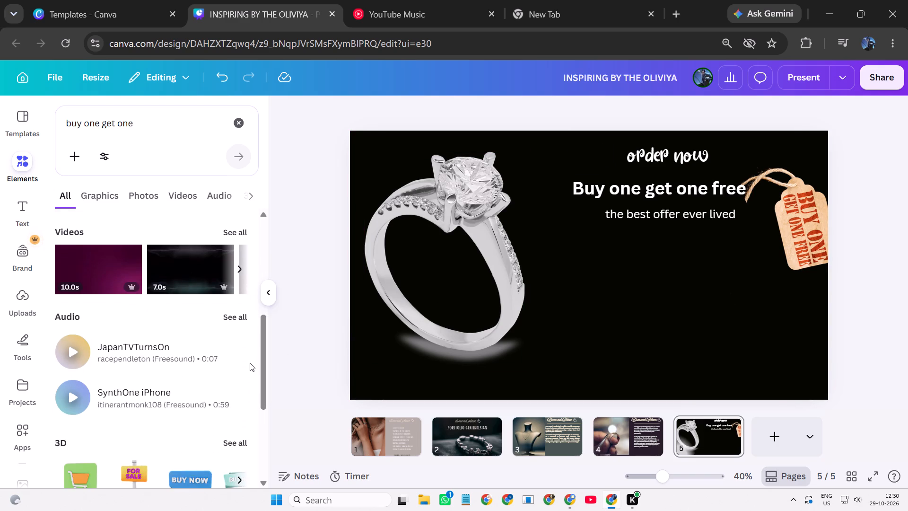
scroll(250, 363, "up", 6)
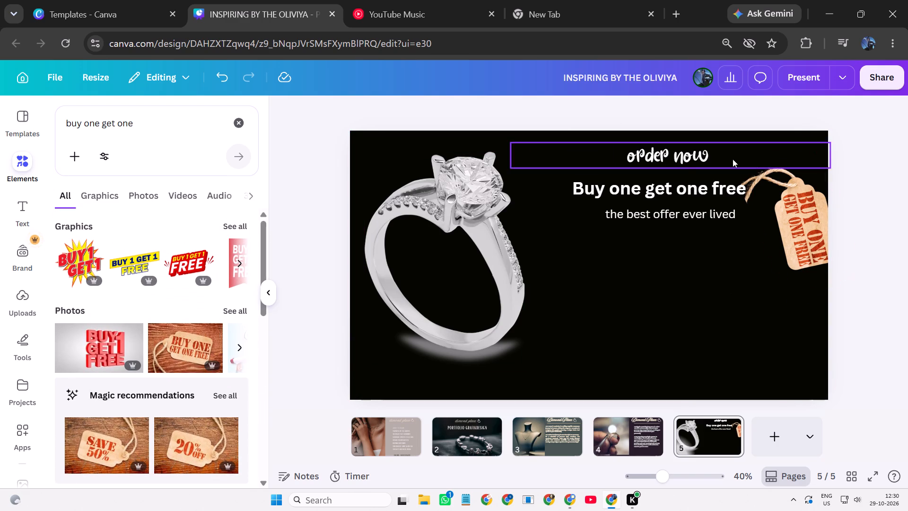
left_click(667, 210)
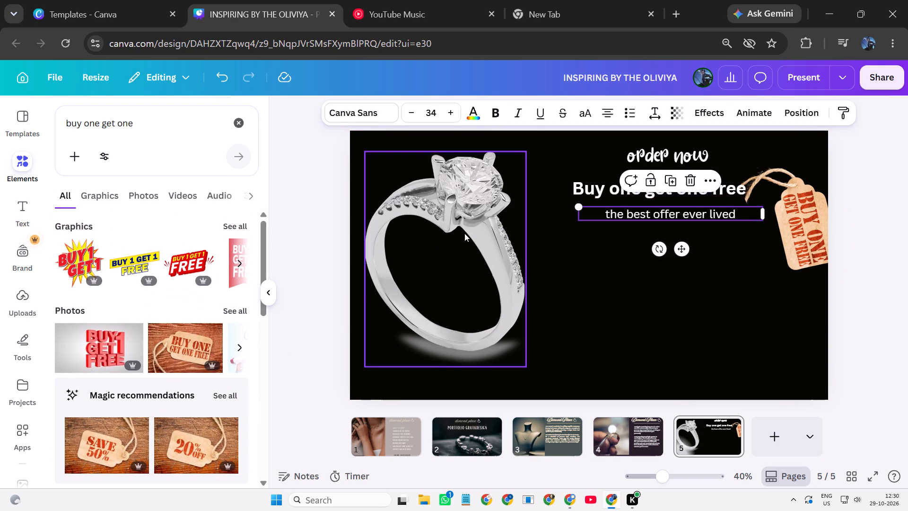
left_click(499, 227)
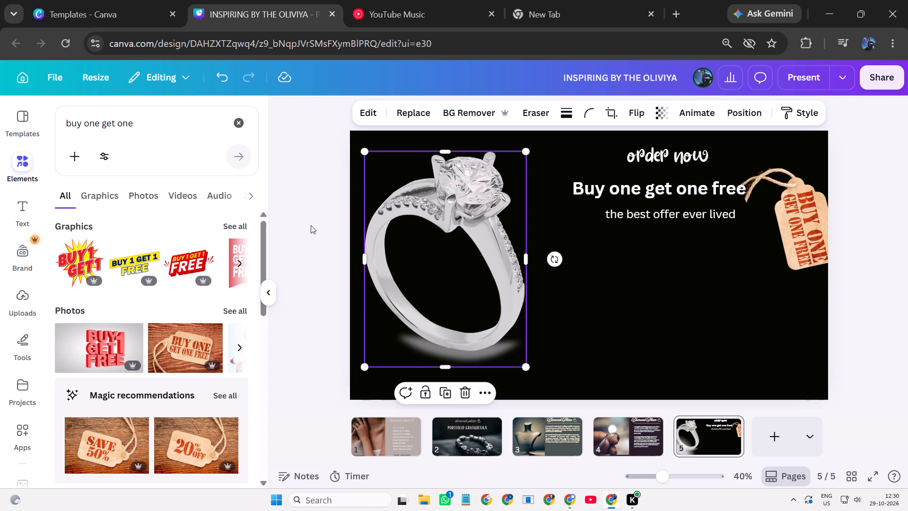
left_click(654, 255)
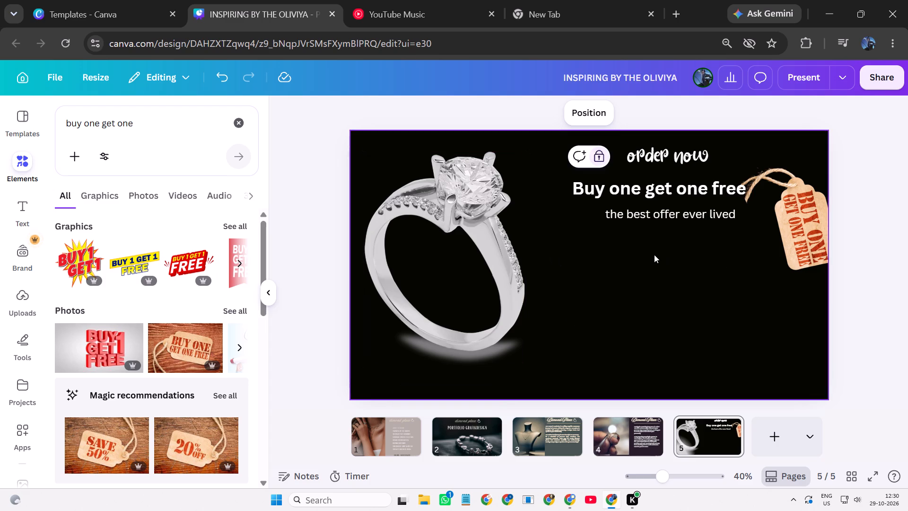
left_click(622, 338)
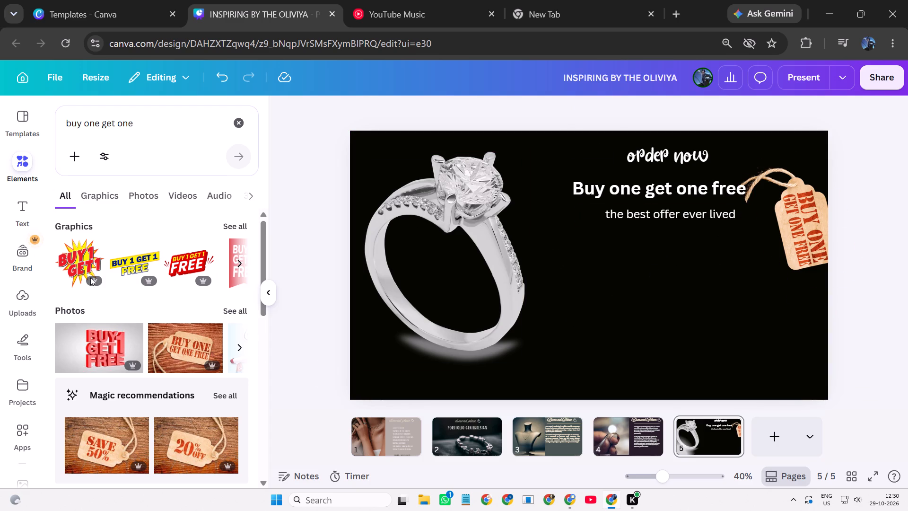
Search the elements for "order now" and add the solid red ORDER NOW button graphic to page 5 below the offer text.
left_click(148, 128)
key("BackSpace")
key("BackSpace")
key("BackSpace")
key("BackSpace")
key("BackSpace")
key("BackSpace")
key("BackSpace")
key("BackSpace")
key("BackSpace")
key("BackSpace")
key("BackSpace")
key("BackSpace")
key("BackSpace")
key("BackSpace")
key("BackSpace")
key("BackSpace")
key("BackSpace")
key("BackSpace")
key("BackSpace")
key("BackSpace")
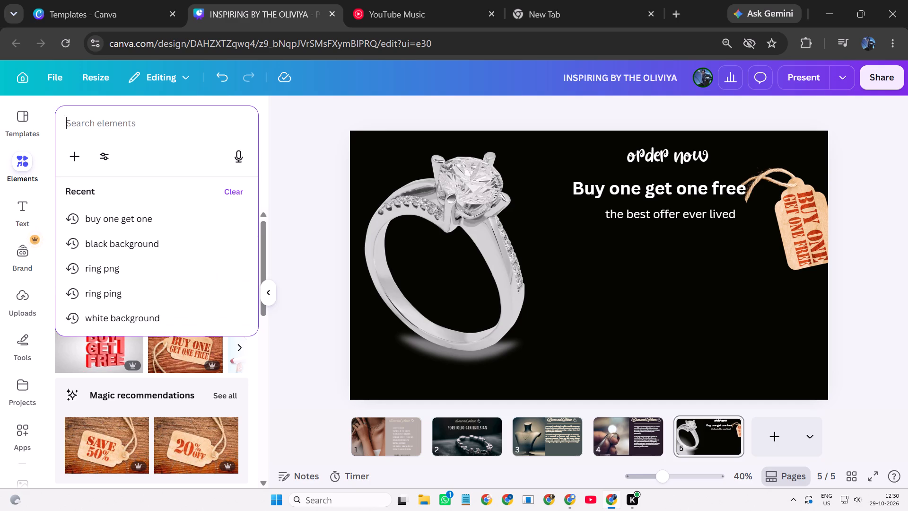
type("ordern")
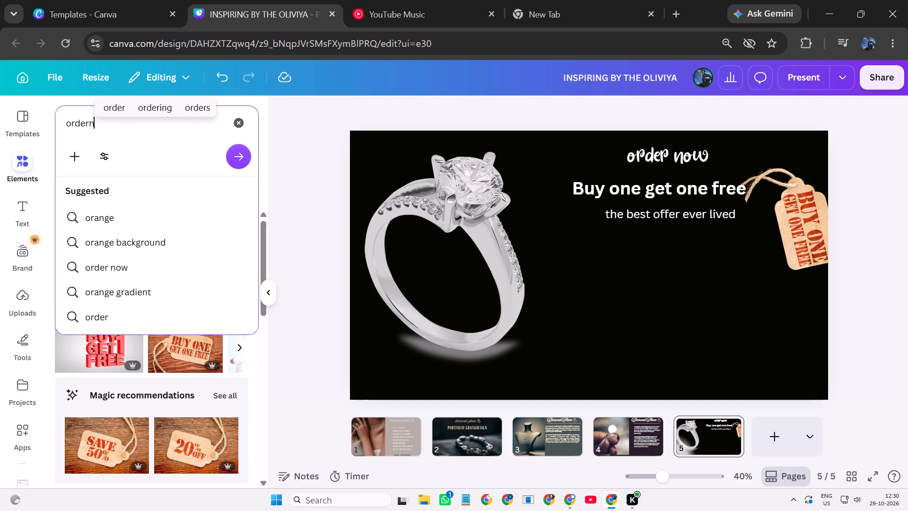
key("BackSpace")
key("space")
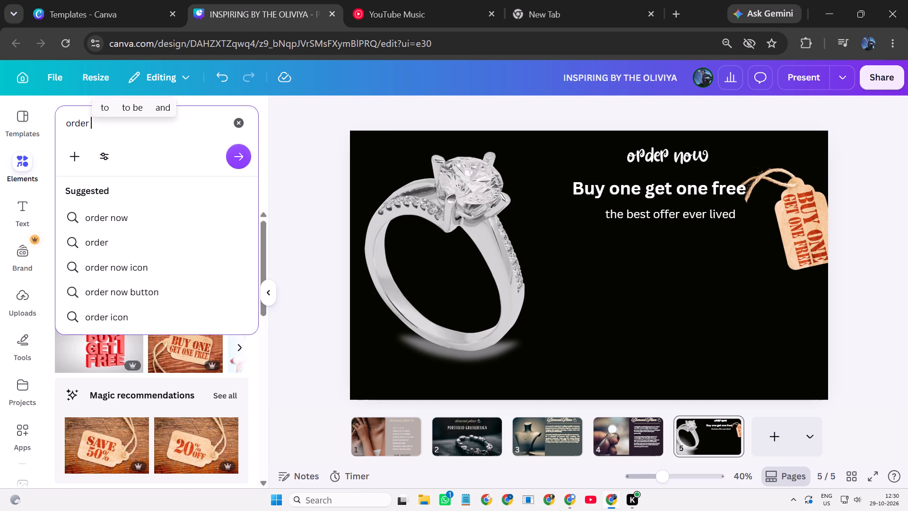
type("now")
key("Return")
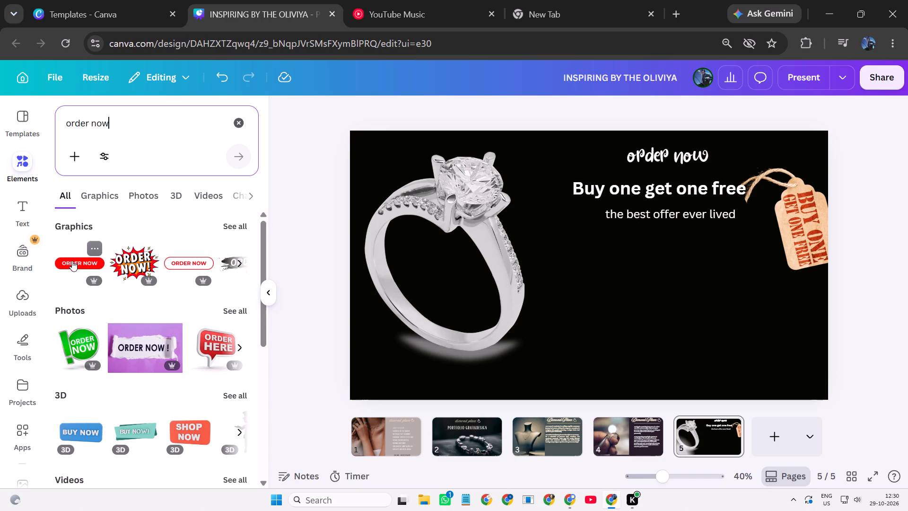
left_click_drag(71, 261, 576, 312)
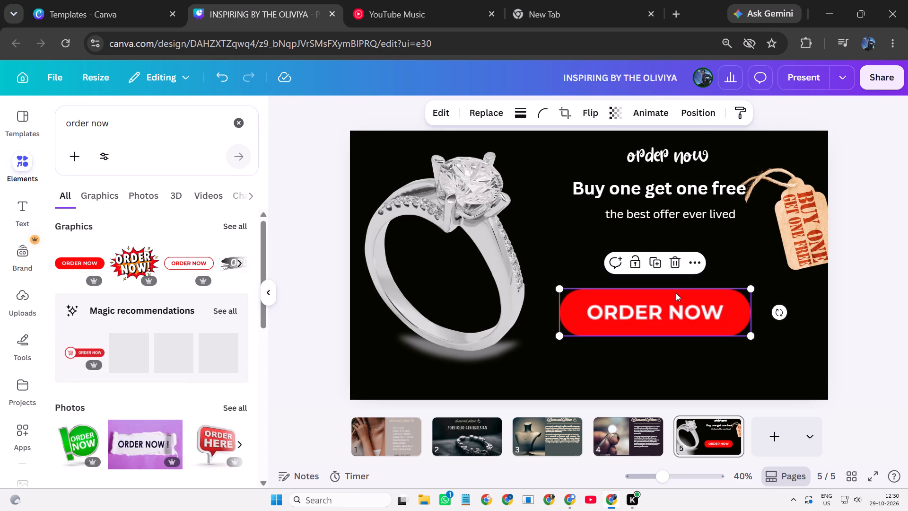
Enlarge the red ORDER NOW button slightly and position it centred beneath "the best offer ever lived", leaving a clear gap.
left_click_drag(669, 305, 664, 284)
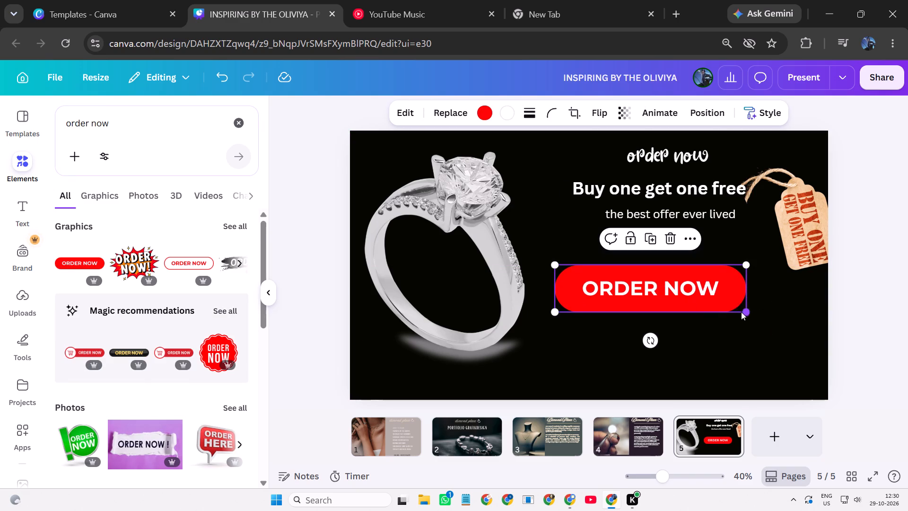
left_click_drag(746, 313, 765, 318)
left_click(769, 322)
left_click(680, 356)
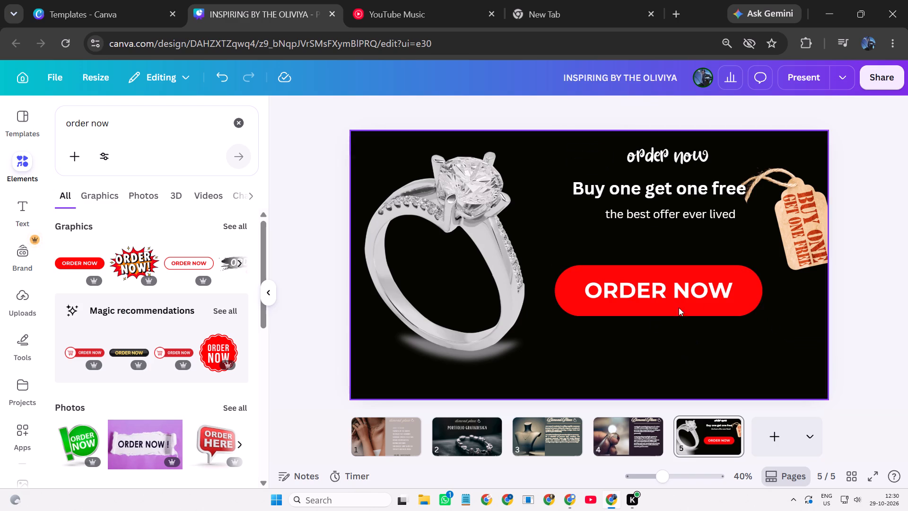
left_click_drag(649, 296, 655, 314)
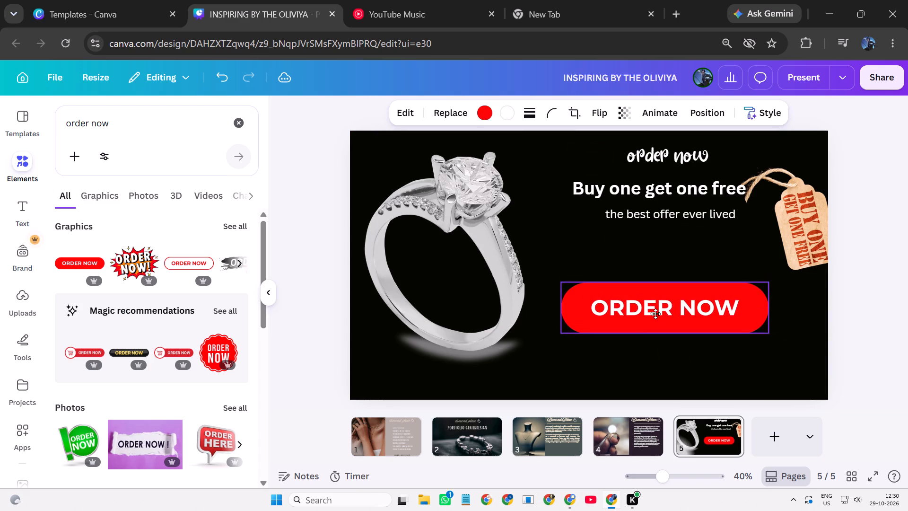
left_click_drag(655, 314, 657, 318)
left_click(540, 362)
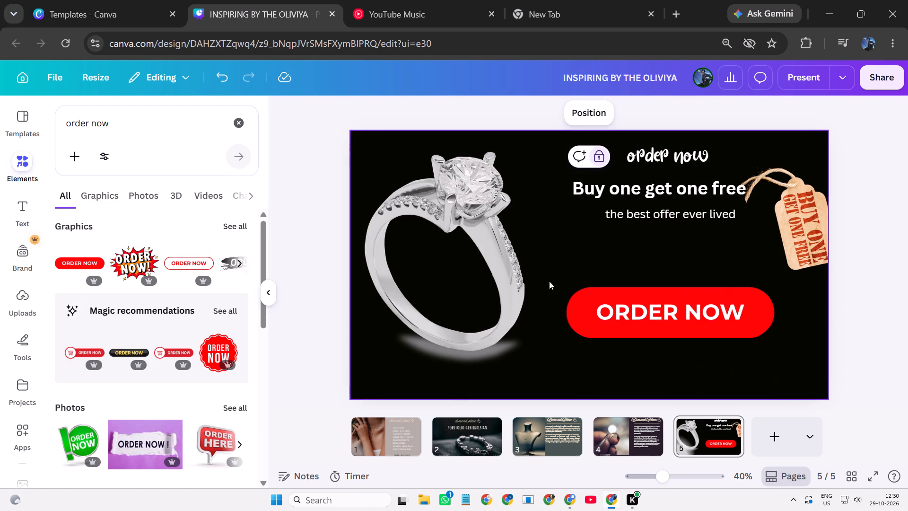
Browse the "order now" element results, narrowed to graphics, for other order-now designs.
scroll(563, 358, "down", 1)
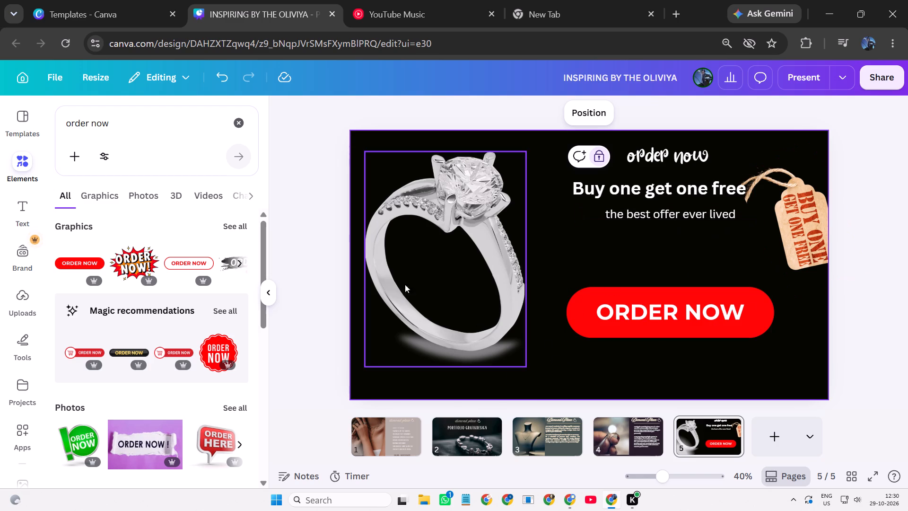
scroll(204, 412, "down", 3)
scroll(195, 417, "up", 3)
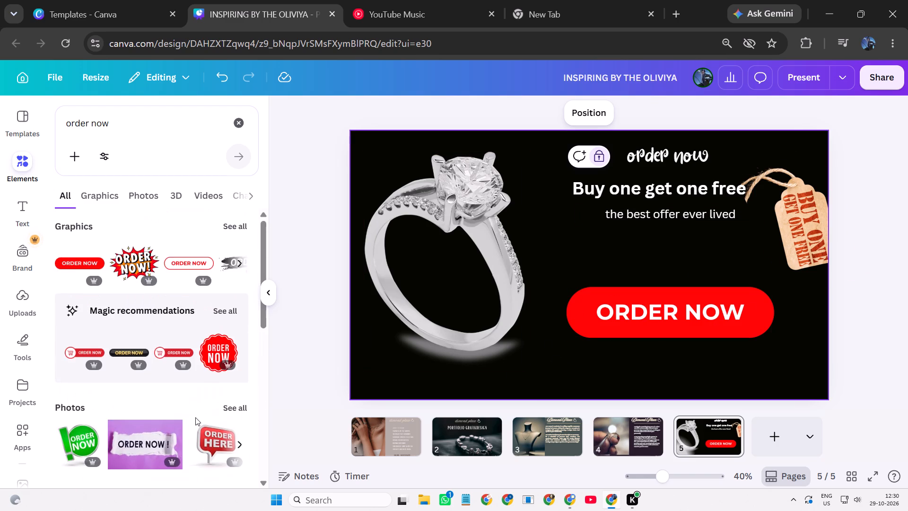
scroll(195, 417, "down", 6)
scroll(195, 417, "up", 8)
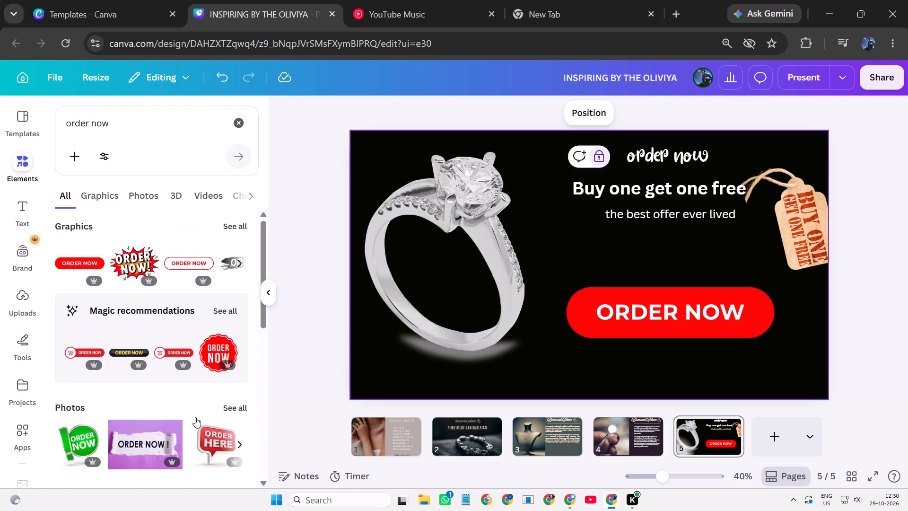
scroll(195, 417, "up", 3)
left_click(106, 196)
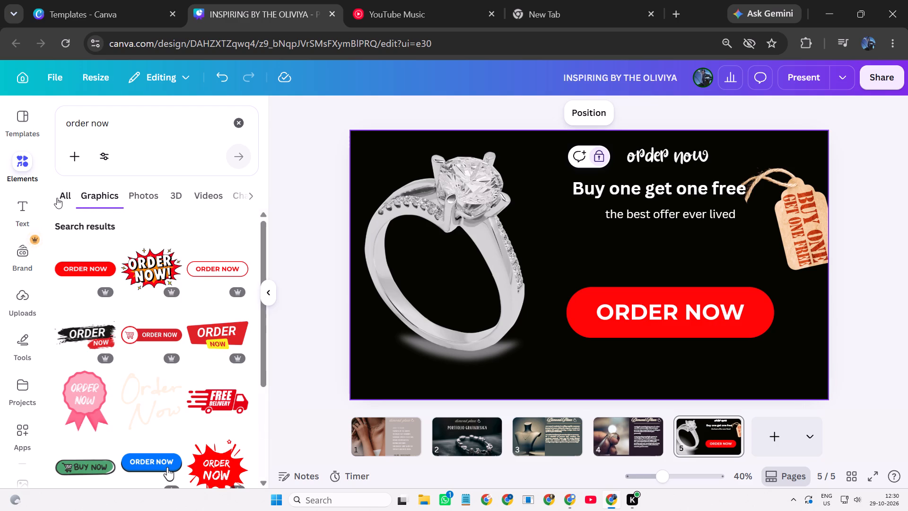
scroll(227, 344, "down", 2)
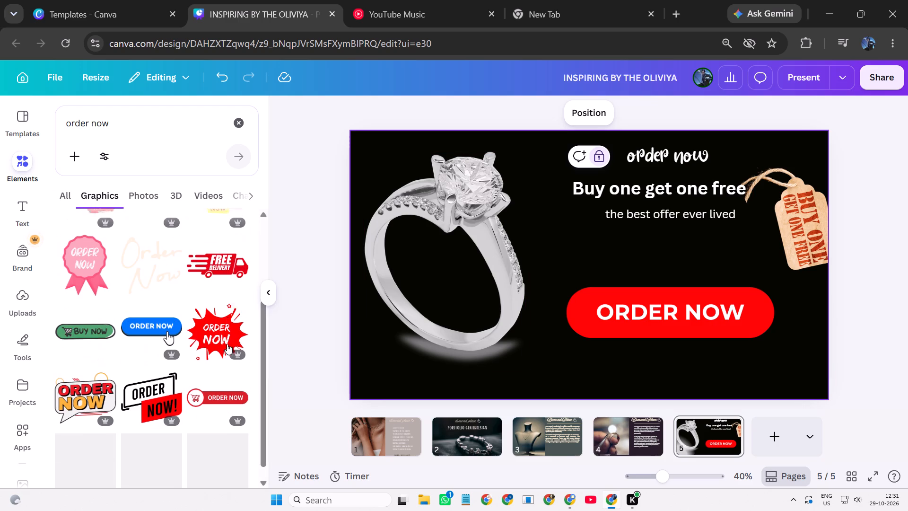
scroll(227, 345, "up", 5)
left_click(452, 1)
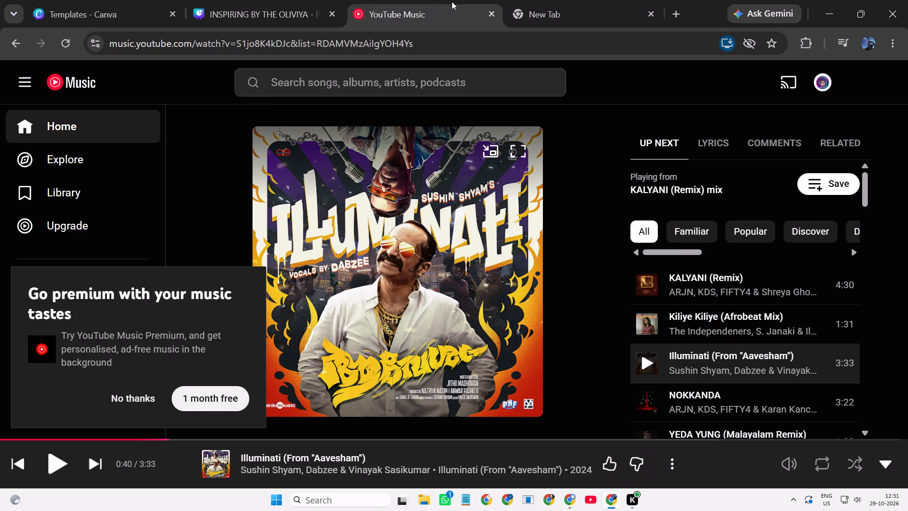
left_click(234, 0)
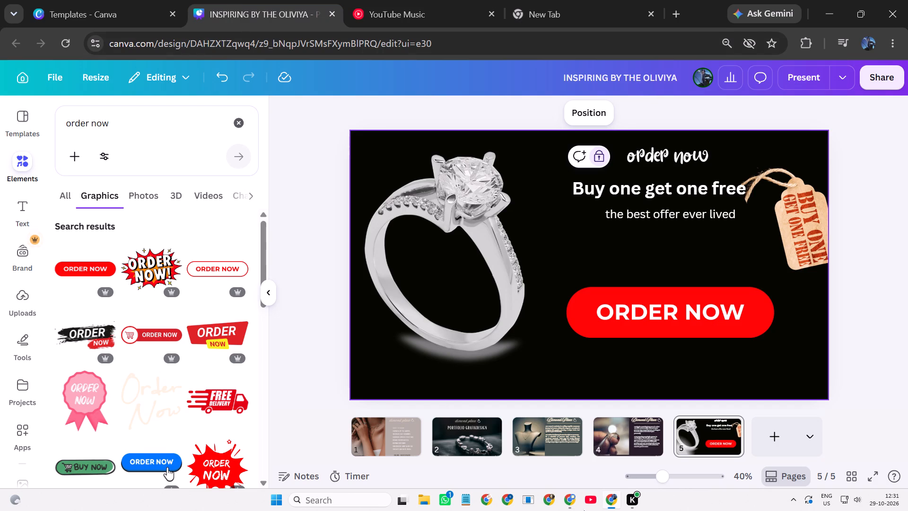
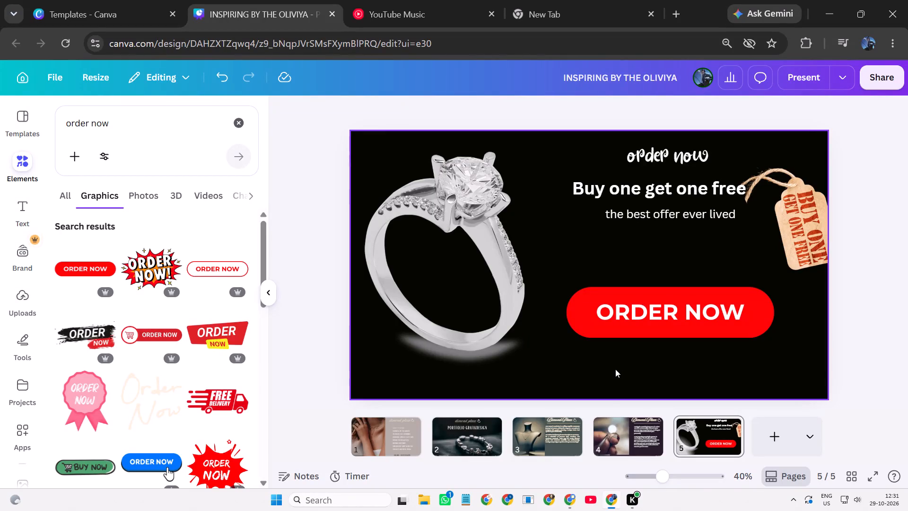
Copy the Dimond Place heading with its ring graphic from page 3 and paste it onto page 5.
left_click(323, 358)
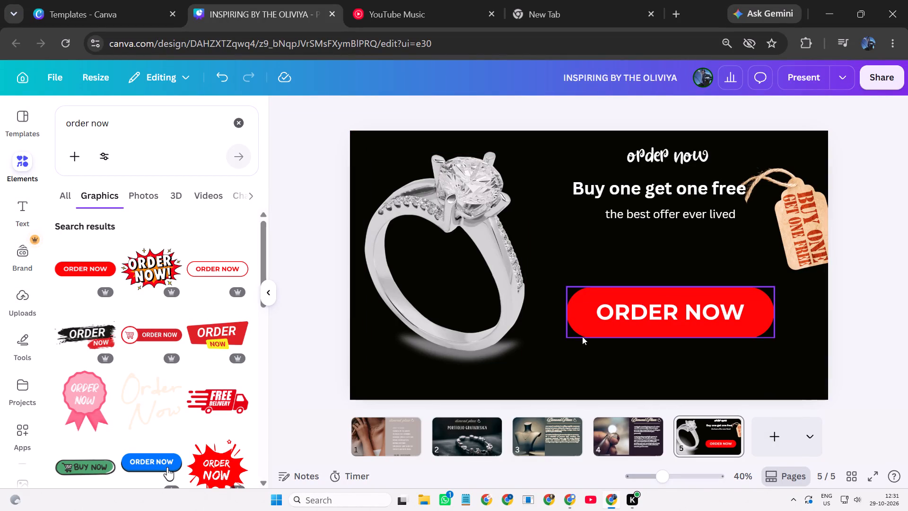
left_click(635, 434)
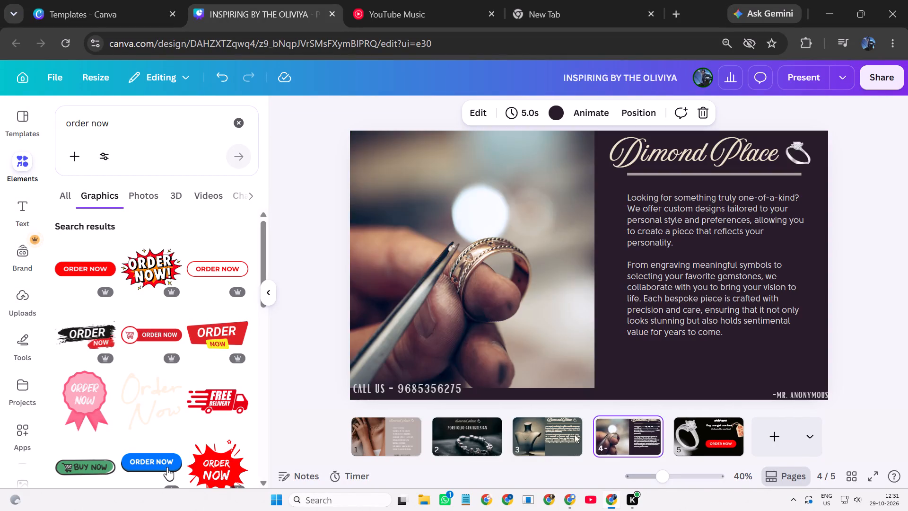
left_click(562, 434)
left_click(705, 429)
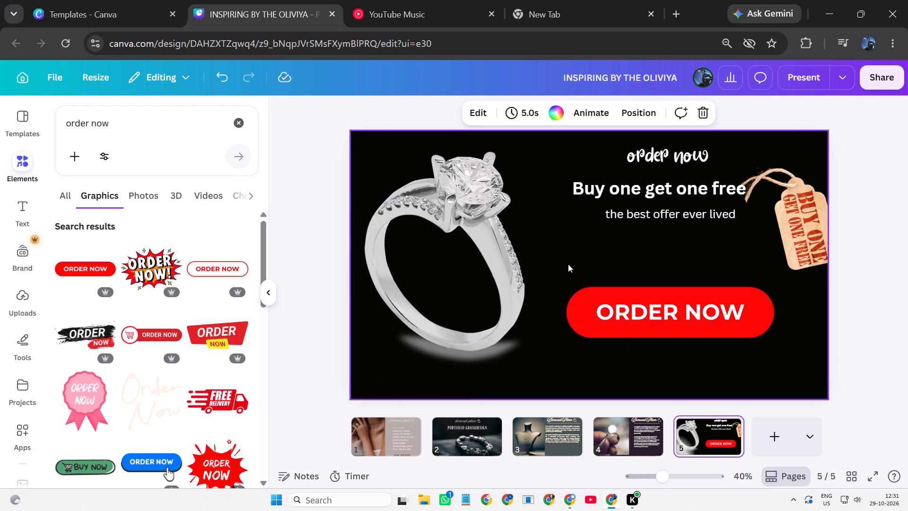
left_click(569, 427)
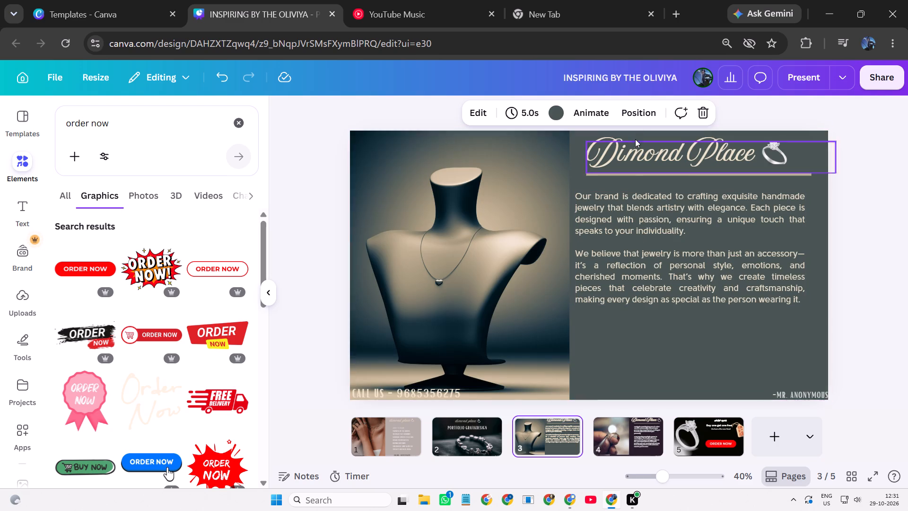
left_click(636, 141)
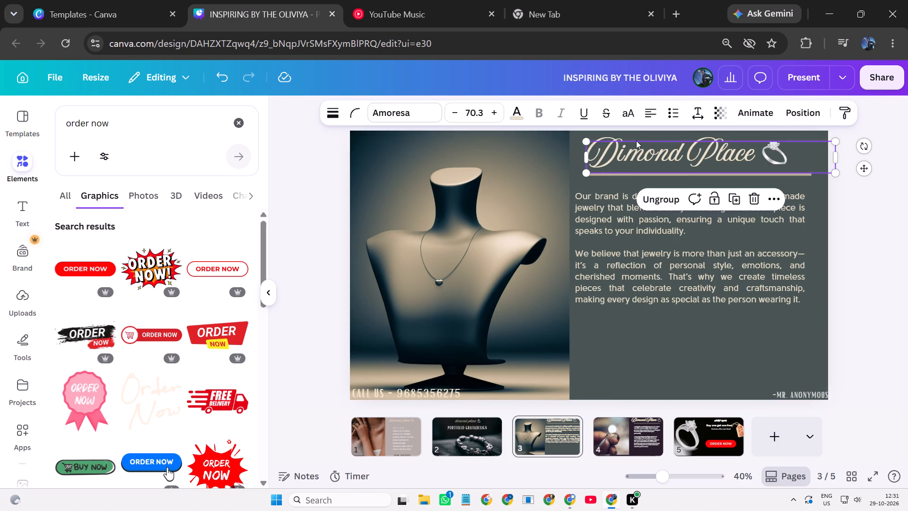
key("ctrl+c")
left_click(720, 428)
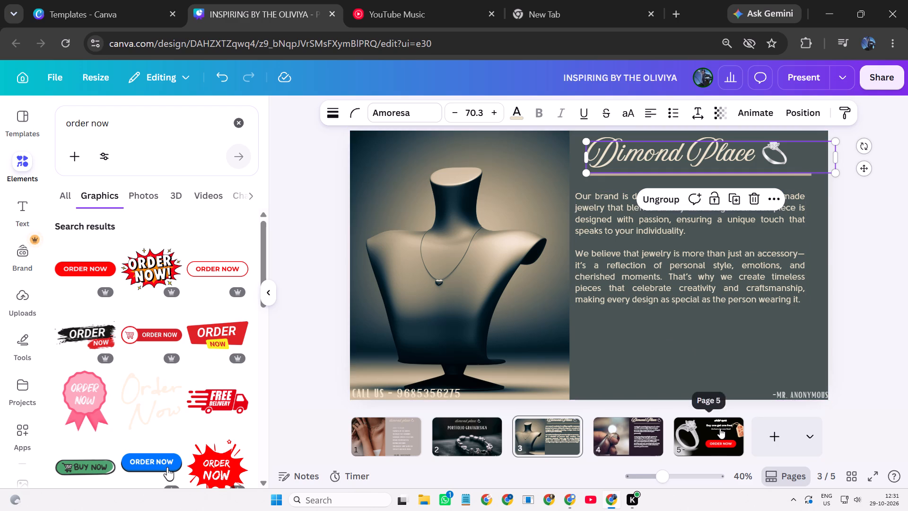
left_click(418, 366)
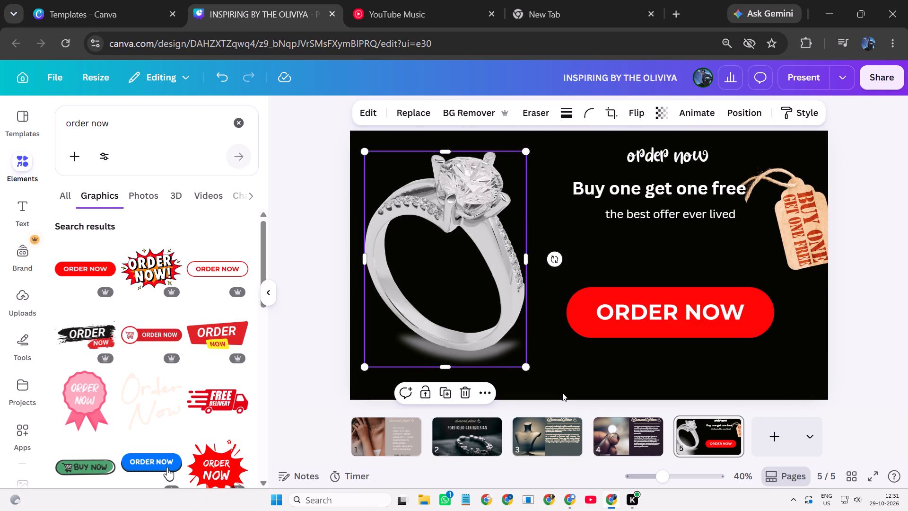
left_click(563, 386)
key("ctrl+v")
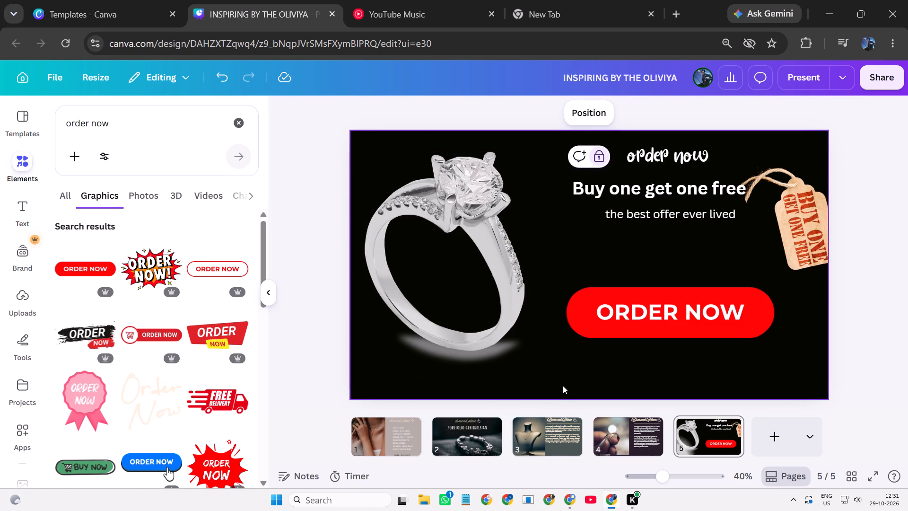
Move the pasted Dimond Place heading to the bottom-left corner of page 5, beneath the ring photo.
left_click_drag(663, 156, 659, 168)
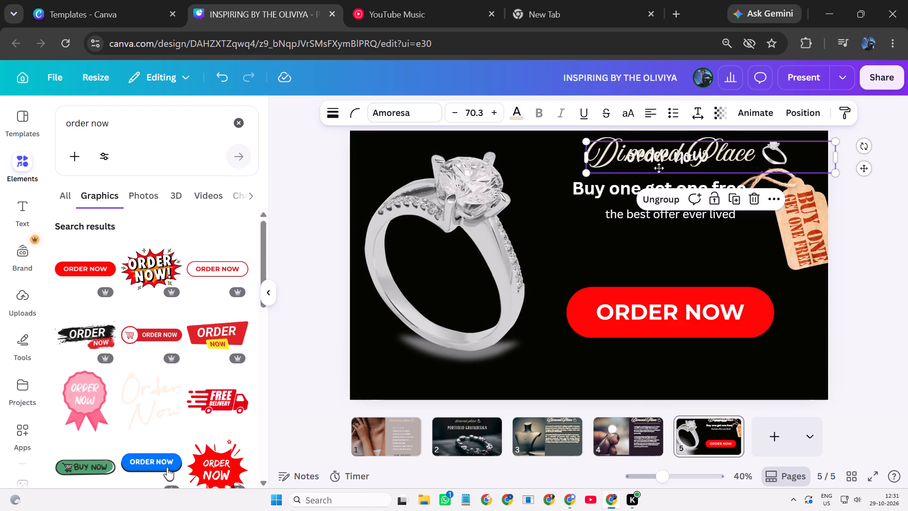
left_click_drag(659, 168, 437, 380)
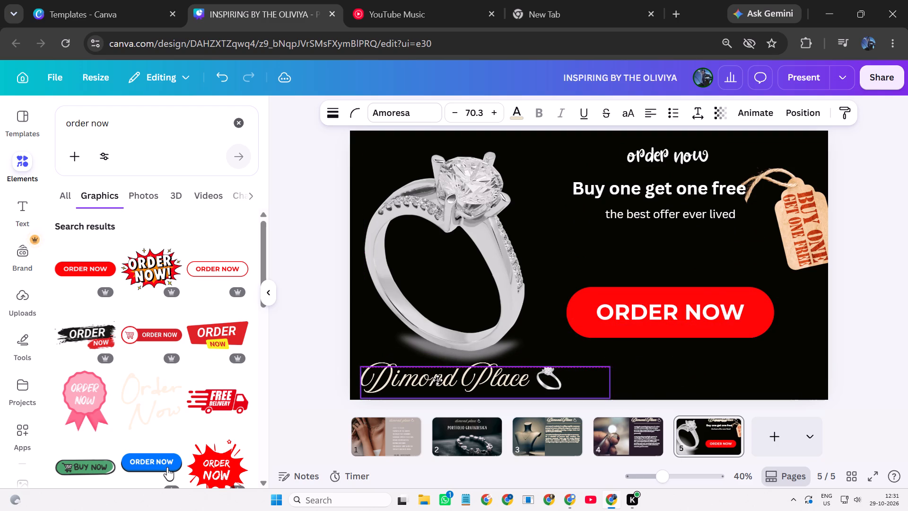
left_click_drag(437, 380, 437, 380)
left_click(646, 379)
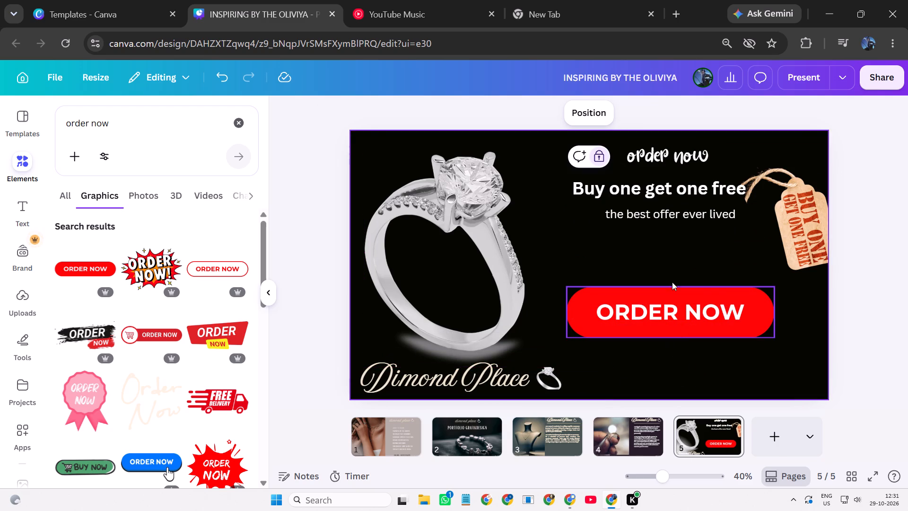
left_click(686, 237)
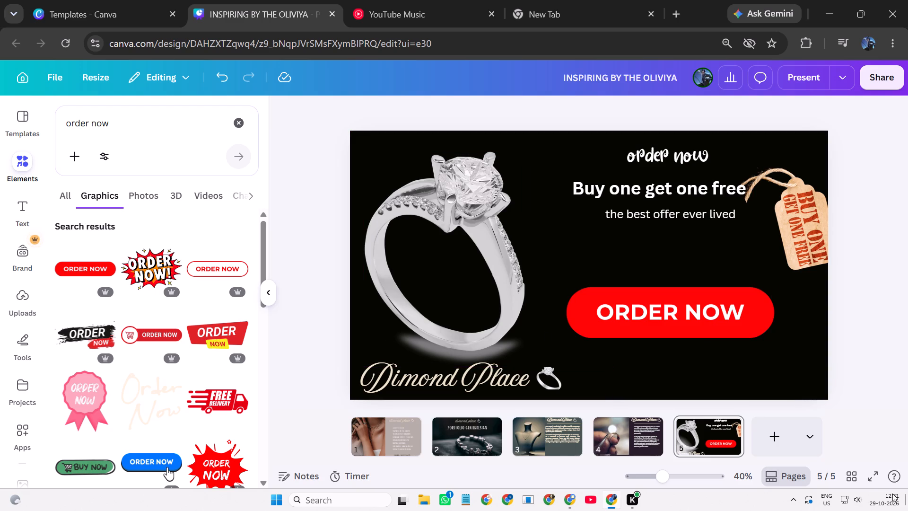
Raise the computer's sound volume to a little above half.
left_click(833, 501)
left_click(851, 500)
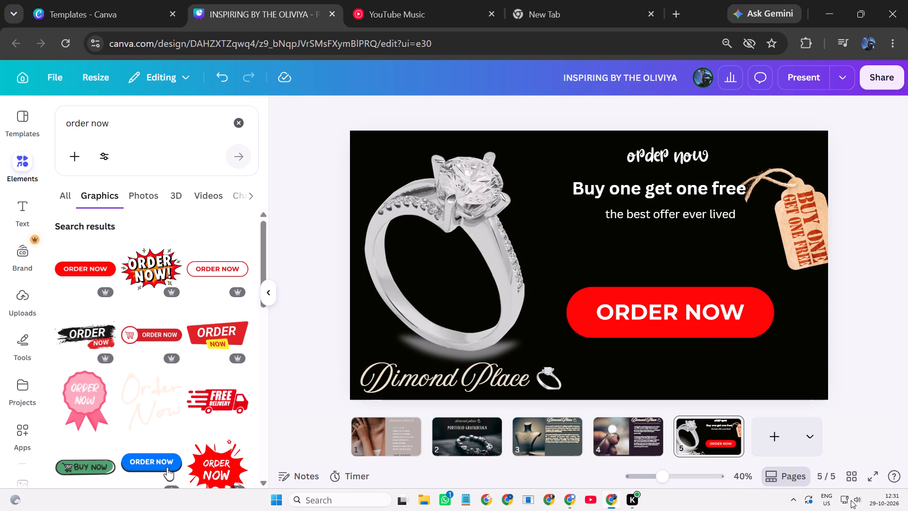
left_click(851, 500)
left_click(843, 506)
left_click(843, 506)
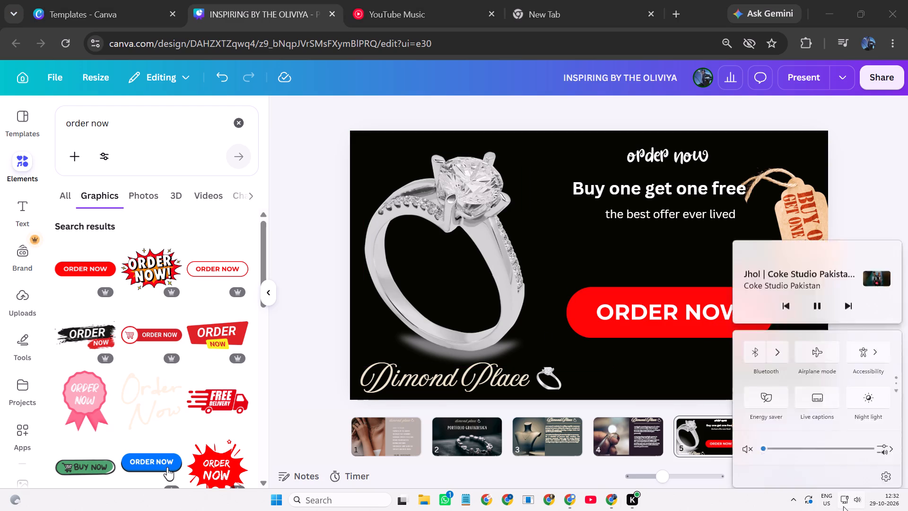
left_click(853, 502)
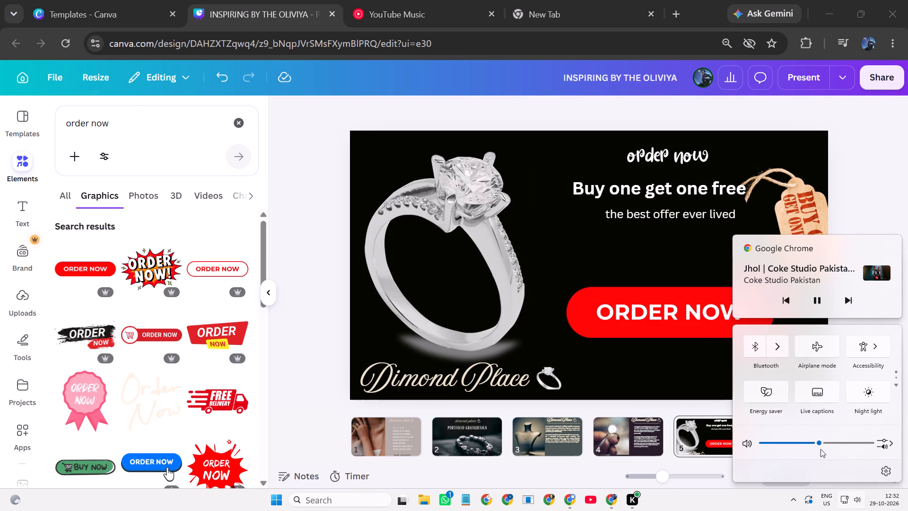
left_click(830, 444)
left_click(866, 159)
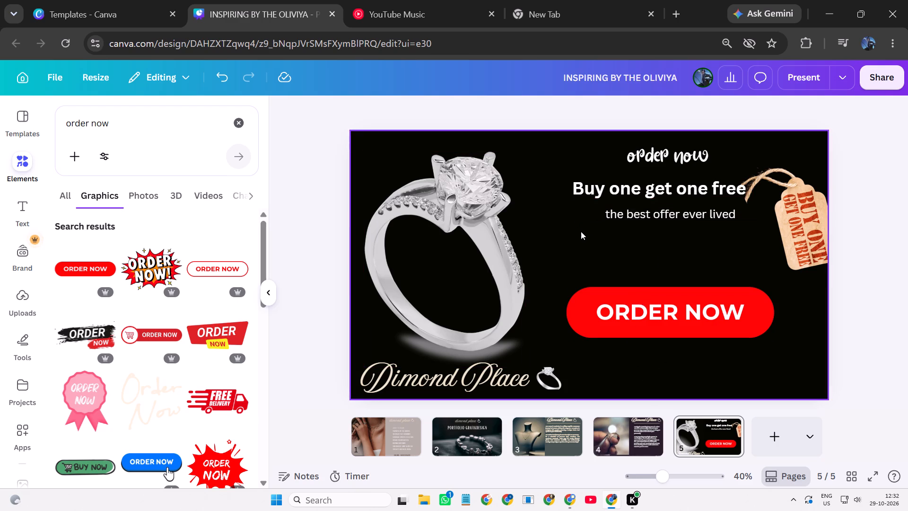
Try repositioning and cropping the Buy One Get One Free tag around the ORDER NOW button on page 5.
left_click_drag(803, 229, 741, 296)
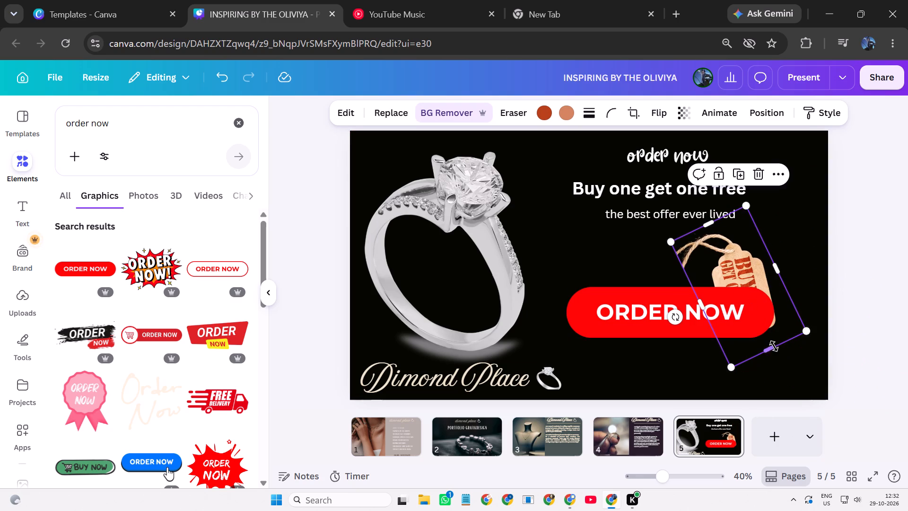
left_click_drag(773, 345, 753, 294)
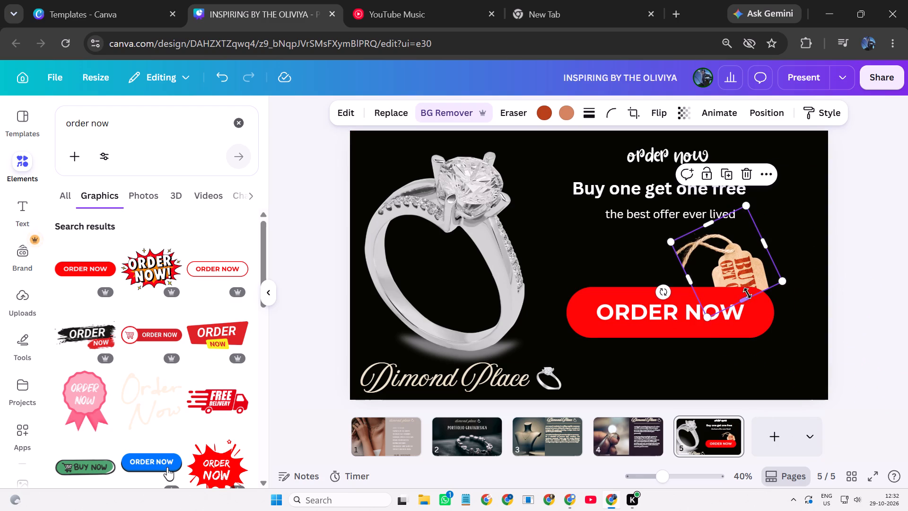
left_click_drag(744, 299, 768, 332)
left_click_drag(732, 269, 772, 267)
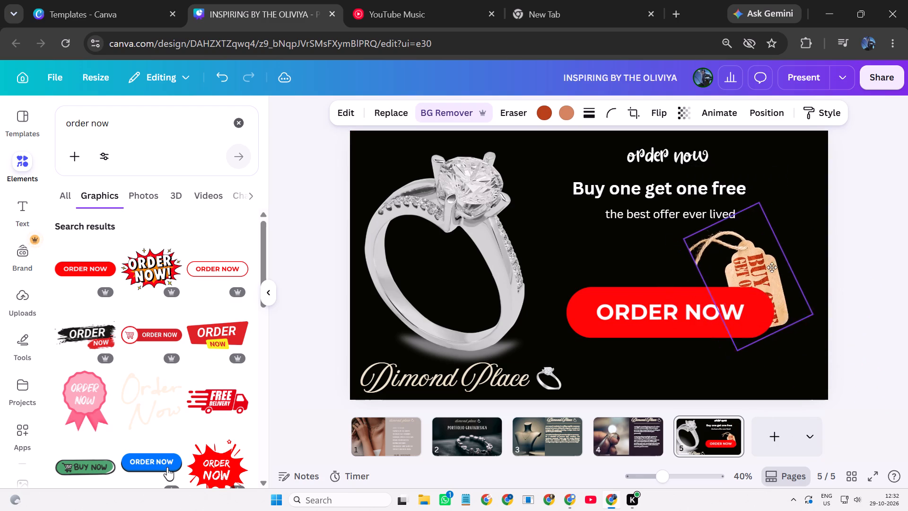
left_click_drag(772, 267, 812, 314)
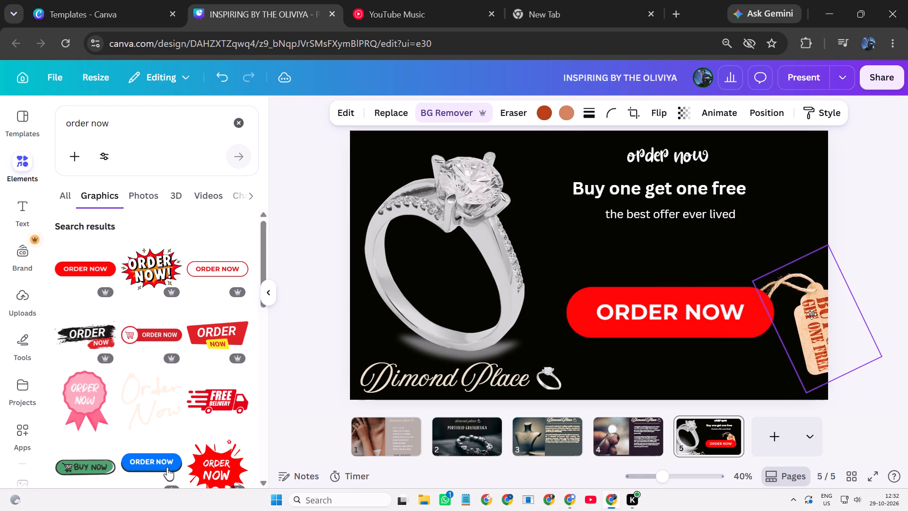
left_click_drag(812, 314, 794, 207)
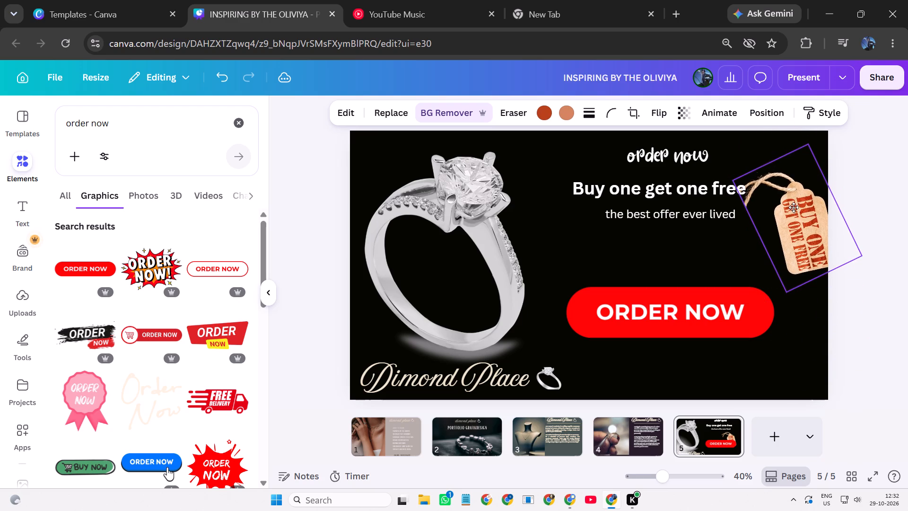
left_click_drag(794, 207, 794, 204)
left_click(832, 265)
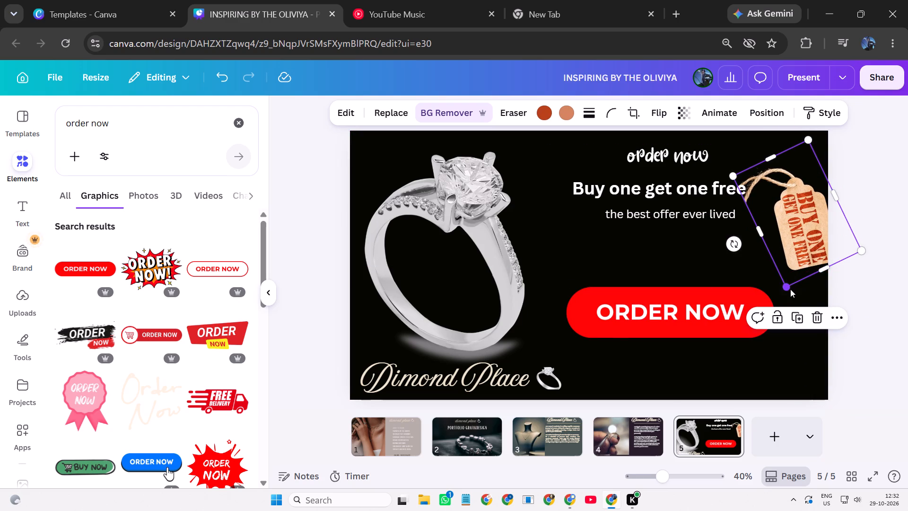
Shrink the Buy One Get One Free tag and place it fully inside the page's right edge, beside the offer text.
left_click_drag(787, 285, 790, 259)
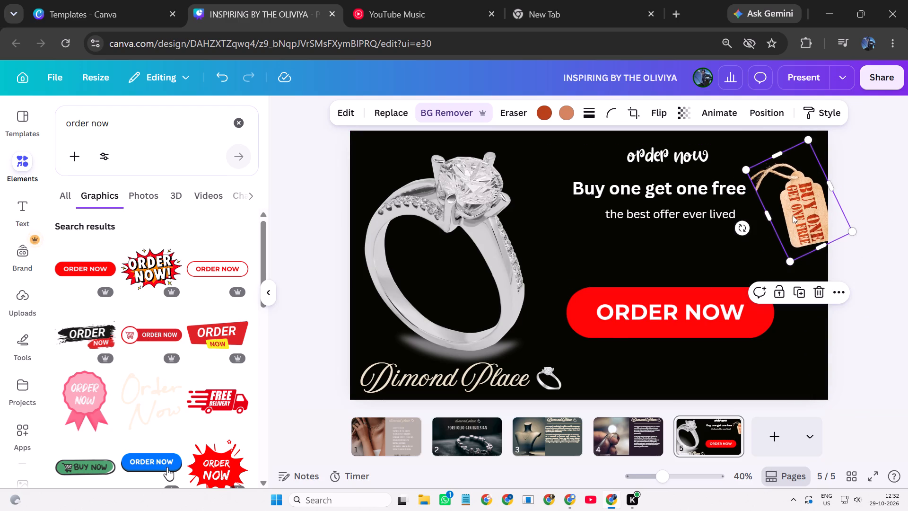
left_click_drag(793, 215, 783, 220)
left_click(651, 242)
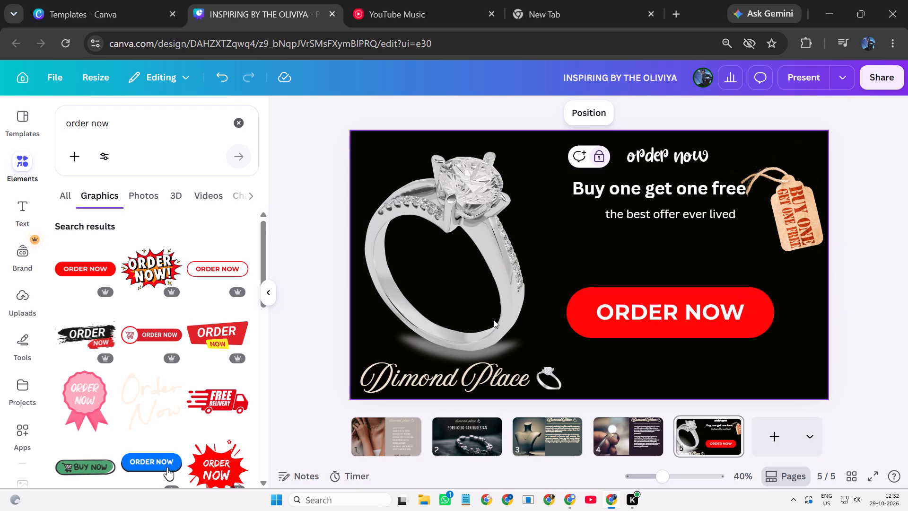
Look through more of the order now graphics for the offer page.
scroll(187, 420, "down", 6)
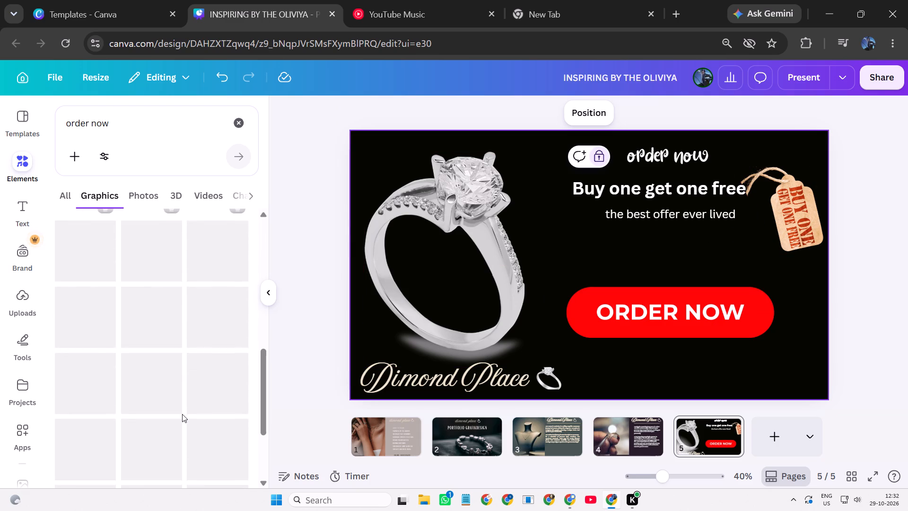
scroll(182, 413, "up", 1)
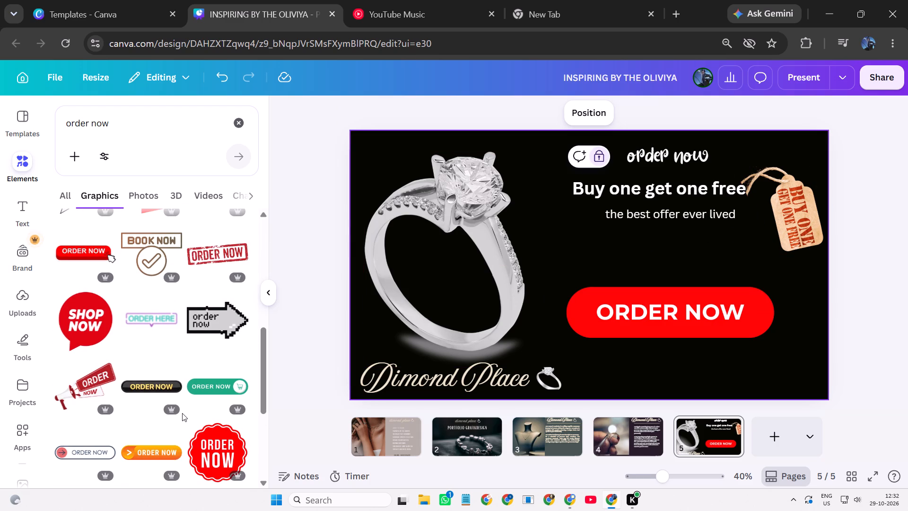
scroll(182, 413, "up", 1)
scroll(182, 413, "down", 2)
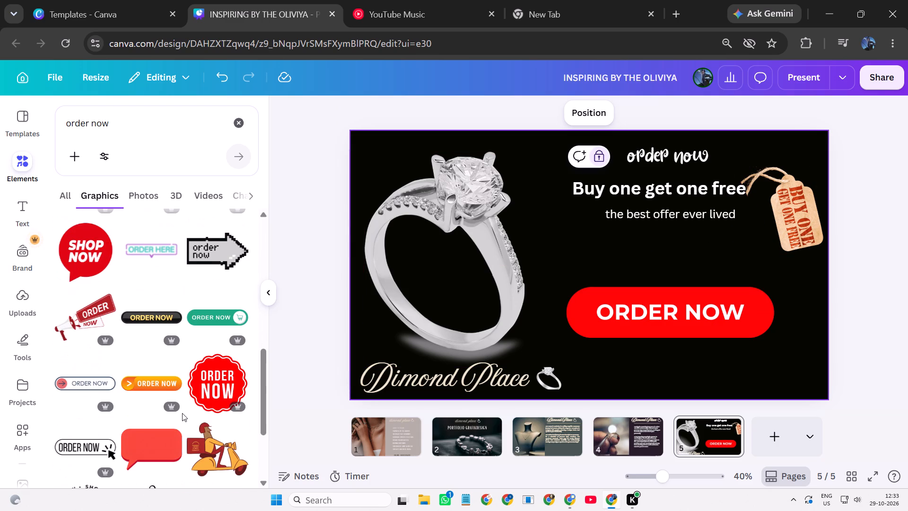
left_click(570, 248)
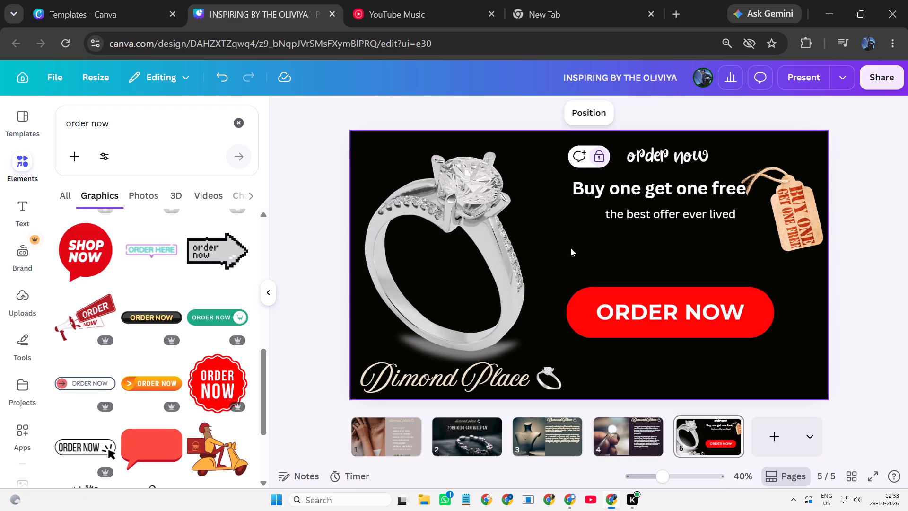
Copy the CALL US contact line from page 1 and paste it onto the ring offer on page 5.
left_click(628, 434)
left_click(563, 430)
left_click(491, 438)
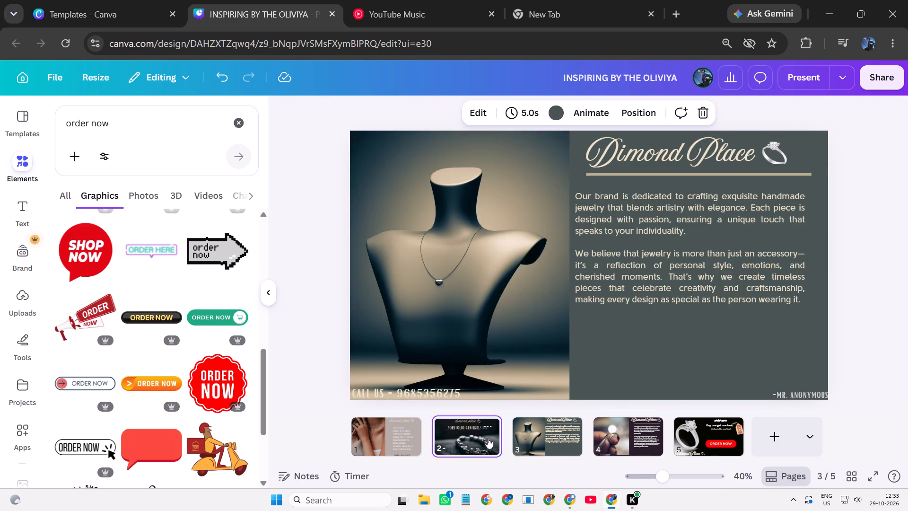
left_click(389, 438)
left_click(713, 433)
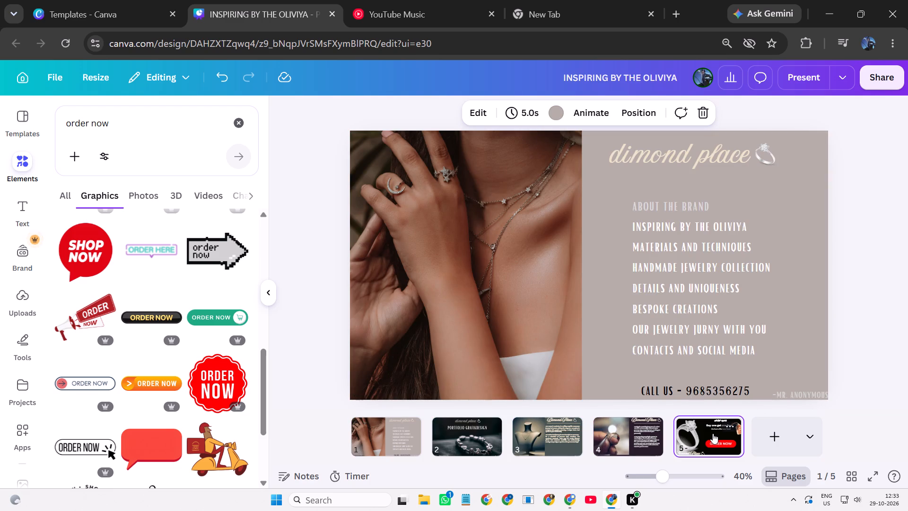
left_click(372, 441)
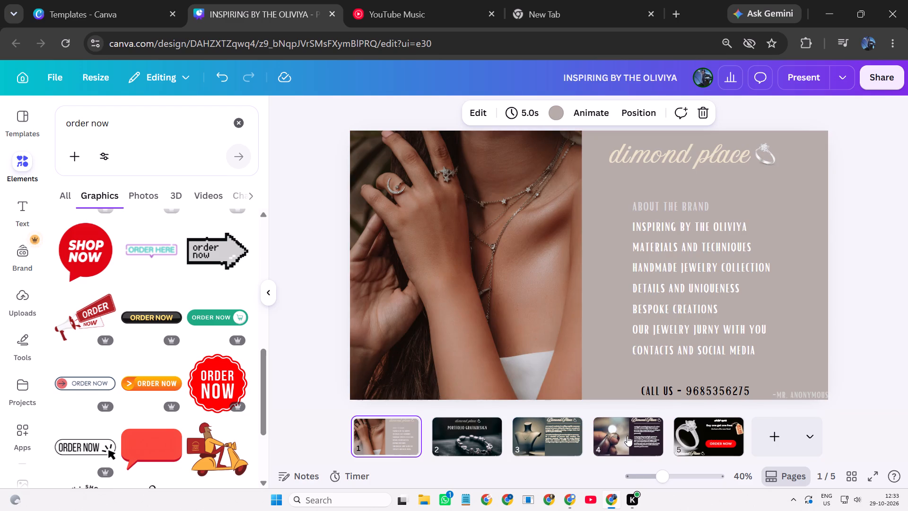
left_click(733, 388)
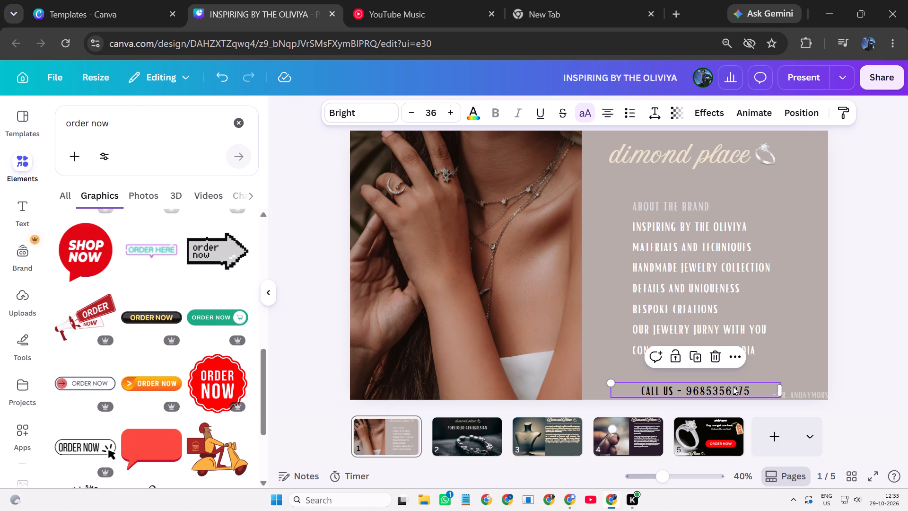
key("ctrl+c")
left_click(725, 446)
left_click(733, 383)
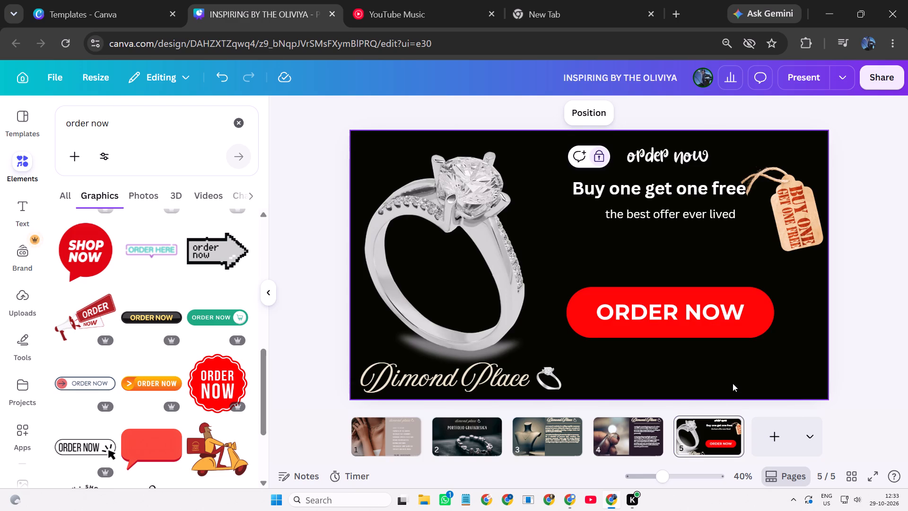
key("ctrl+v")
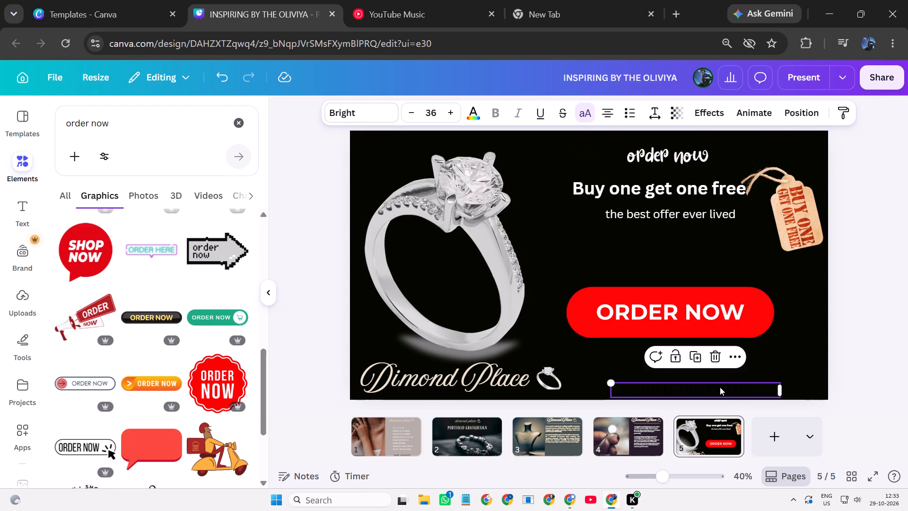
Change the text colour of the pasted CALL US line on page 5 to white.
left_click(719, 388)
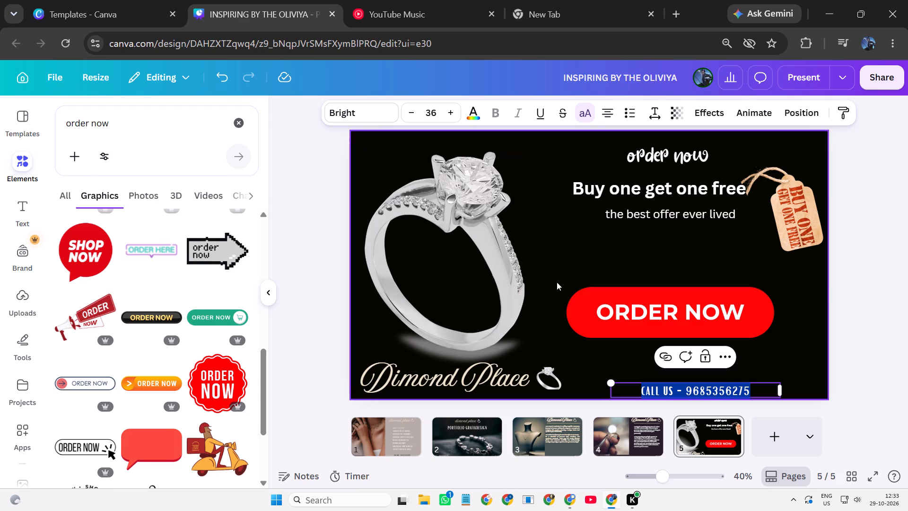
left_click(470, 111)
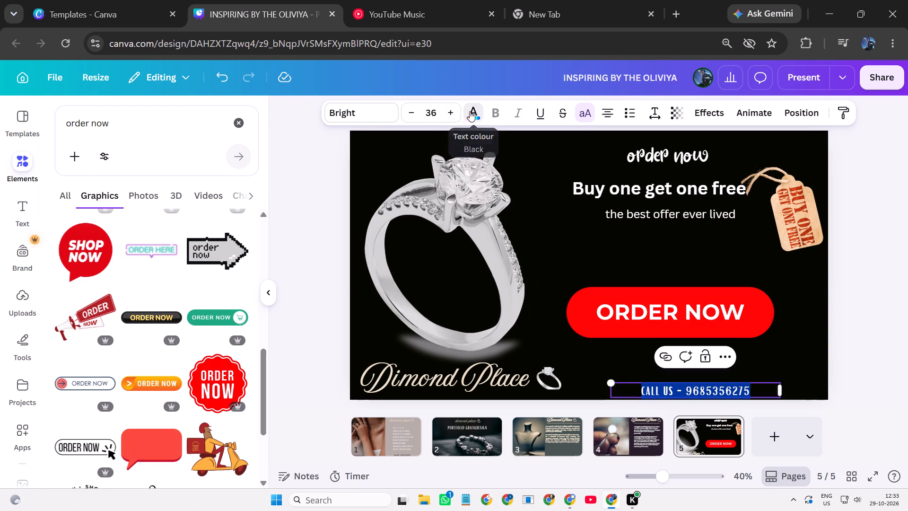
left_click(179, 204)
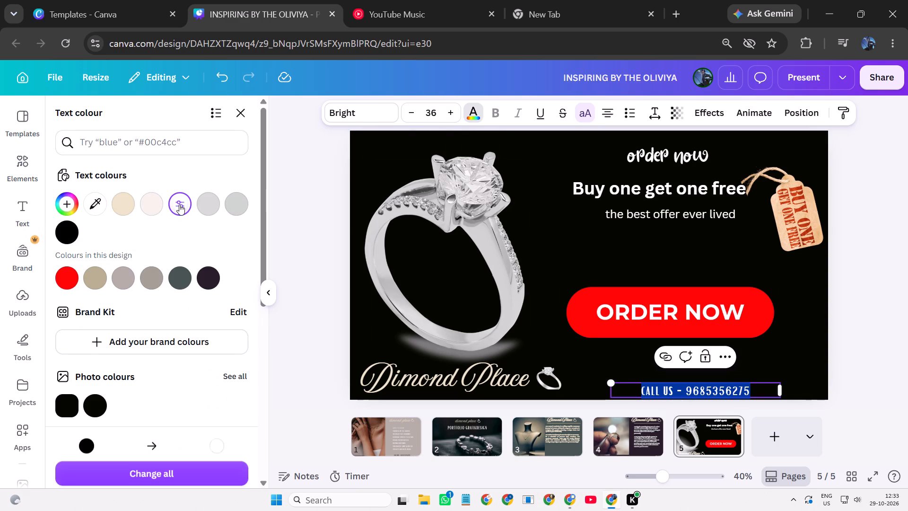
left_click(807, 298)
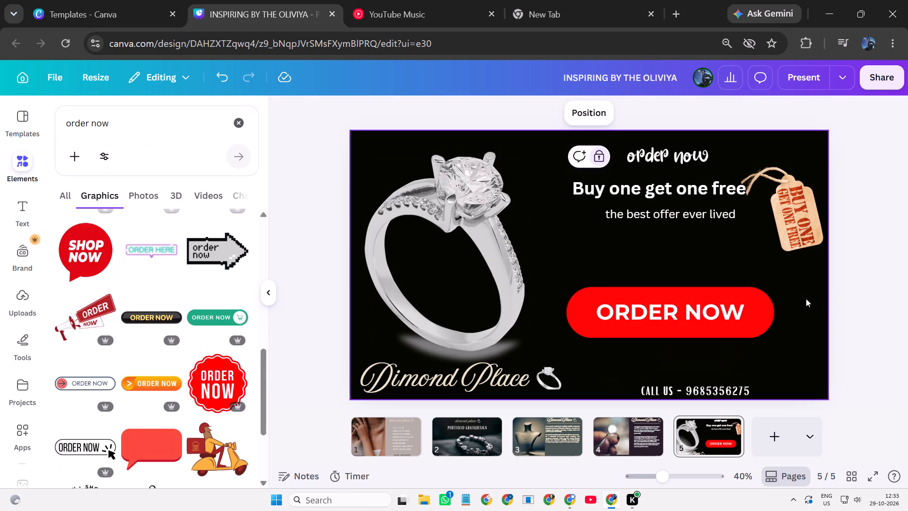
Place the CALL US line directly beneath the red ORDER NOW button and widen its text box slightly to centre it.
left_click_drag(707, 387, 762, 386)
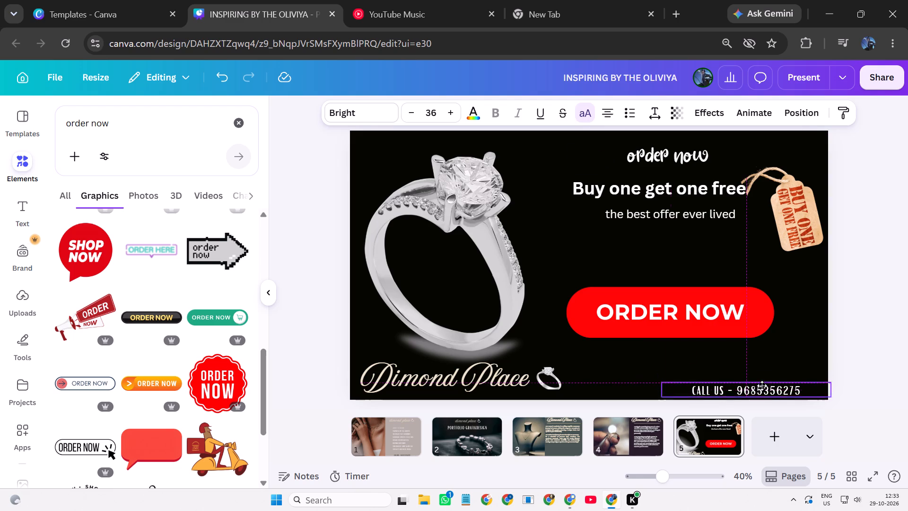
left_click_drag(762, 386, 766, 388)
left_click_drag(769, 388, 749, 365)
left_click(692, 352)
left_click_drag(686, 349, 646, 338)
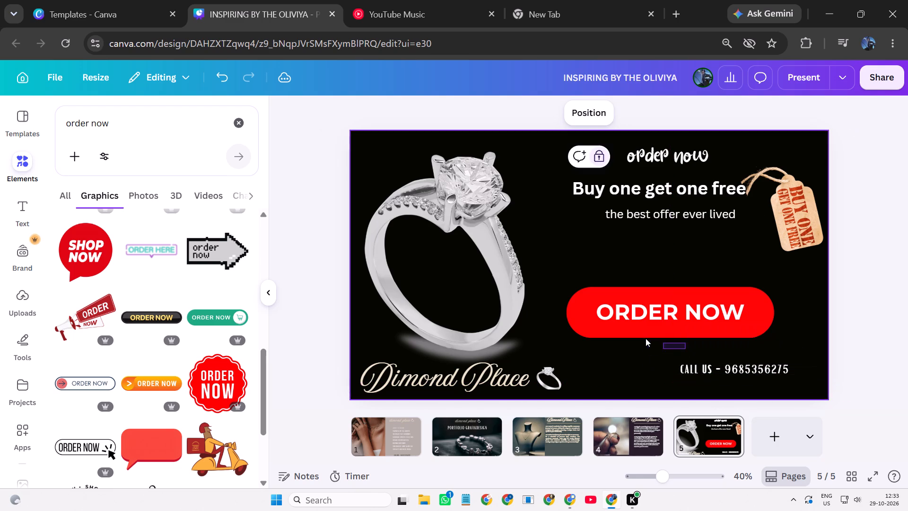
left_click_drag(646, 338, 643, 337)
left_click(643, 337)
left_click(737, 370)
left_click_drag(737, 370, 671, 353)
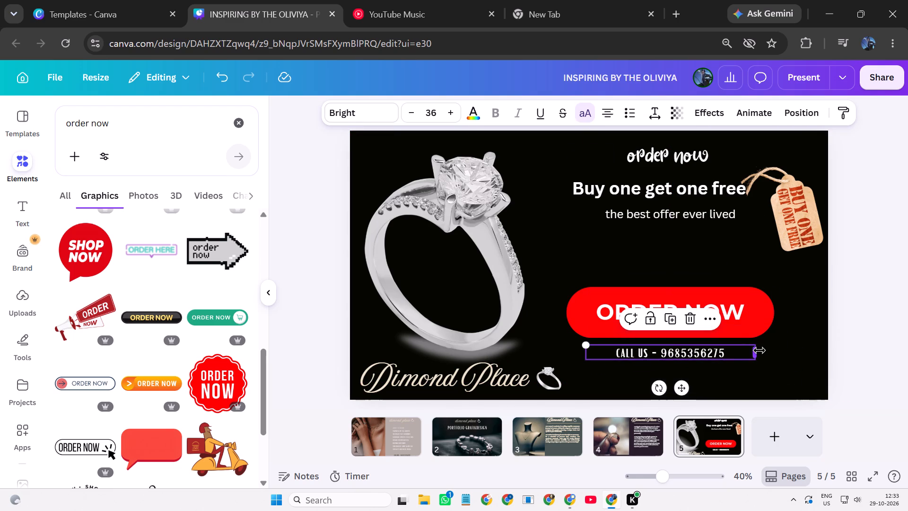
left_click_drag(757, 351, 769, 350)
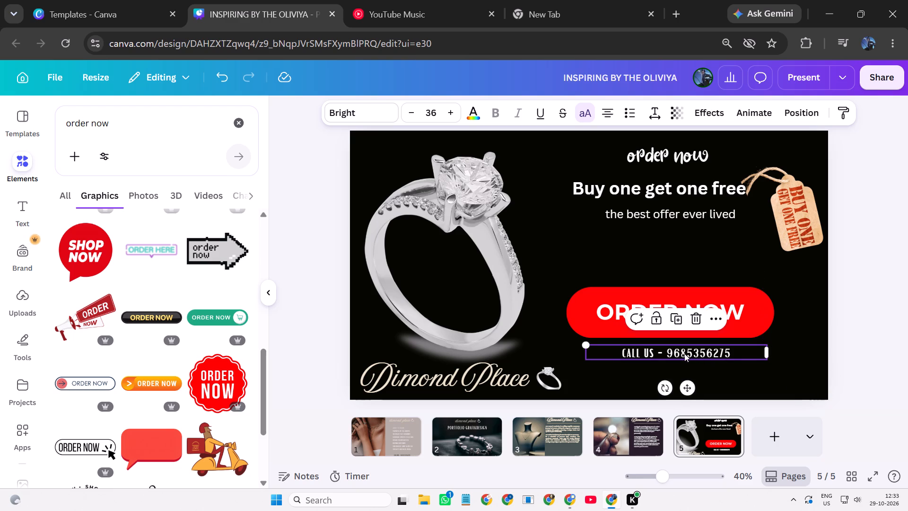
left_click(799, 273)
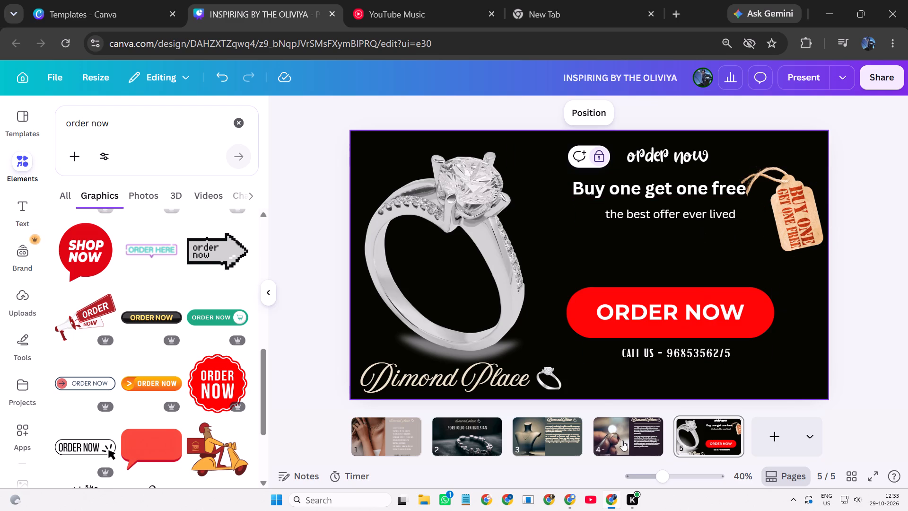
Review pages 2 to 5 of the presentation, comparing their layout, headings and contact lines with the ring offer page.
left_click(635, 437)
left_click(554, 439)
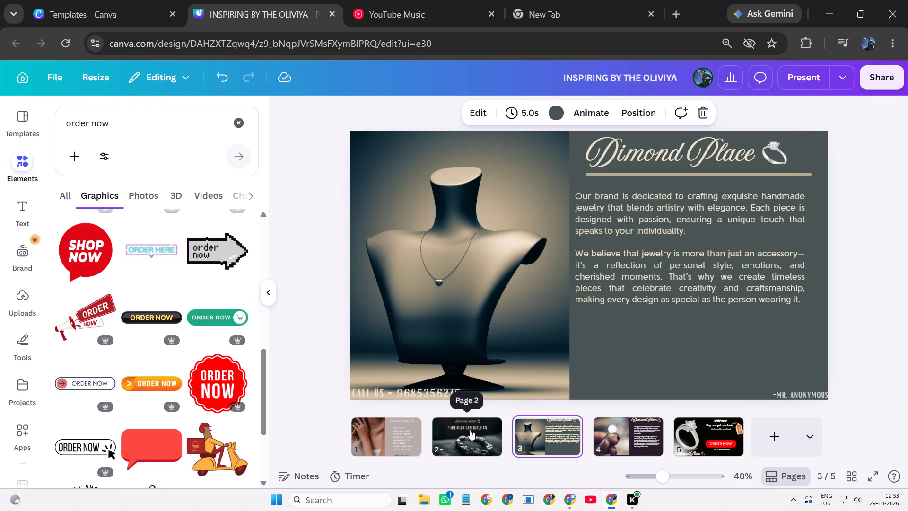
left_click(470, 430)
left_click(524, 427)
left_click(631, 431)
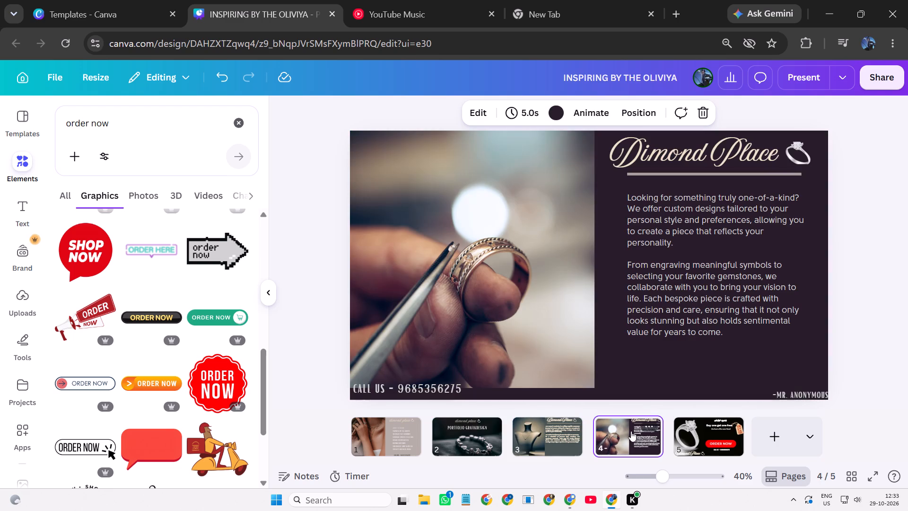
left_click(705, 433)
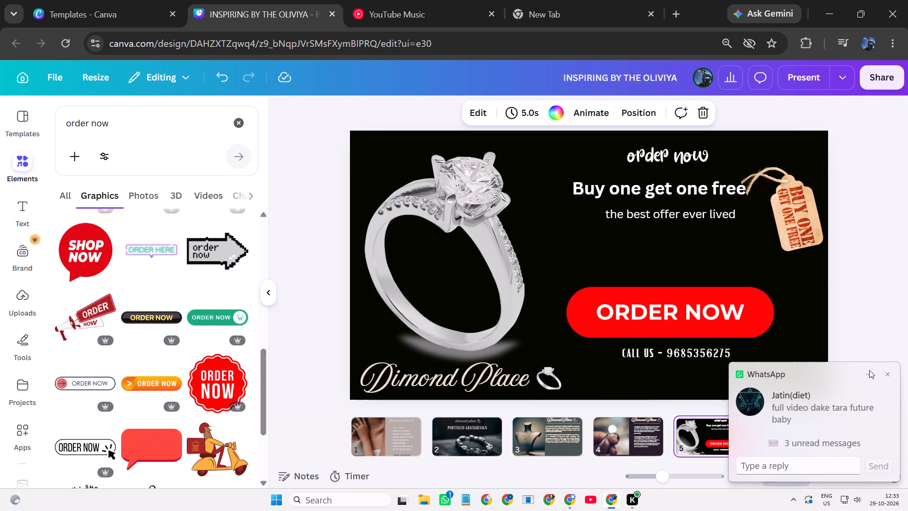
left_click(887, 374)
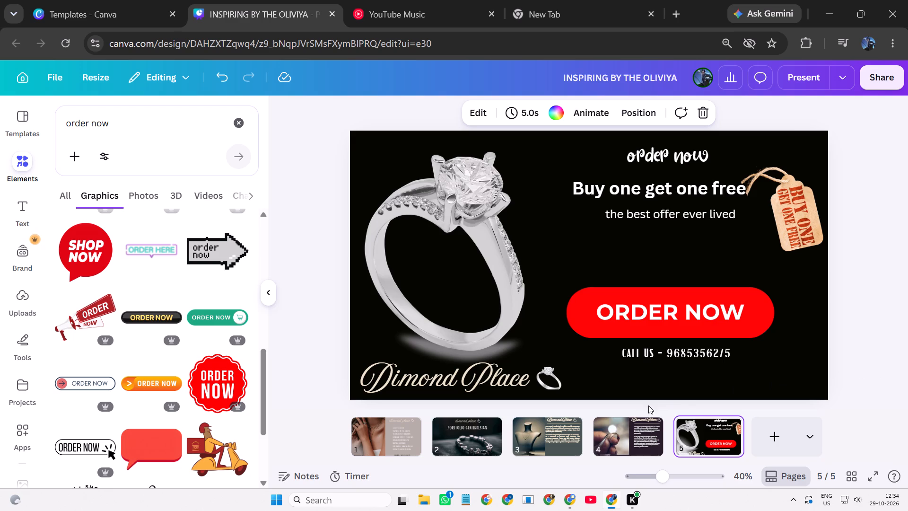
left_click(537, 434)
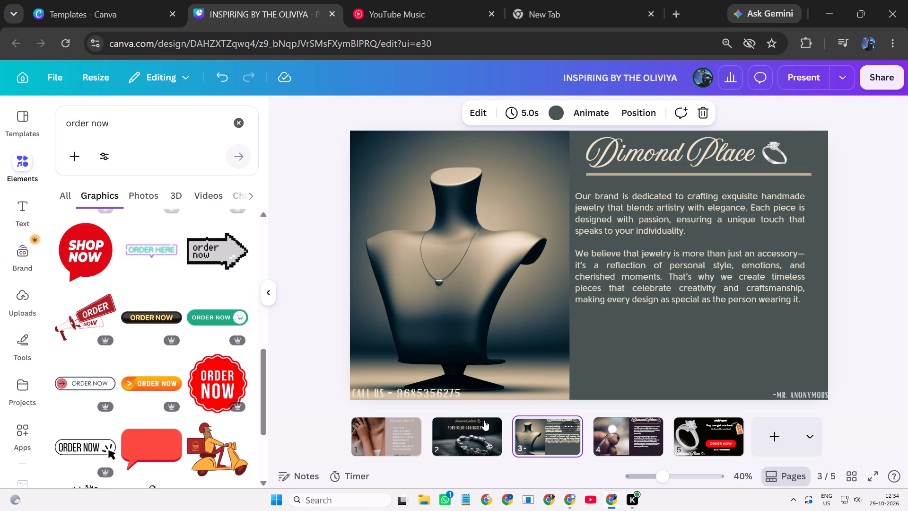
left_click(442, 422)
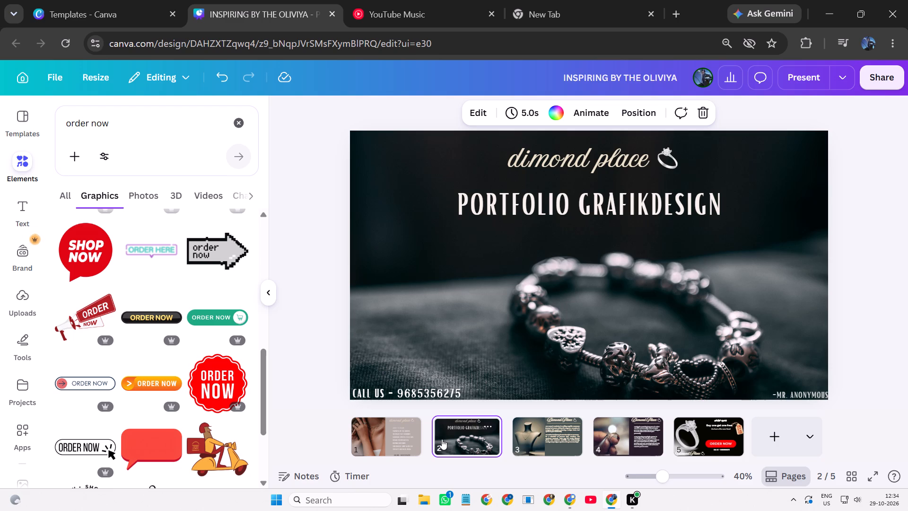
scroll(639, 437, "down", 2)
left_click(699, 423)
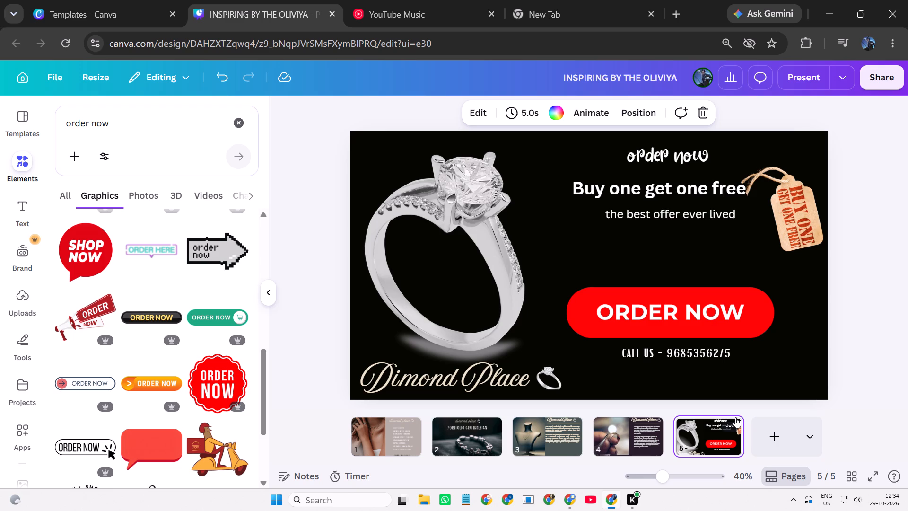
Review pages 1 to 5, comparing the ring offer page's layout and details with the other pages.
left_click(868, 388)
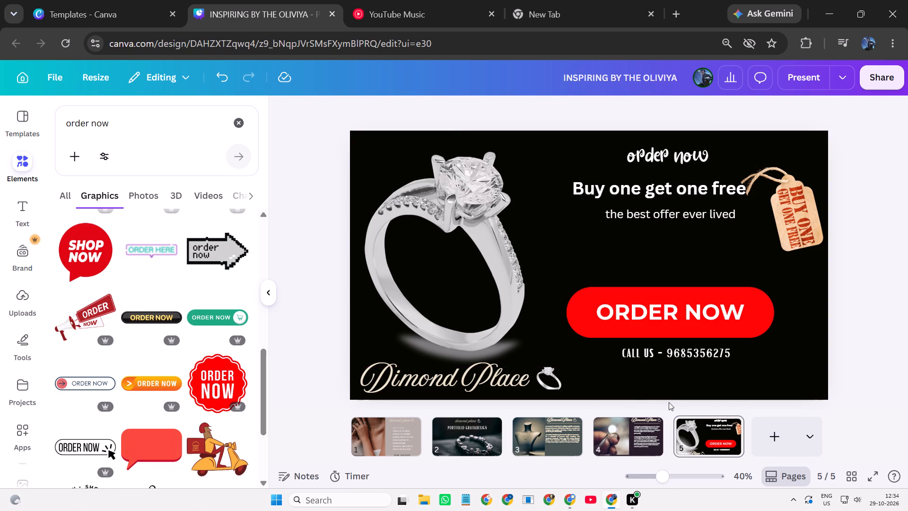
left_click(654, 438)
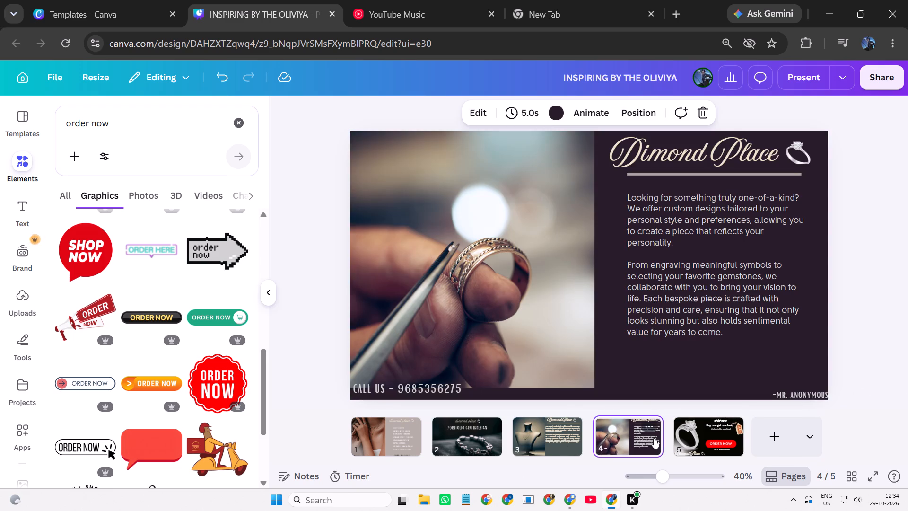
left_click(370, 436)
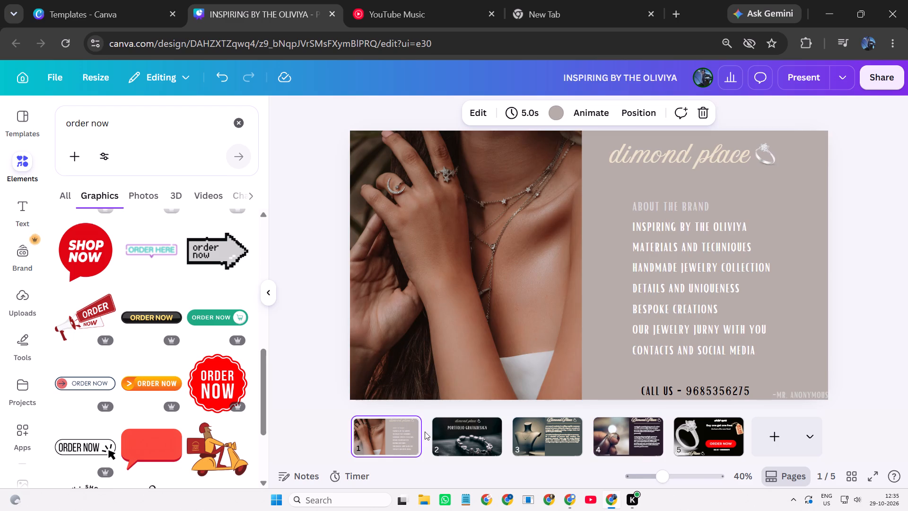
left_click(474, 433)
left_click(545, 444)
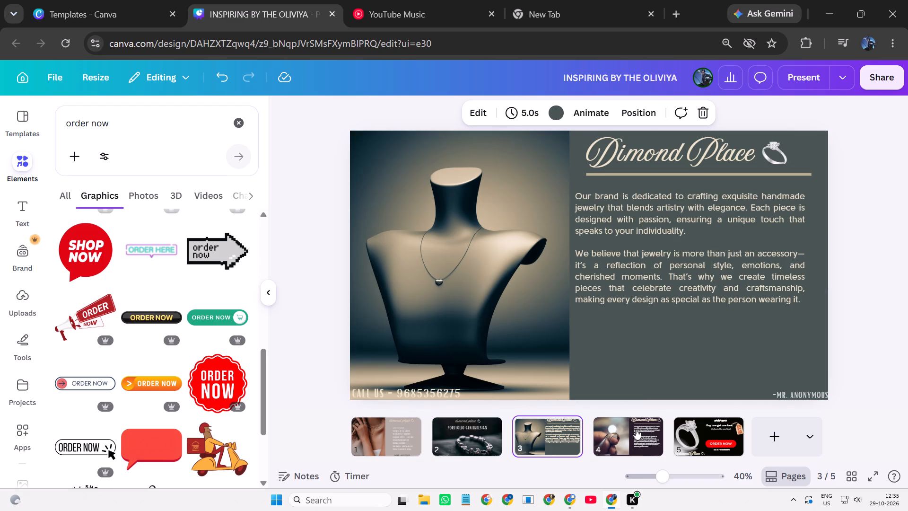
left_click(636, 429)
left_click(712, 433)
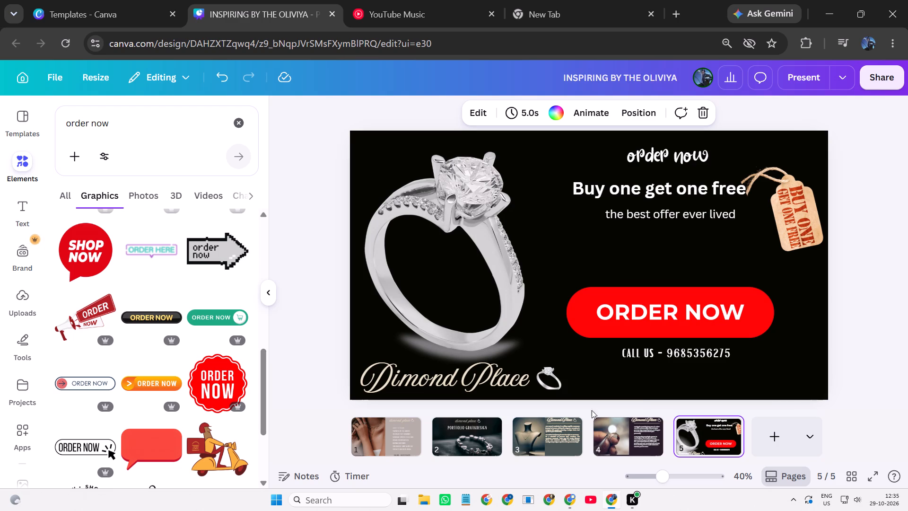
left_click(705, 378)
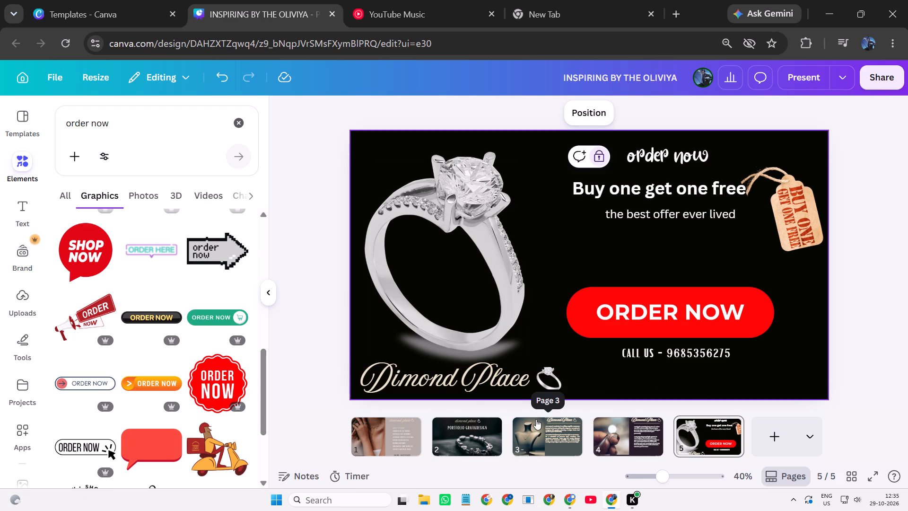
left_click(665, 227)
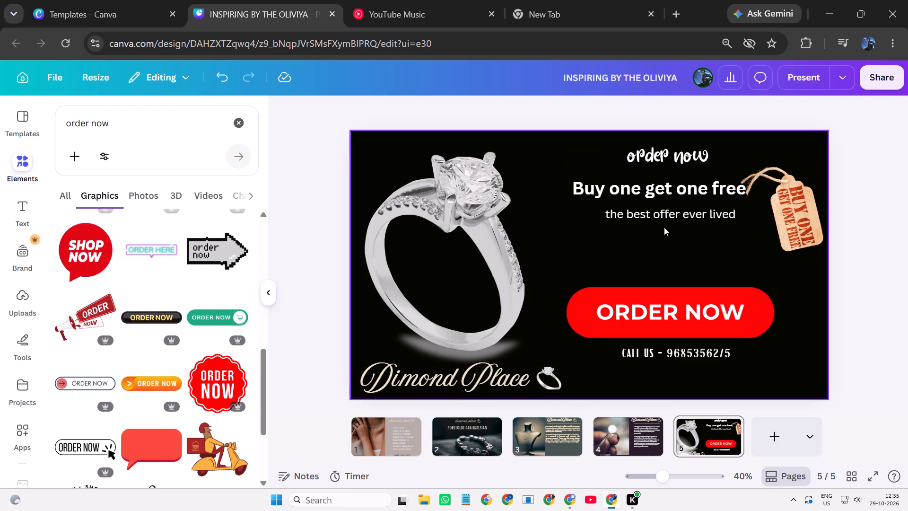
scroll(260, 354, "down", 5)
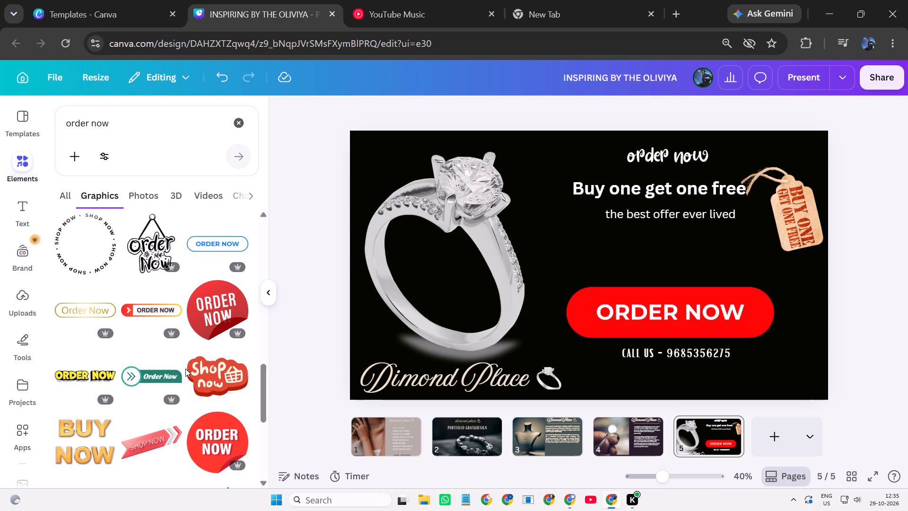
left_click(462, 419)
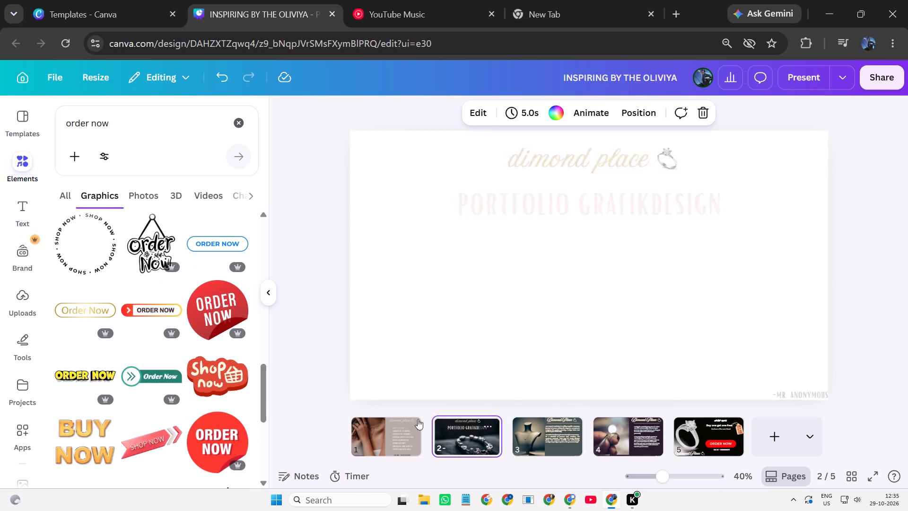
left_click(407, 419)
left_click(581, 420)
left_click(637, 421)
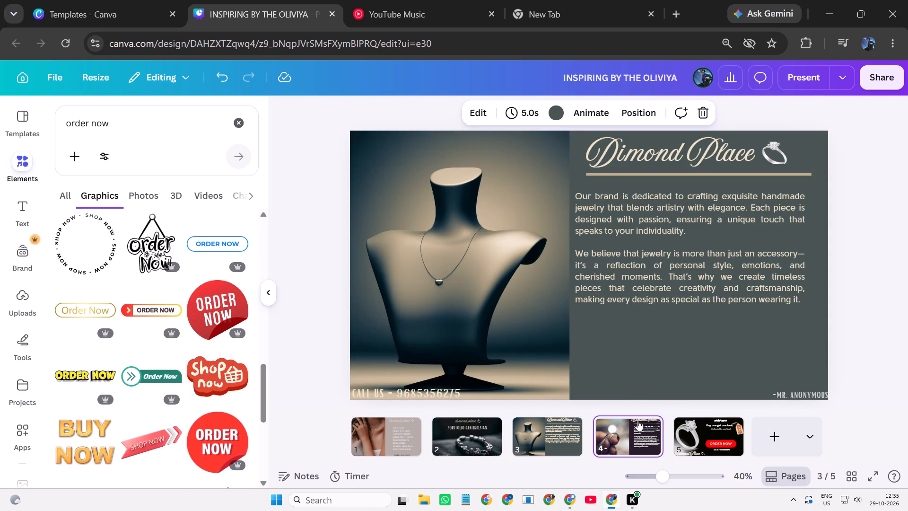
left_click(707, 426)
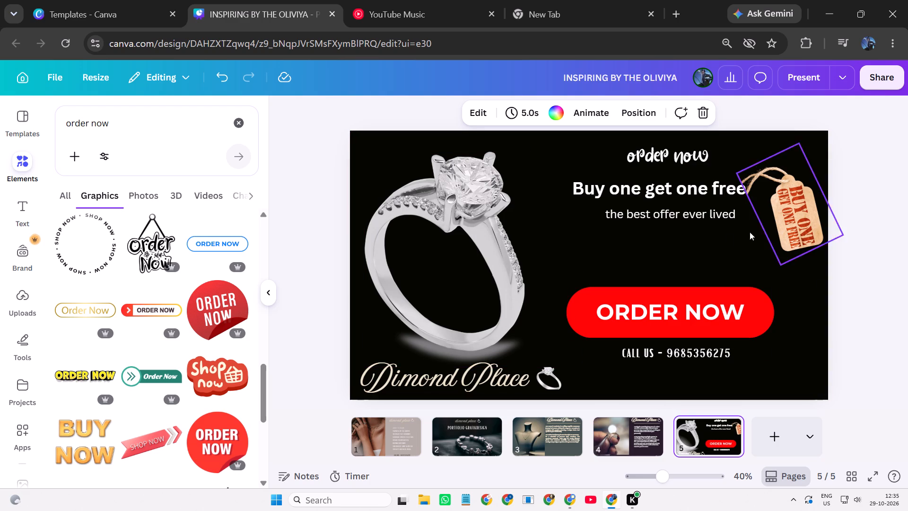
left_click(563, 417)
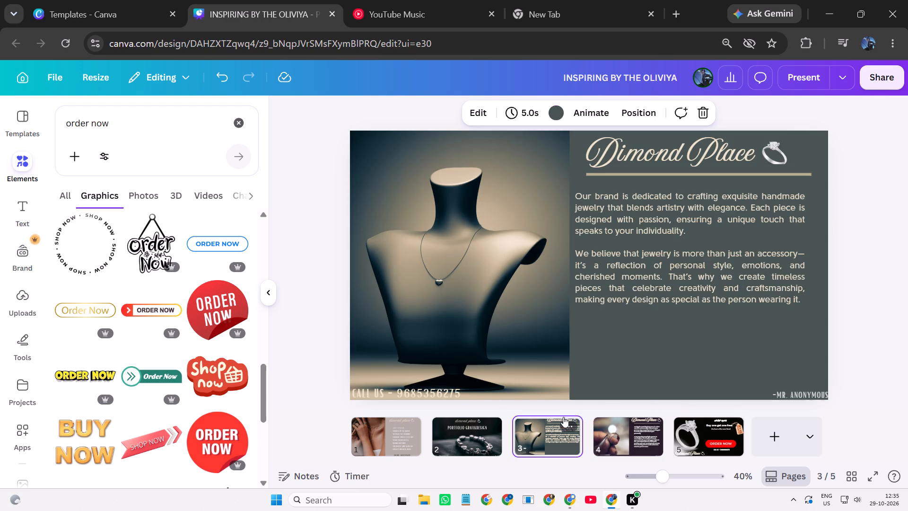
left_click(478, 420)
left_click(535, 428)
left_click(623, 429)
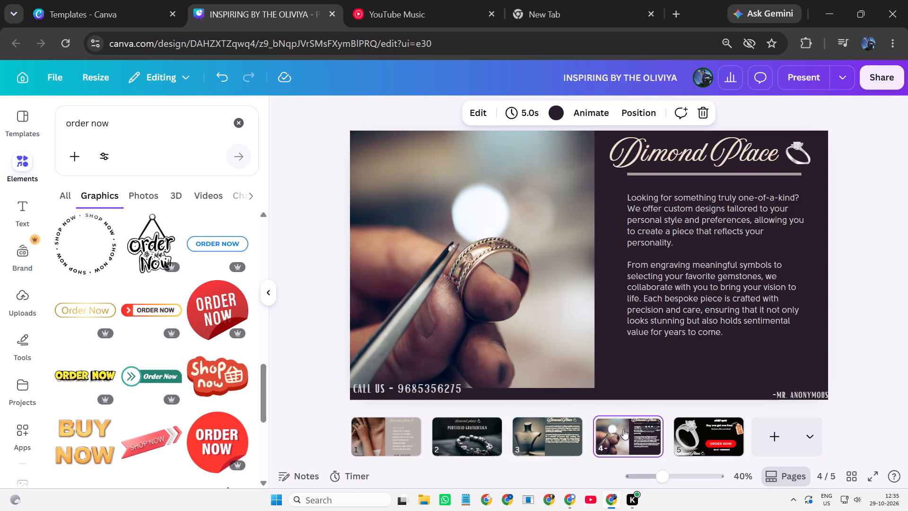
left_click(706, 337)
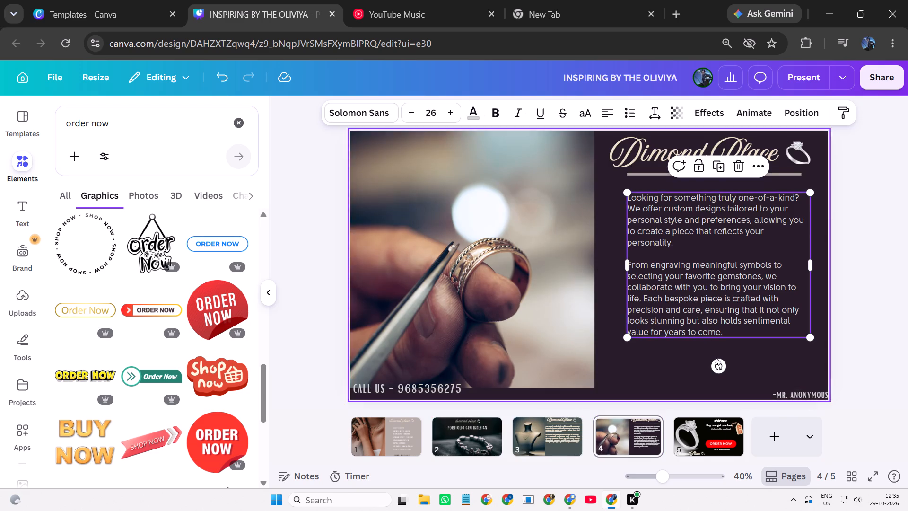
left_click(751, 372)
left_click(724, 425)
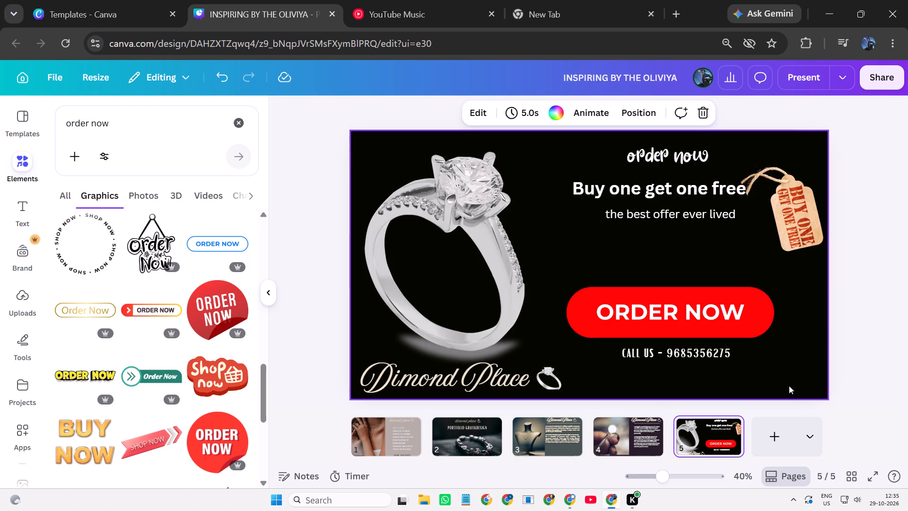
left_click(727, 420)
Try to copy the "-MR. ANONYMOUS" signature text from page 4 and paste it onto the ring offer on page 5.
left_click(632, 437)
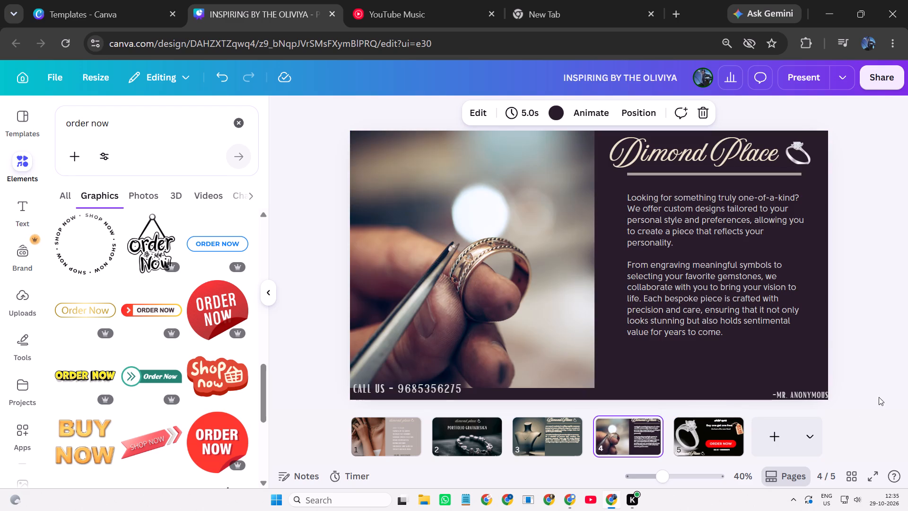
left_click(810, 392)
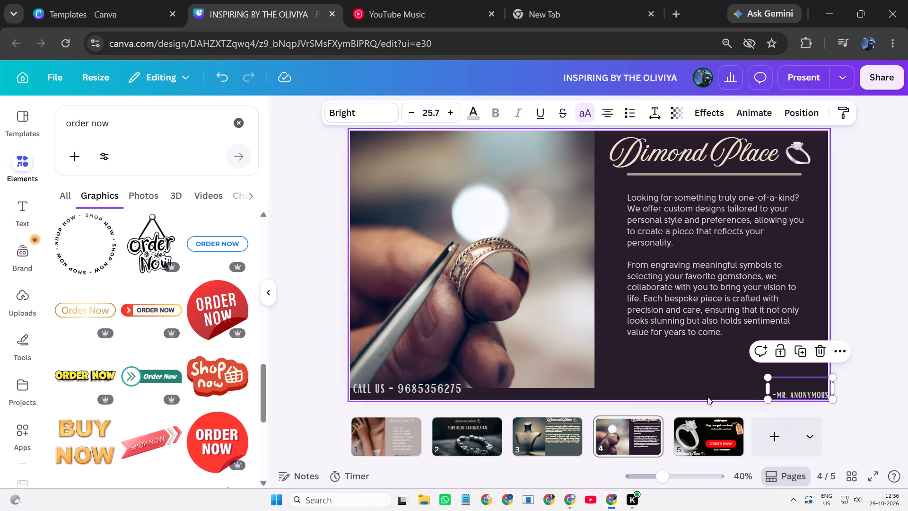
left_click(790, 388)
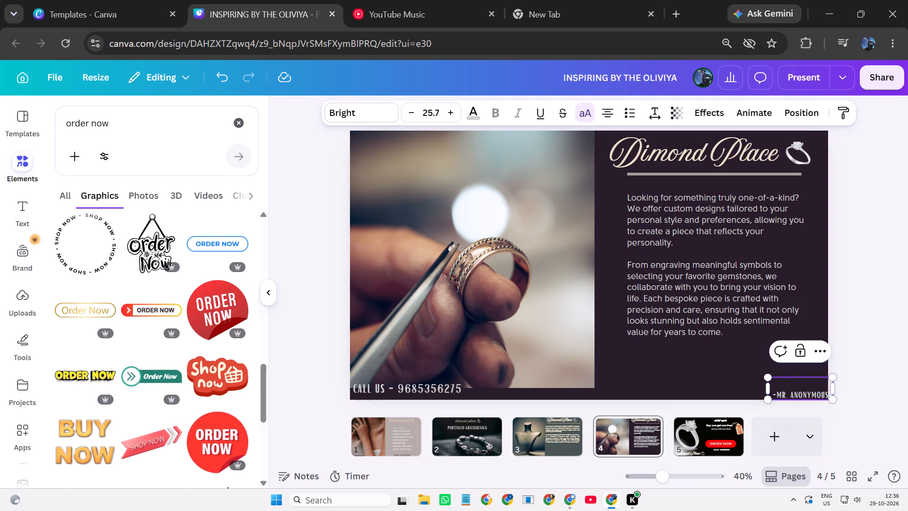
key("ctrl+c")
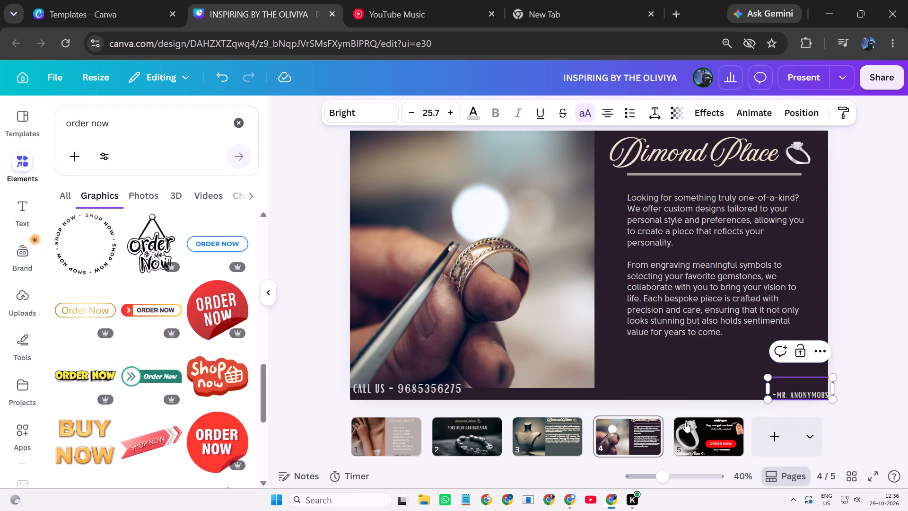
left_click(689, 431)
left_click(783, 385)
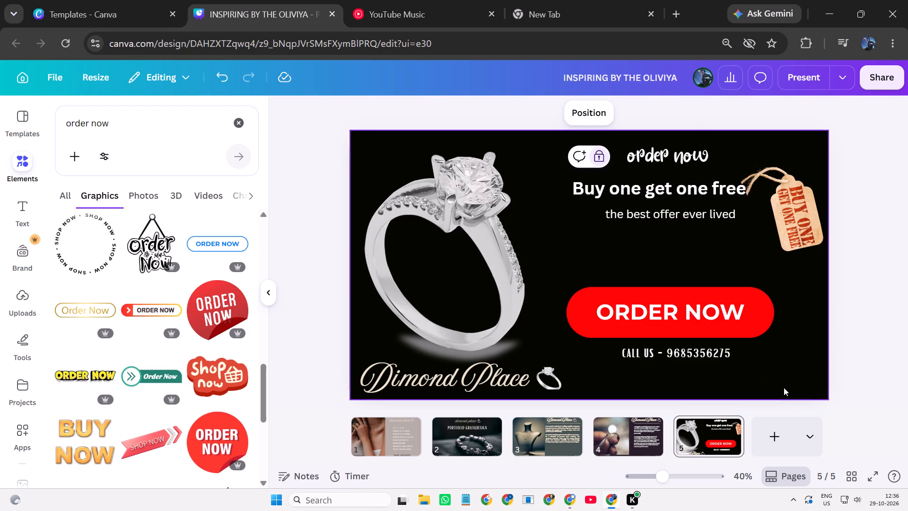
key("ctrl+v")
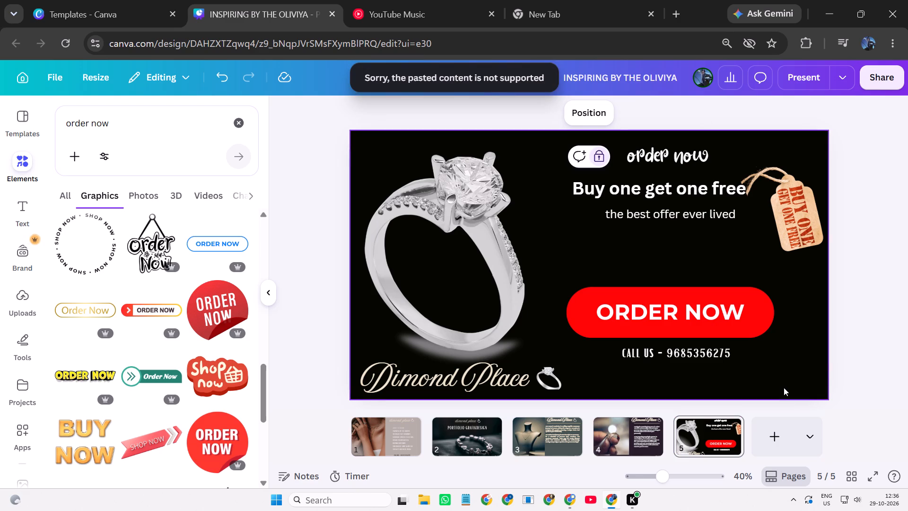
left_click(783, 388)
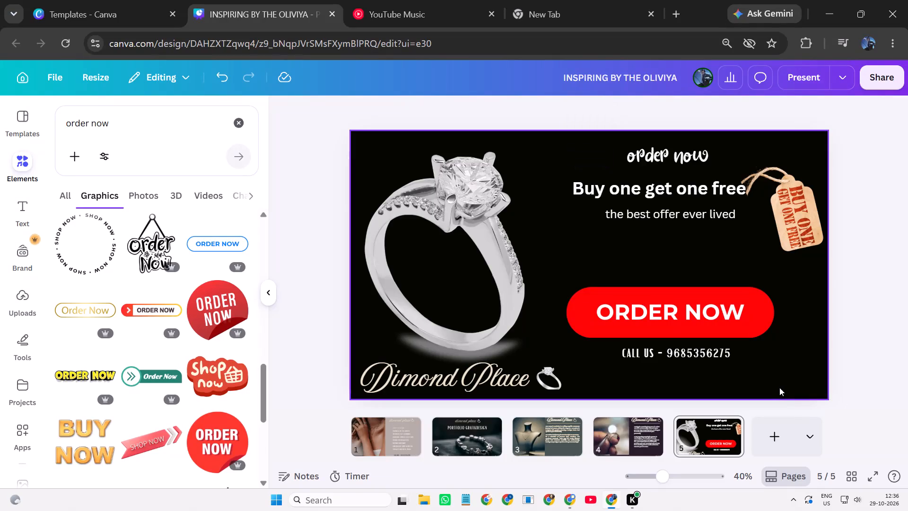
Duplicate the "-MR. ANONYMOUS" signature on page 4 and move the copy into the bottom-right corner of the page 5 ring offer.
left_click(619, 426)
left_click(792, 390)
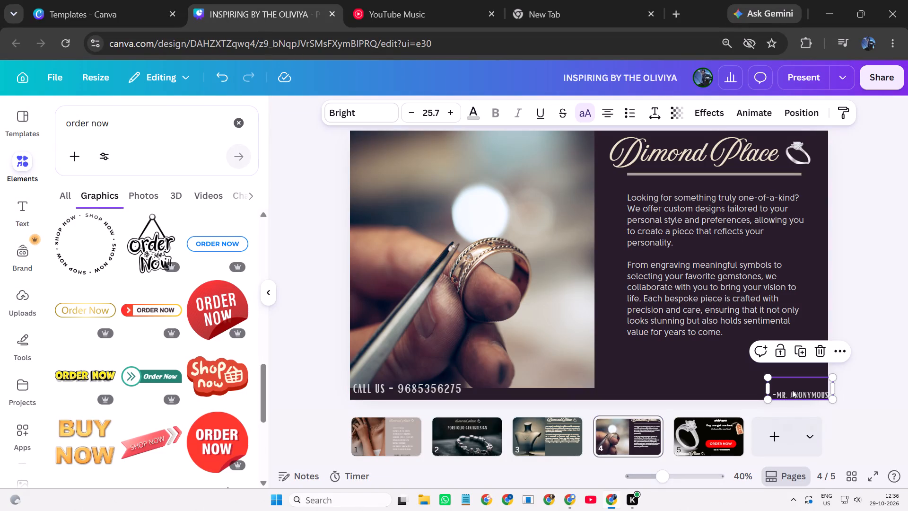
left_click(801, 350)
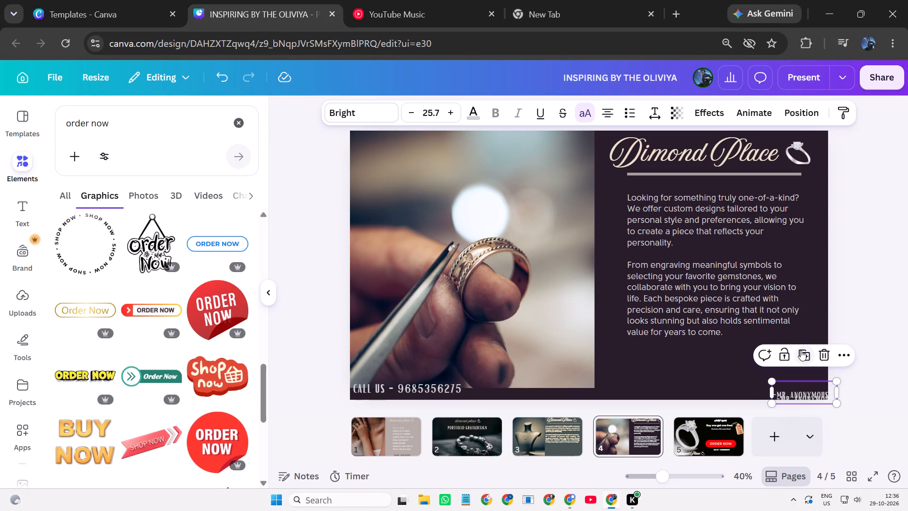
left_click_drag(798, 398, 694, 435)
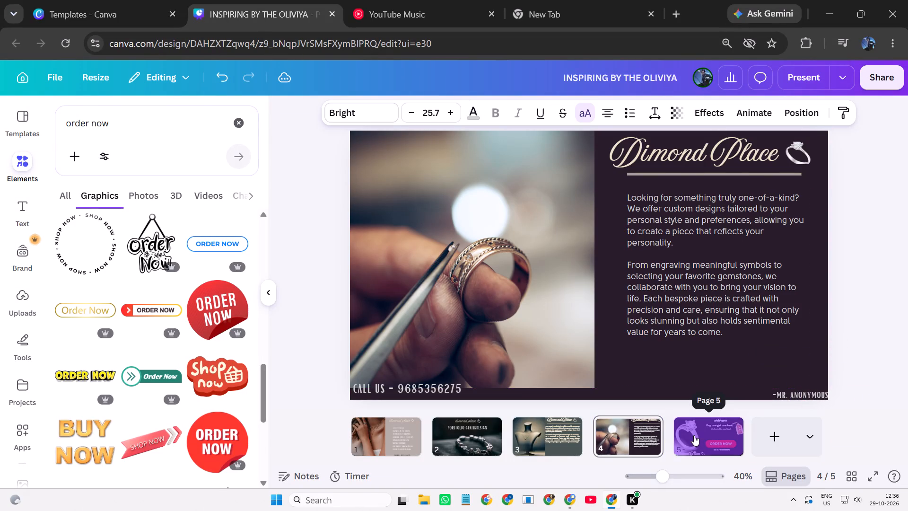
left_click_drag(694, 435, 903, 510)
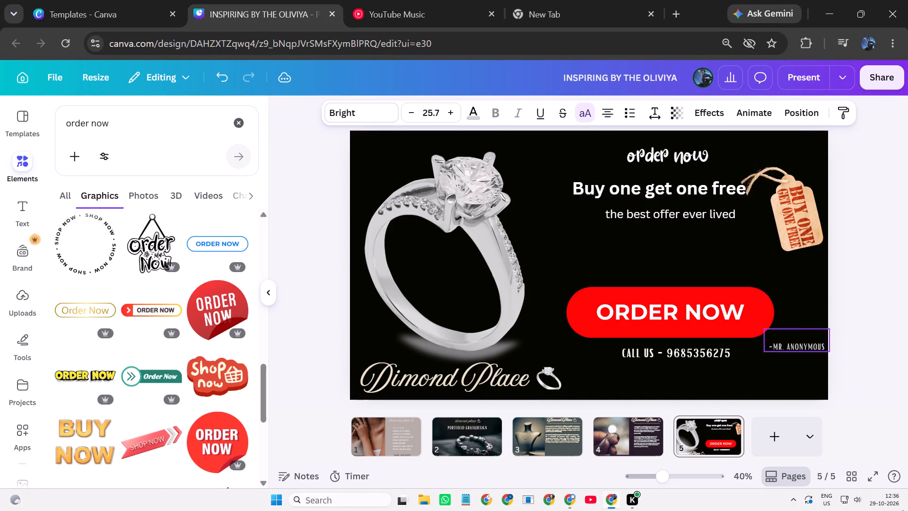
left_click_drag(903, 510, 902, 510)
left_click_drag(803, 340, 807, 376)
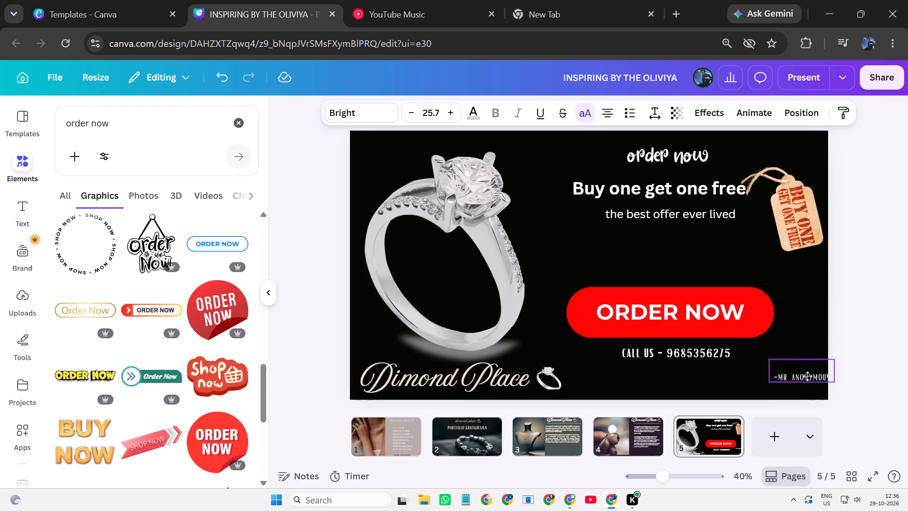
left_click_drag(807, 376, 802, 387)
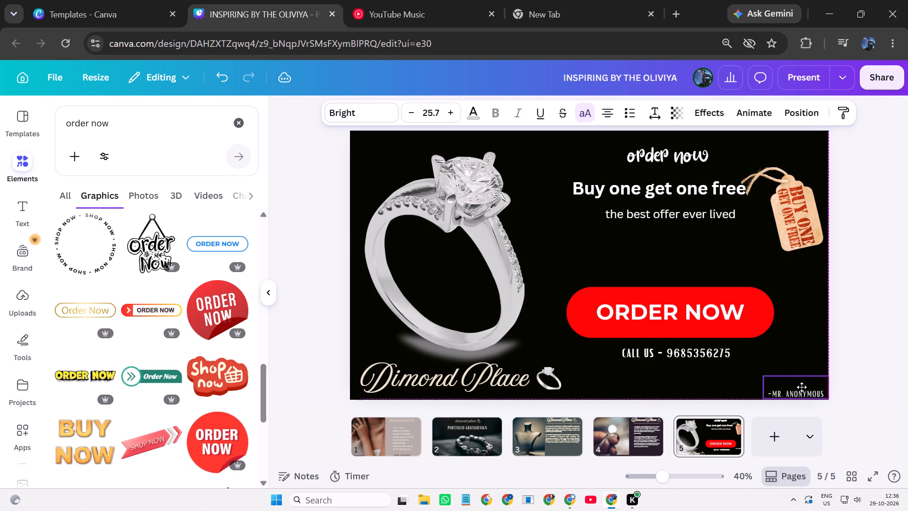
left_click_drag(802, 387, 803, 387)
left_click(791, 314)
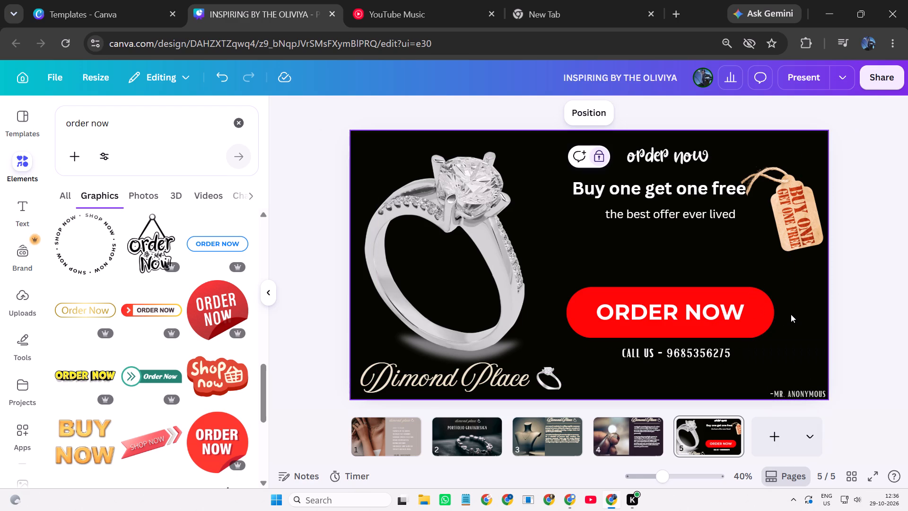